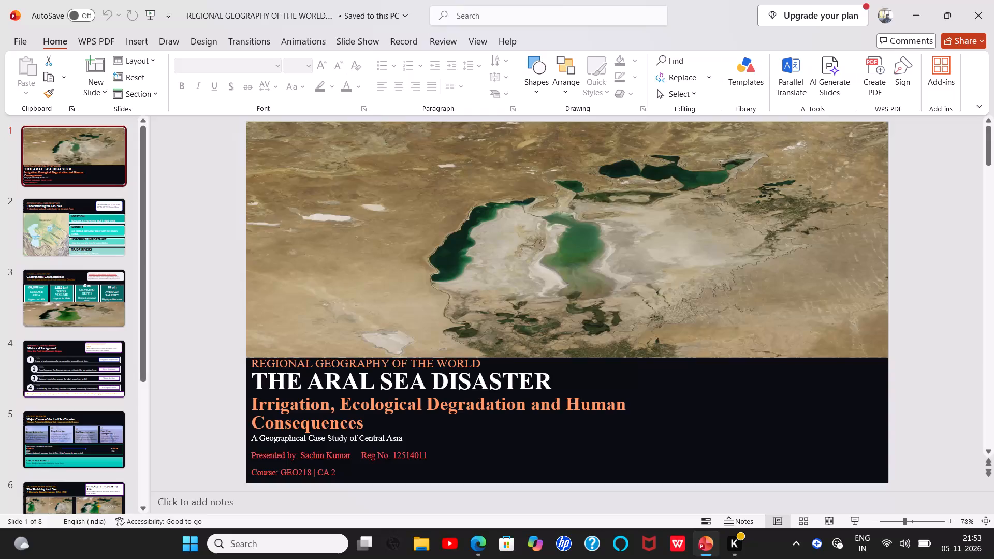
scroll(133, 334, "down", 3)
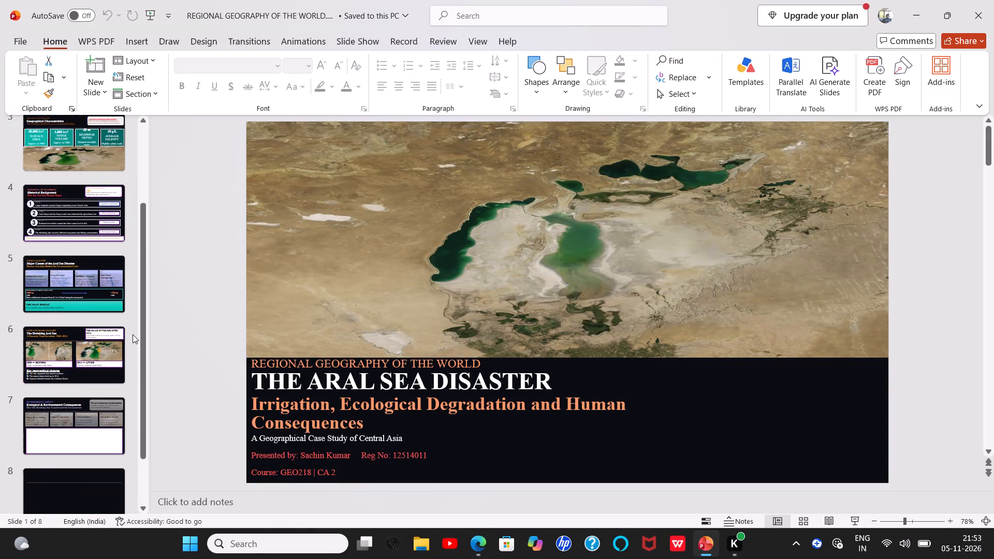
left_click(87, 444)
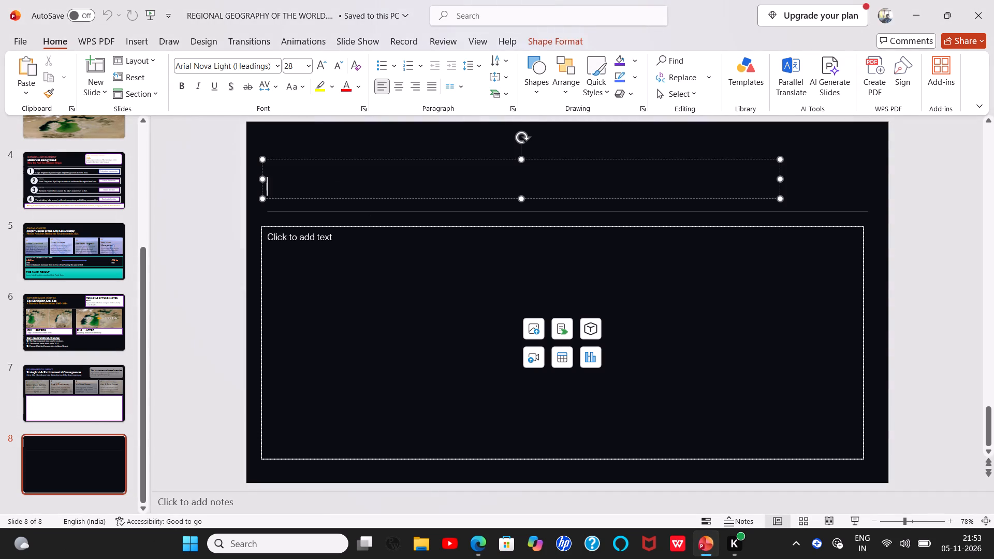
key("ctrl+v")
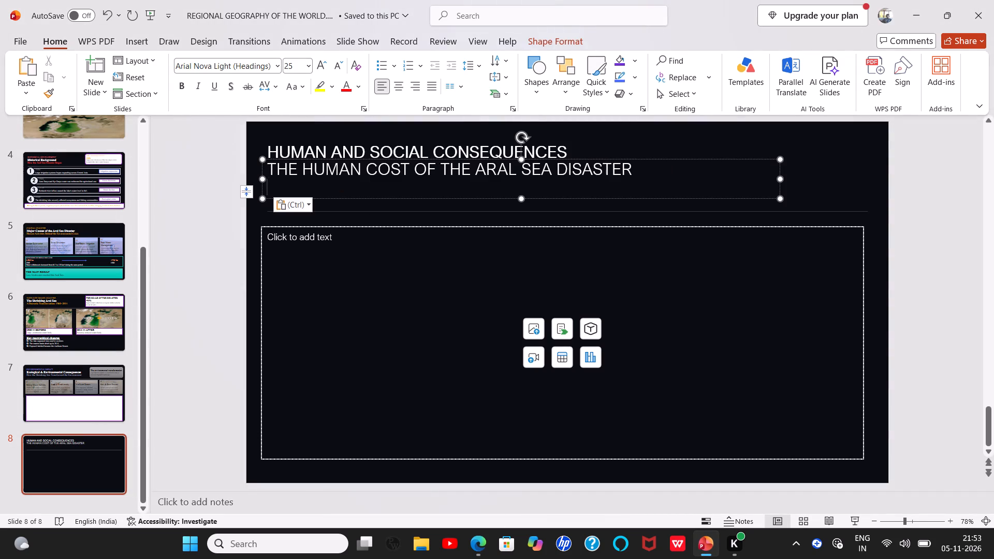
left_click_drag(522, 158, 518, 139)
Set both lines of slide 8's title text in Times New Roman.
left_click_drag(270, 154, 530, 149)
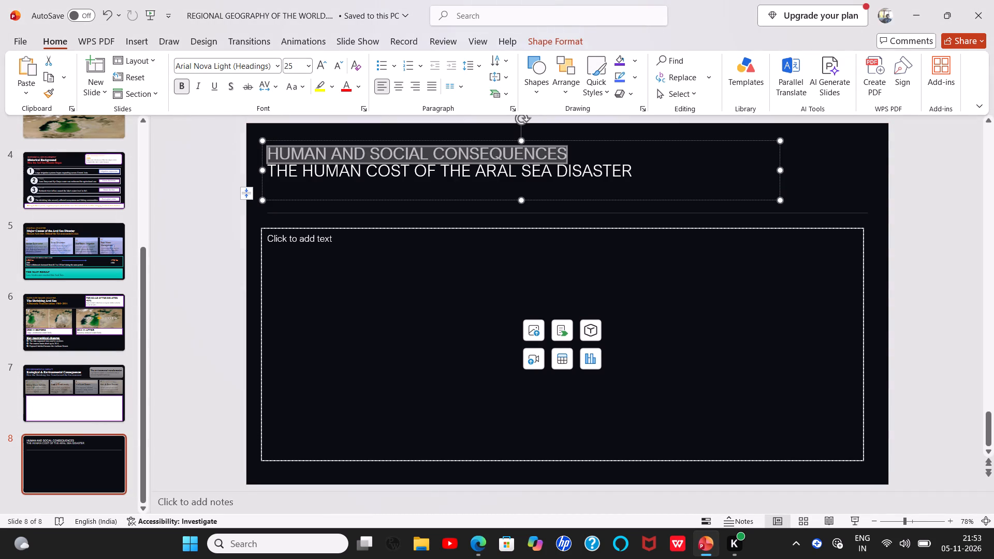
left_click_drag(530, 149, 632, 174)
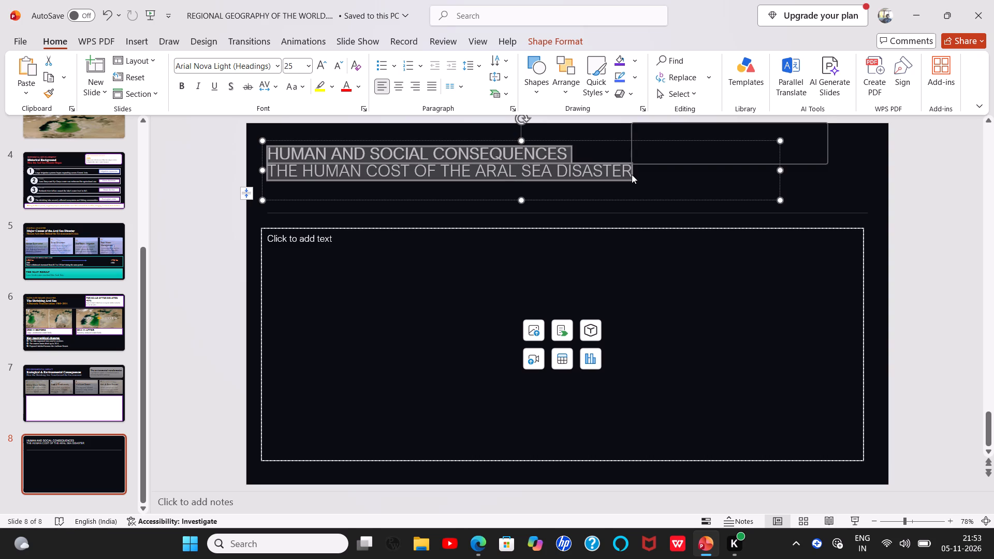
left_click(700, 135)
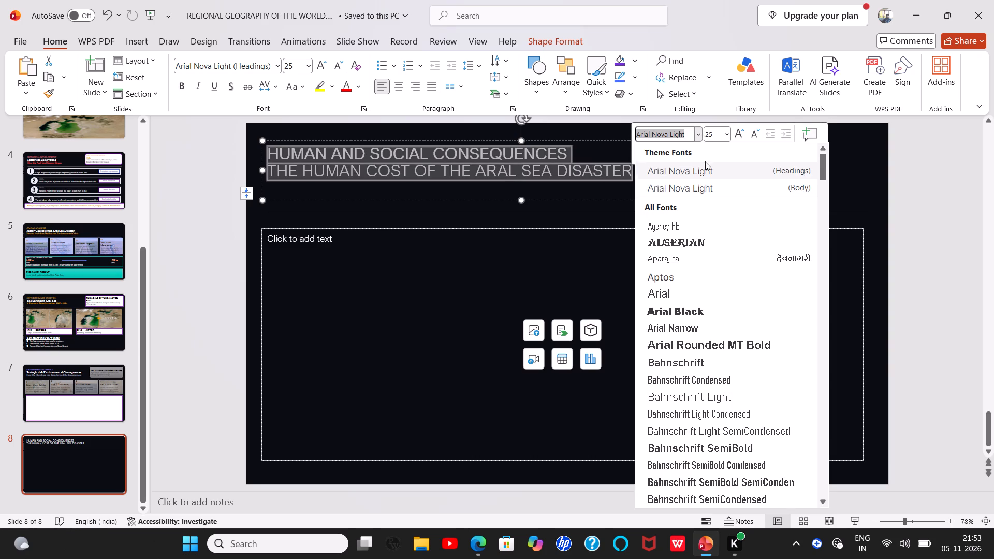
scroll(717, 299, "down", 9)
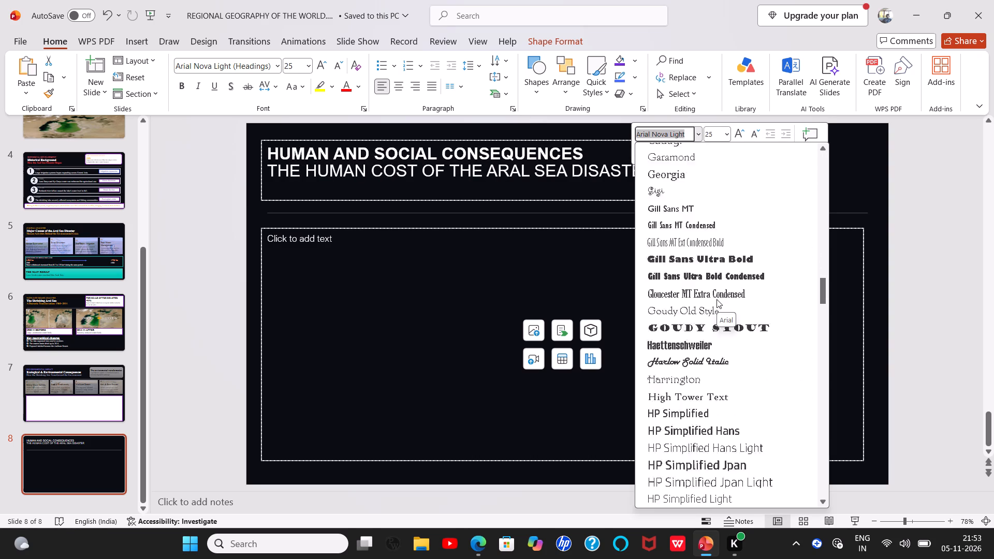
scroll(717, 299, "down", 5)
scroll(717, 299, "up", 1)
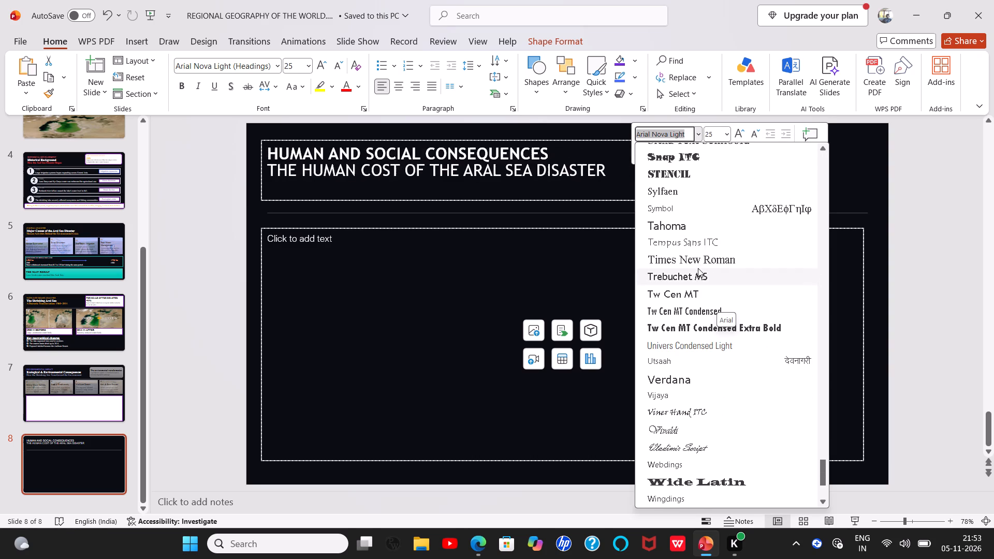
left_click(698, 268)
left_click(696, 134)
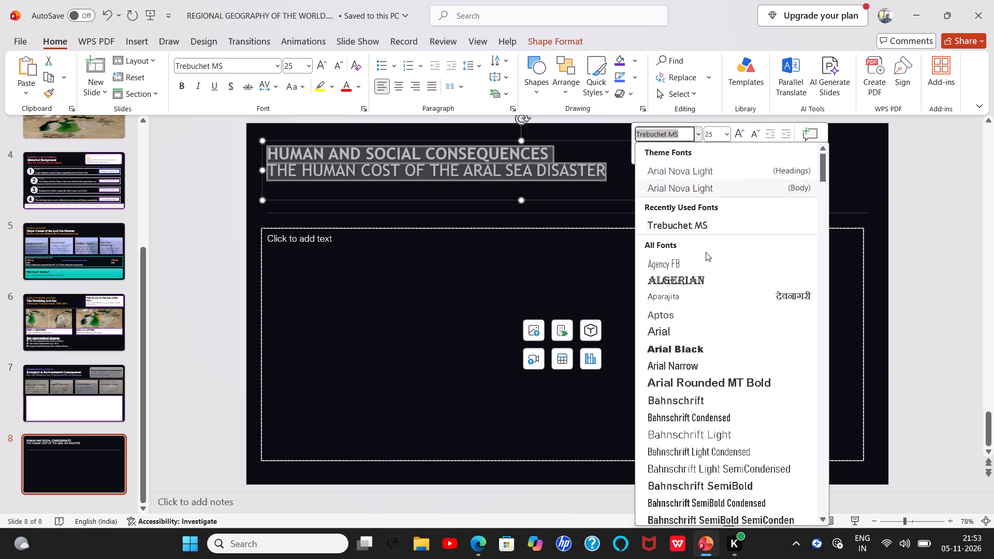
scroll(706, 252, "down", 10)
scroll(706, 252, "up", 1)
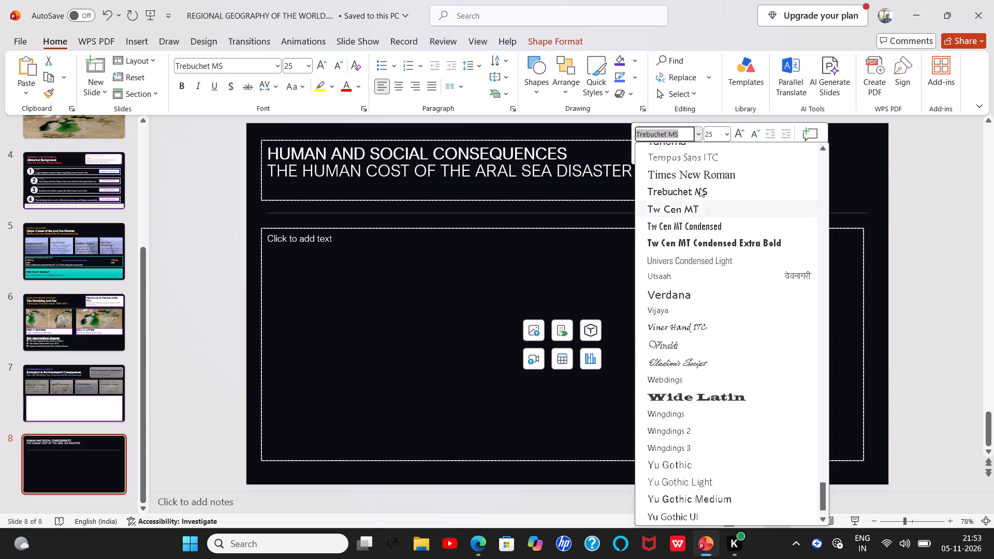
left_click(697, 173)
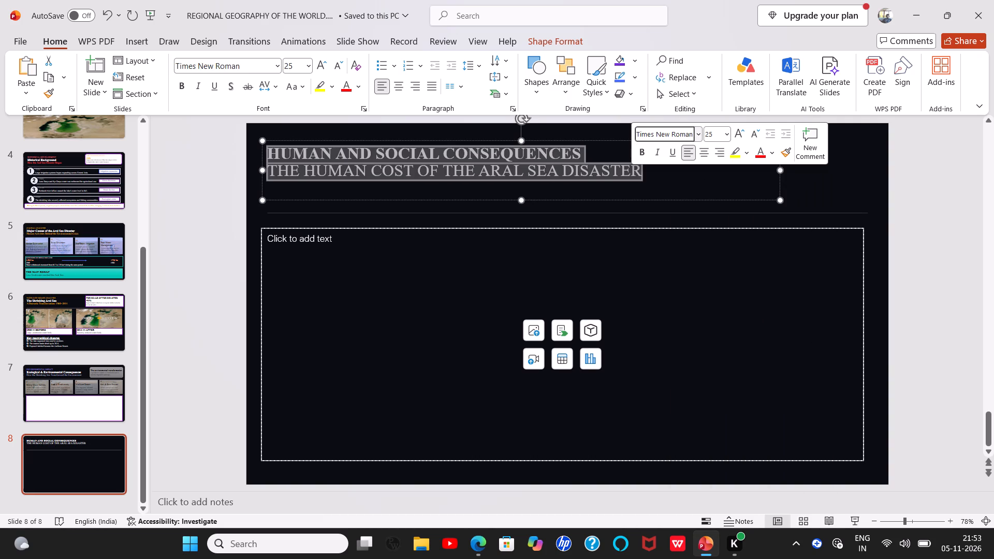
Enlarge the HUMAN AND SOCIAL CONSEQUENCES heading line to font size 32.
left_click(477, 546)
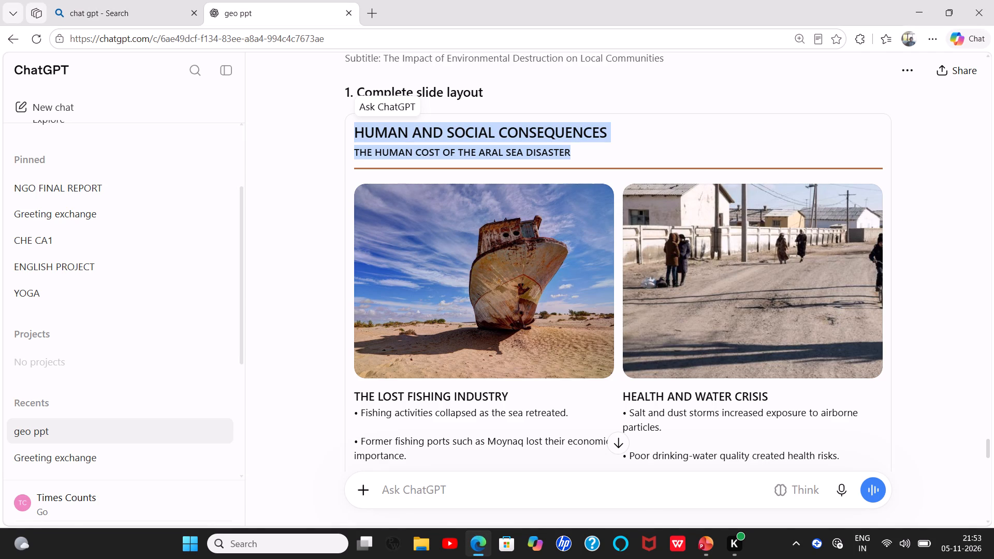
left_click(703, 543)
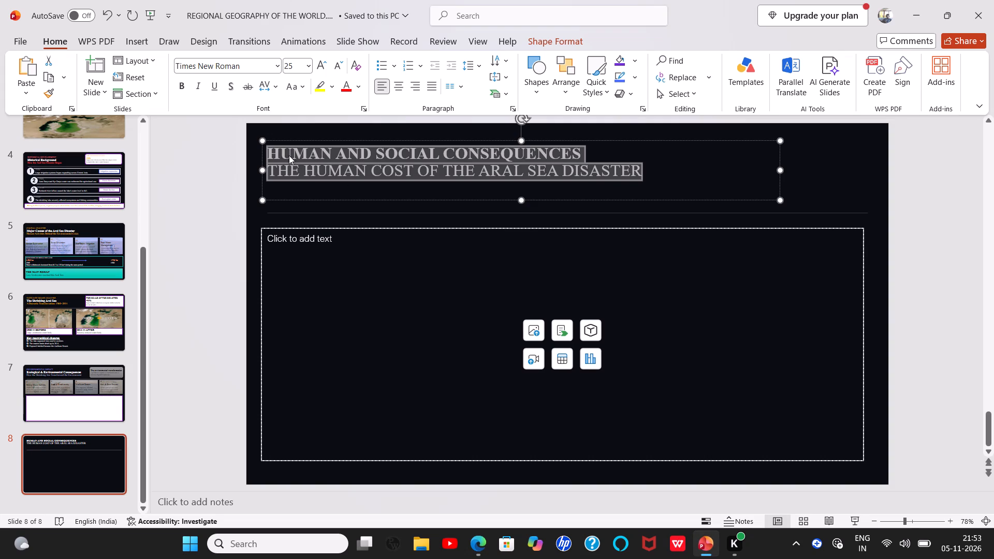
left_click(267, 152)
left_click_drag(267, 153, 271, 153)
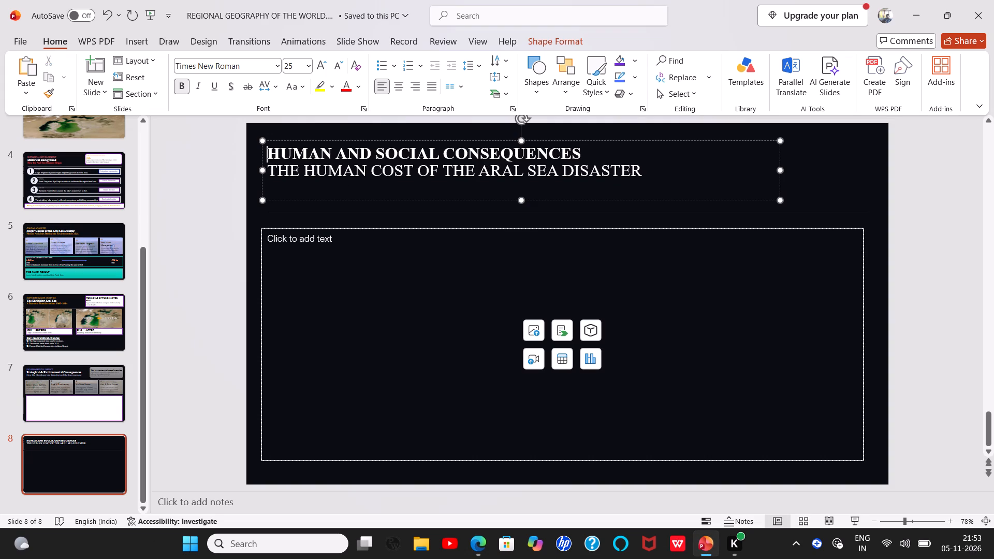
left_click_drag(271, 153, 604, 159)
left_click(713, 115)
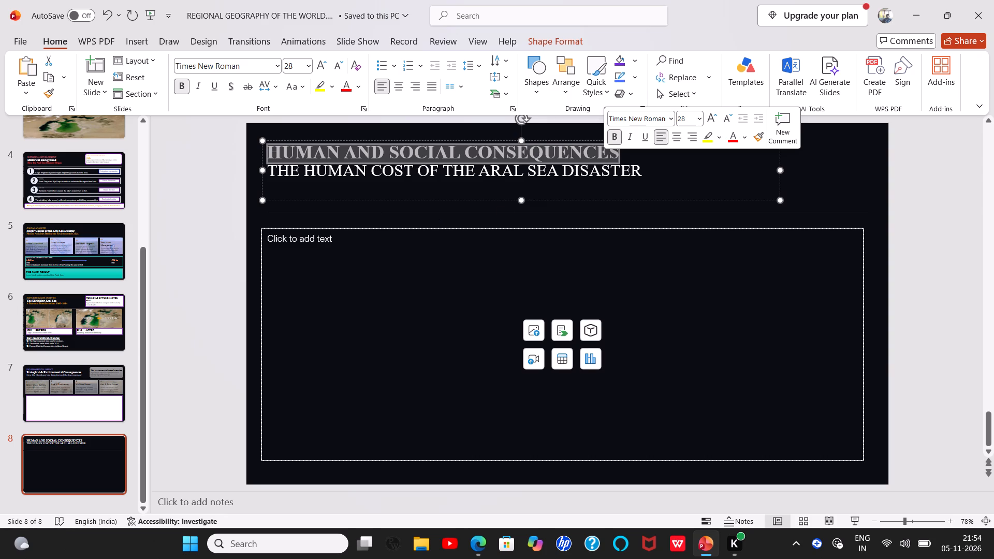
left_click(322, 70)
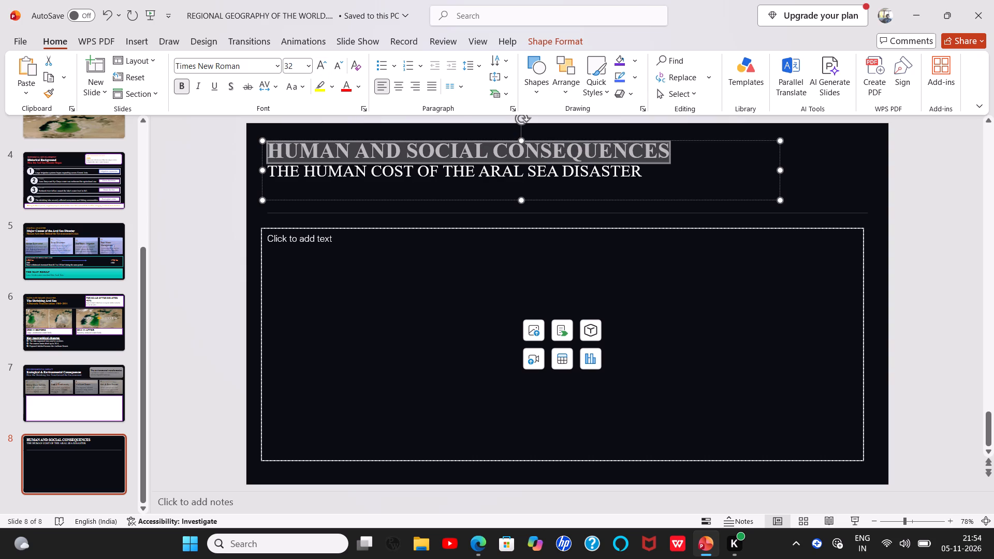
Reduce the subtitle line THE HUMAN COST OF THE ARAL SEA DISASTER to font size 20.
left_click_drag(268, 171, 639, 182)
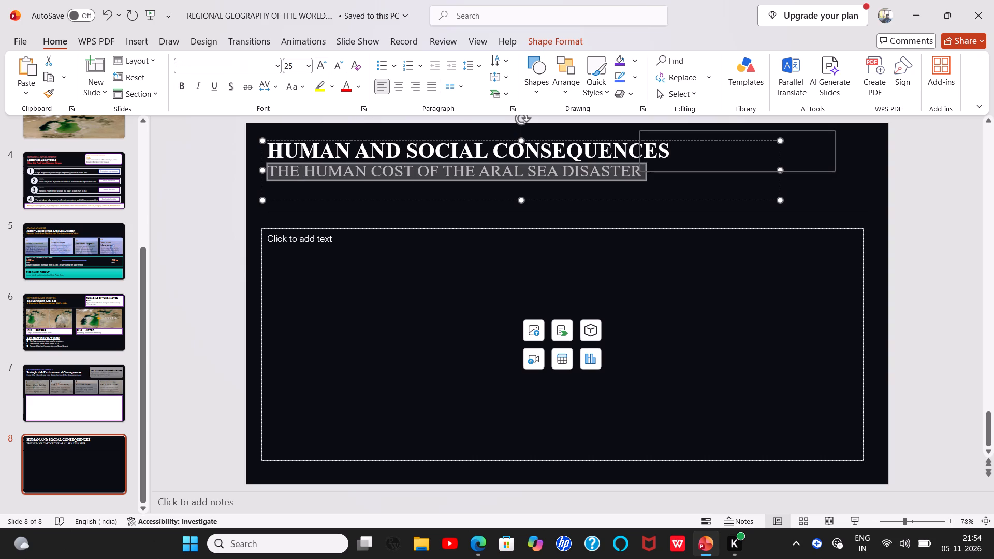
left_click(766, 143)
left_click(766, 143)
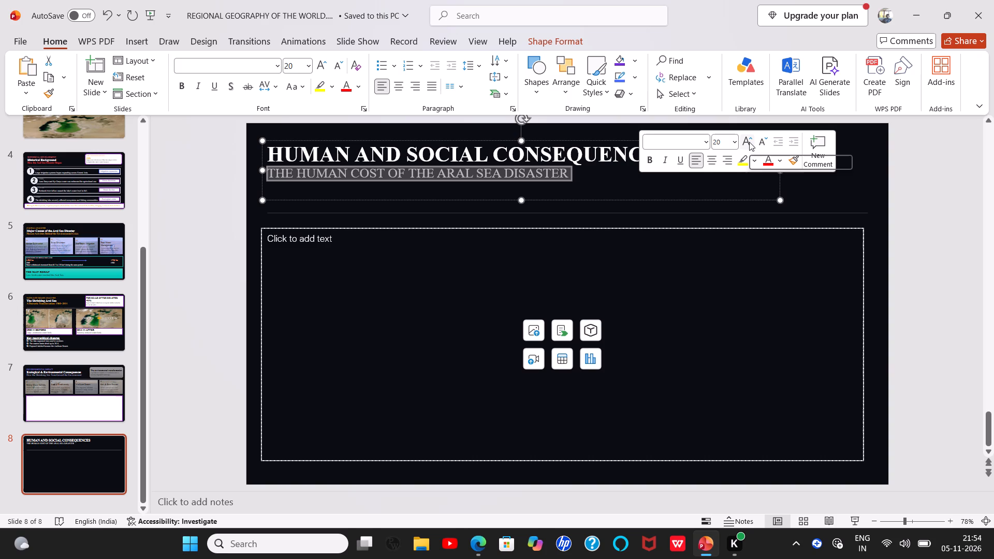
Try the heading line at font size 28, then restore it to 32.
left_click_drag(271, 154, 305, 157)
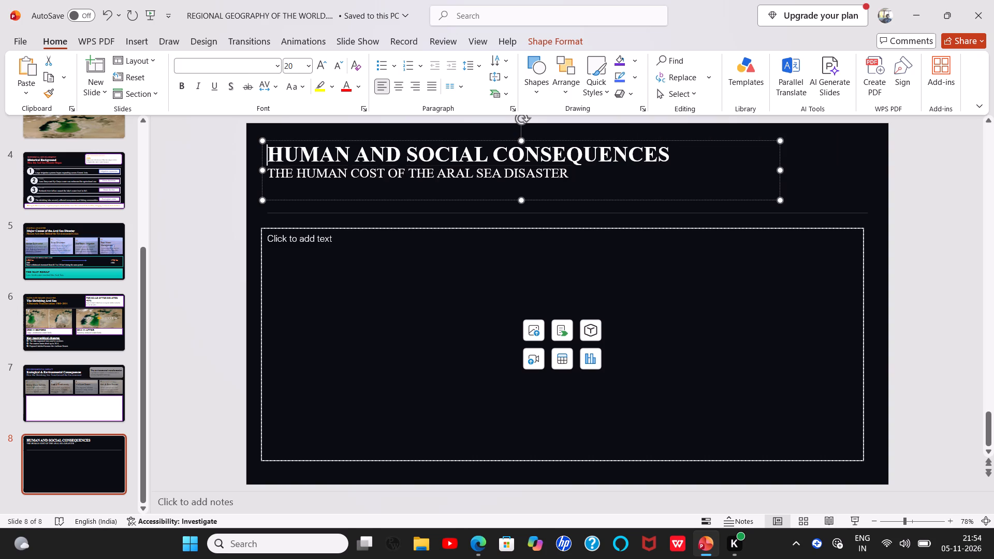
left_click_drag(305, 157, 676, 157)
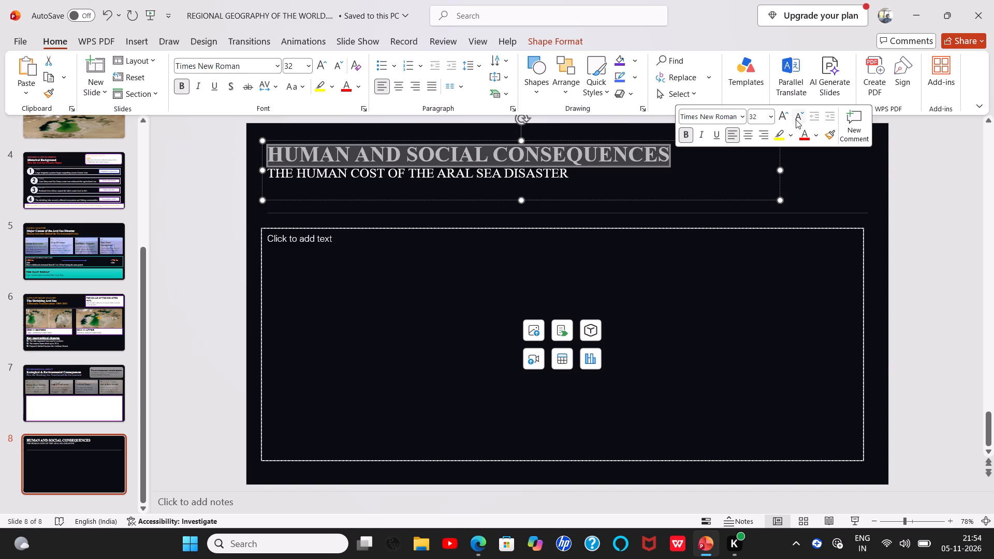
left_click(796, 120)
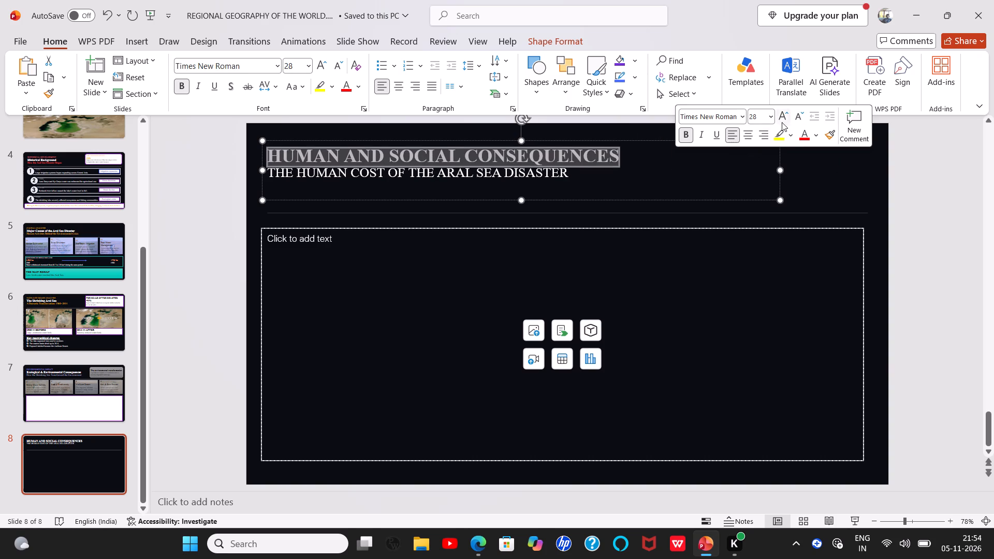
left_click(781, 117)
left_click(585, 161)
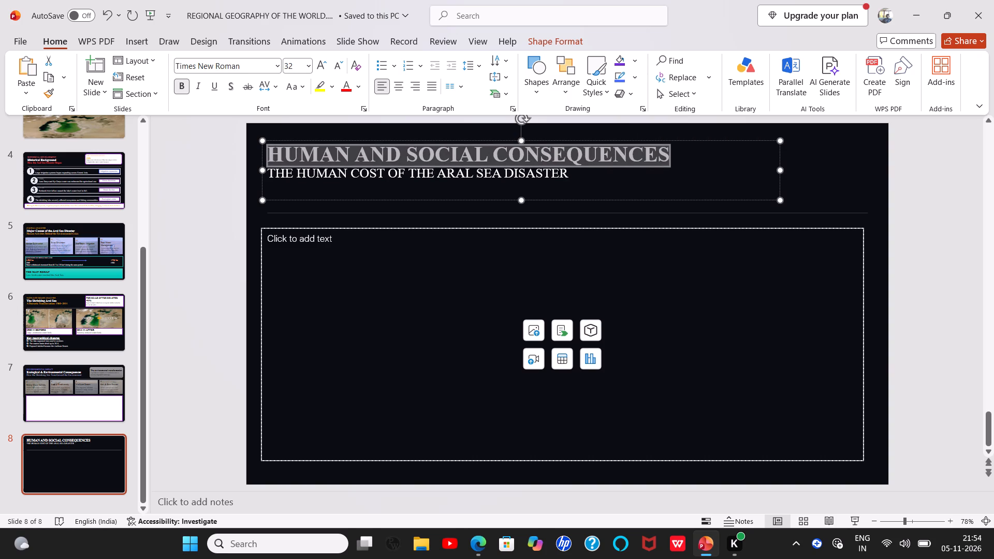
Move the title box slightly down, closer to the divider line.
left_click_drag(515, 137, 515, 147)
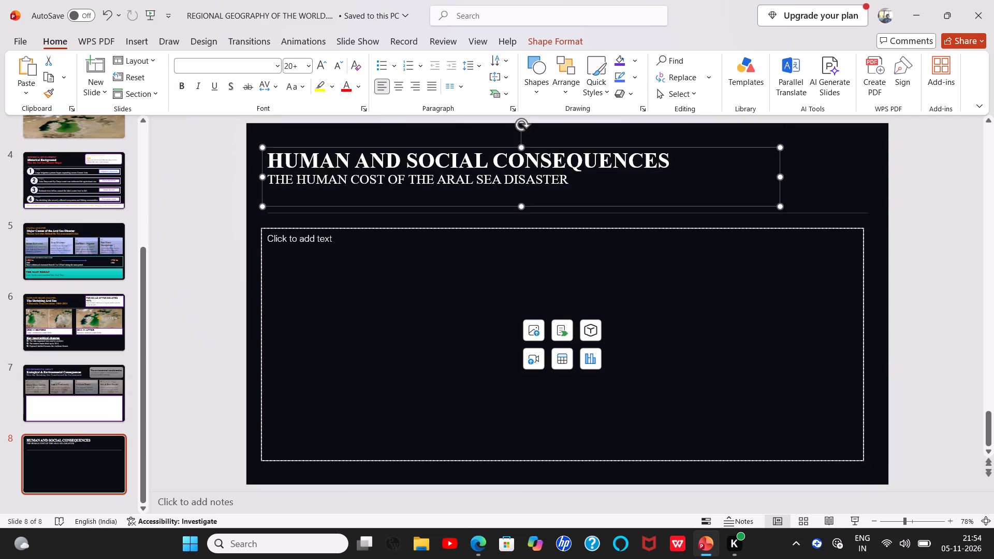
Copy the rusted ship image from the ChatGPT layout into slide 8's content placeholder.
left_click(477, 537)
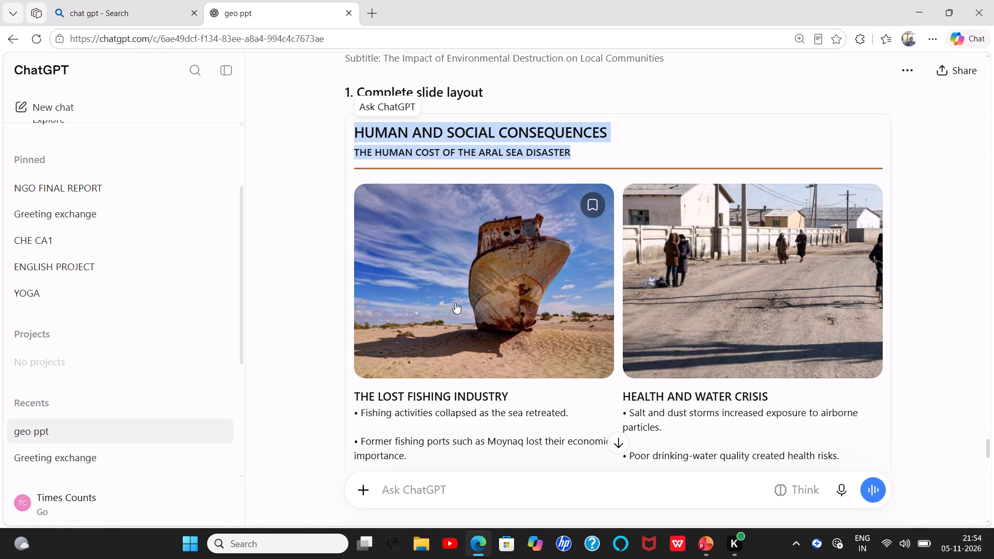
left_click(455, 302)
right_click(467, 257)
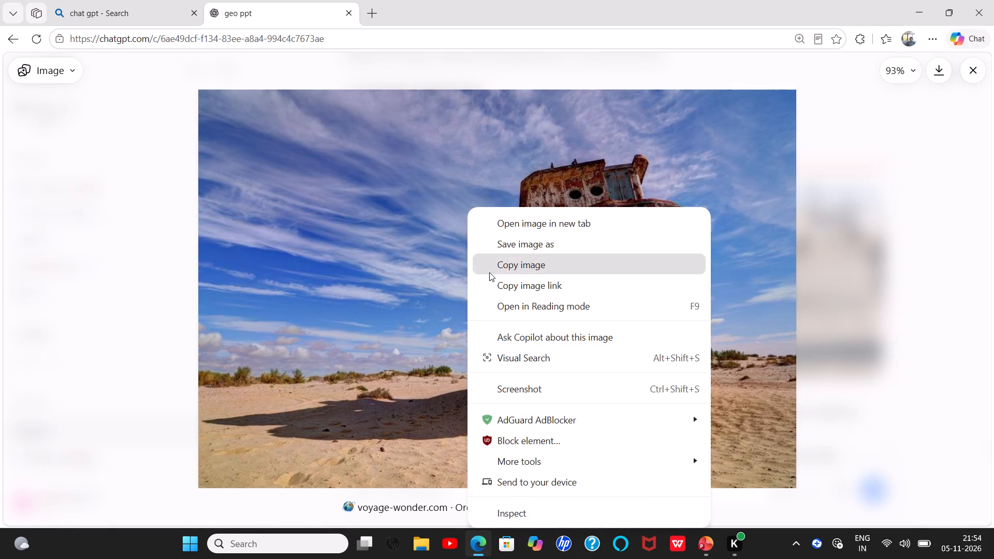
left_click(492, 273)
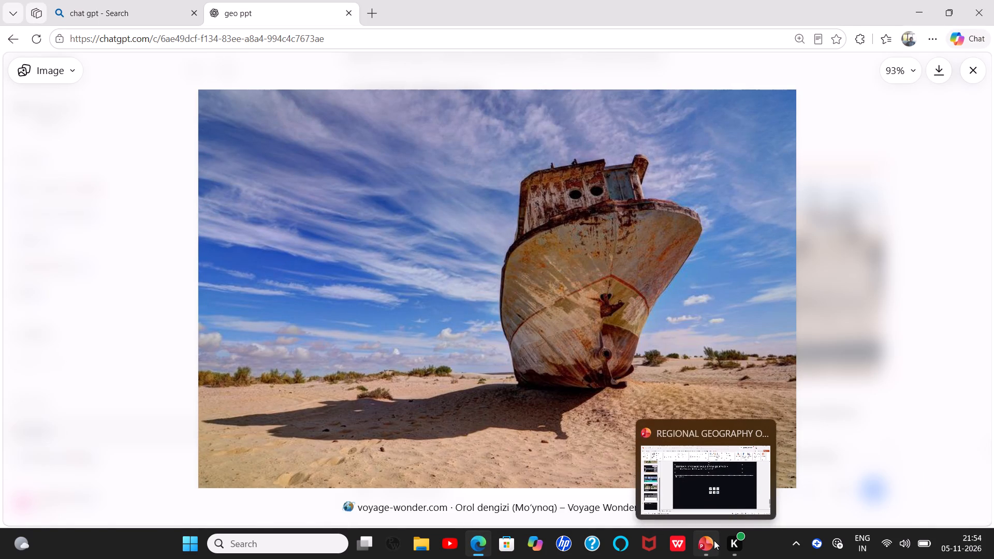
left_click(714, 540)
left_click(456, 355)
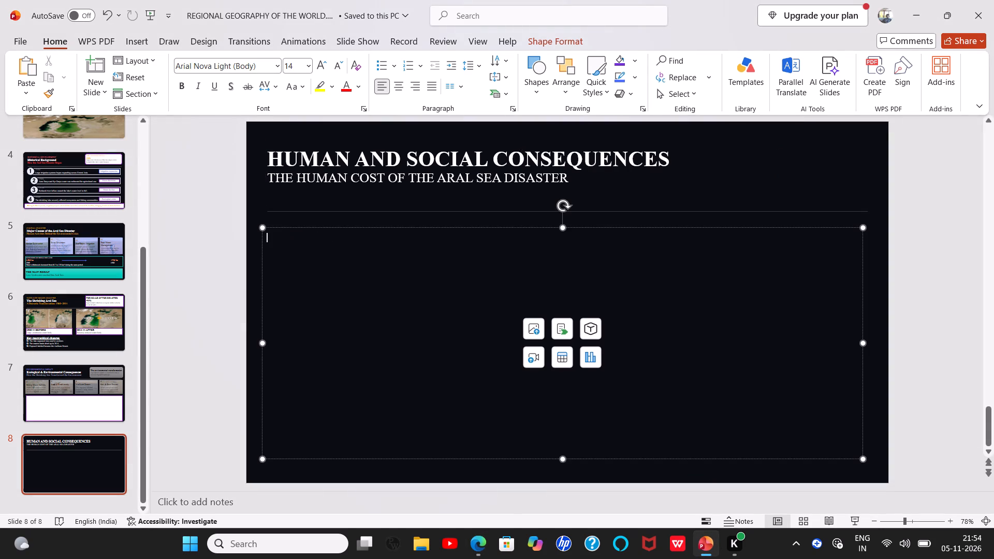
key("ctrl+v")
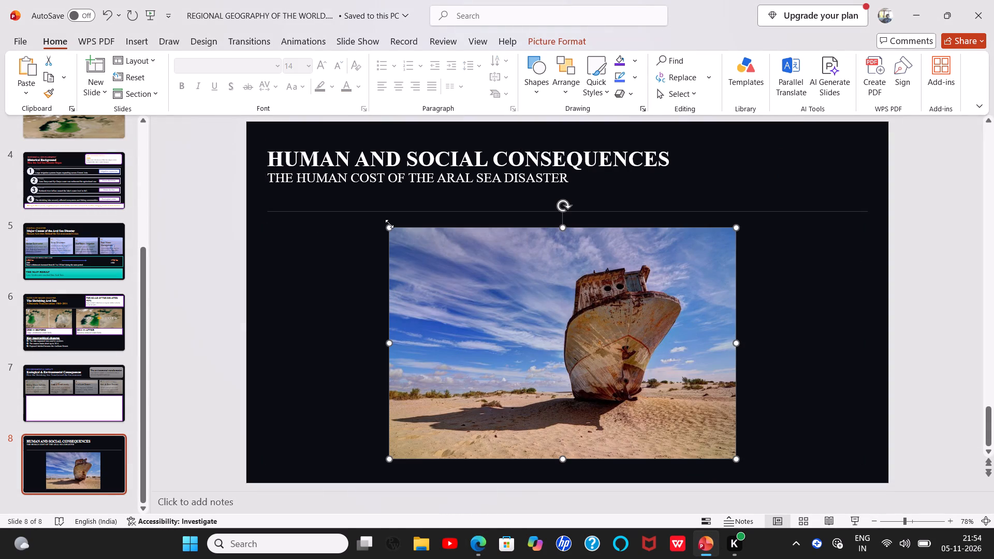
Shrink the ship picture to about half its size and place it just below the divider line at the slide's left side.
left_click_drag(390, 225, 621, 345)
left_click_drag(659, 415, 625, 396)
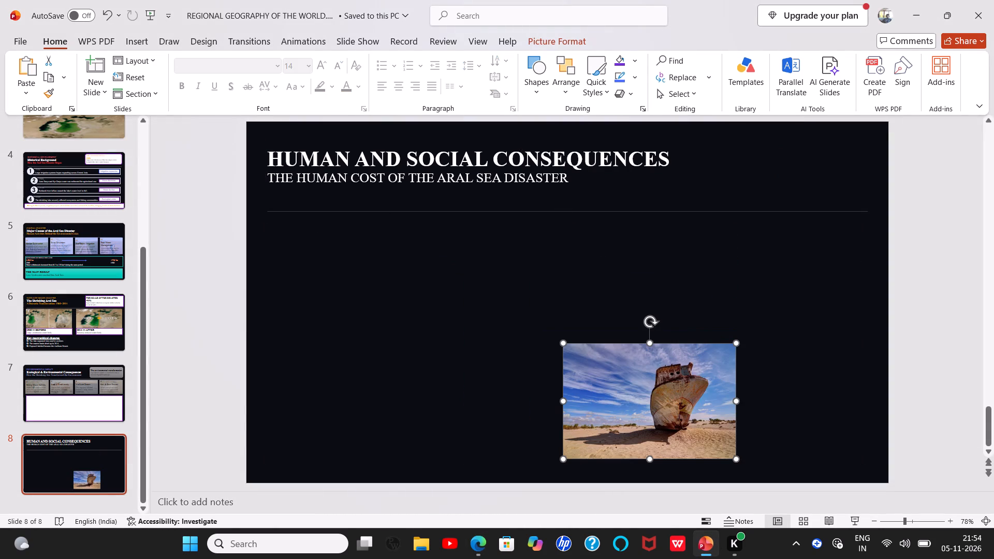
left_click_drag(625, 396, 365, 289)
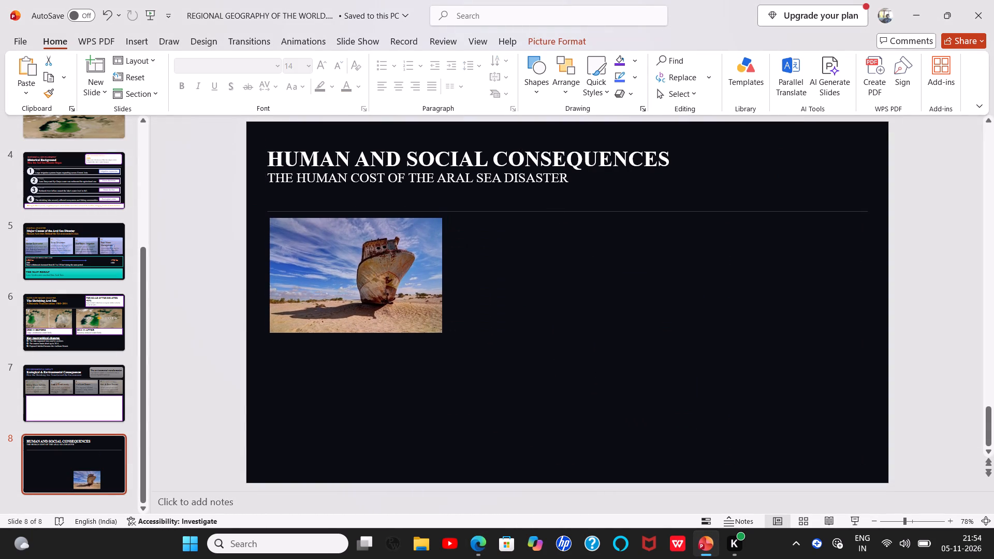
Shrink the ship picture to about a fifth of the slide's width, just below the divider line and flush with its left end.
left_click_drag(365, 289, 363, 287)
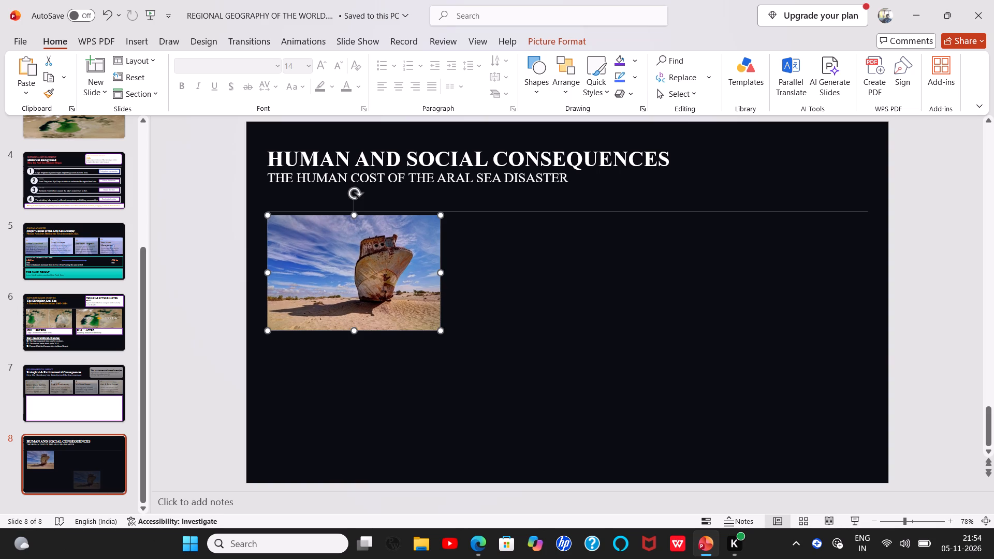
left_click_drag(267, 216, 334, 260)
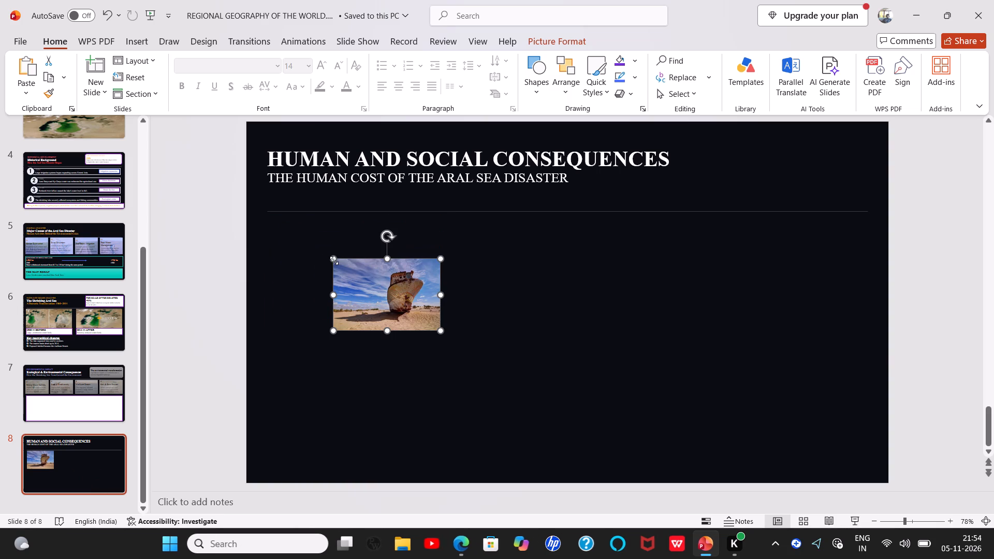
left_click_drag(350, 278, 285, 235)
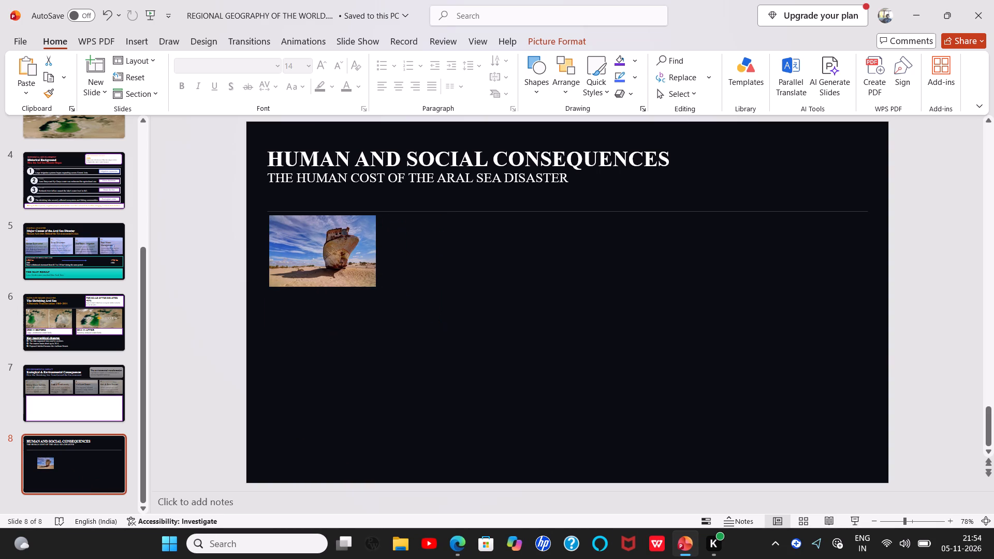
left_click_drag(285, 235, 286, 235)
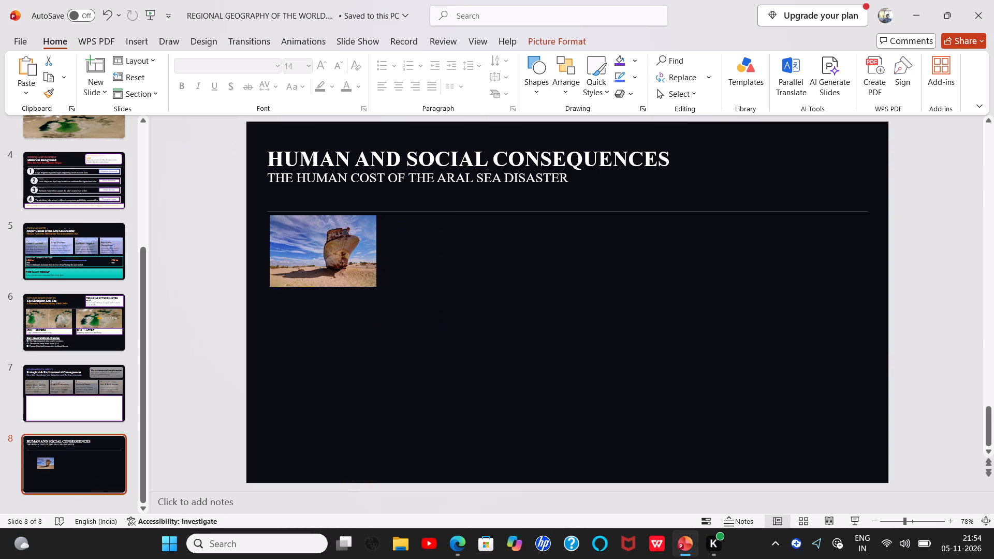
left_click_drag(286, 235, 285, 235)
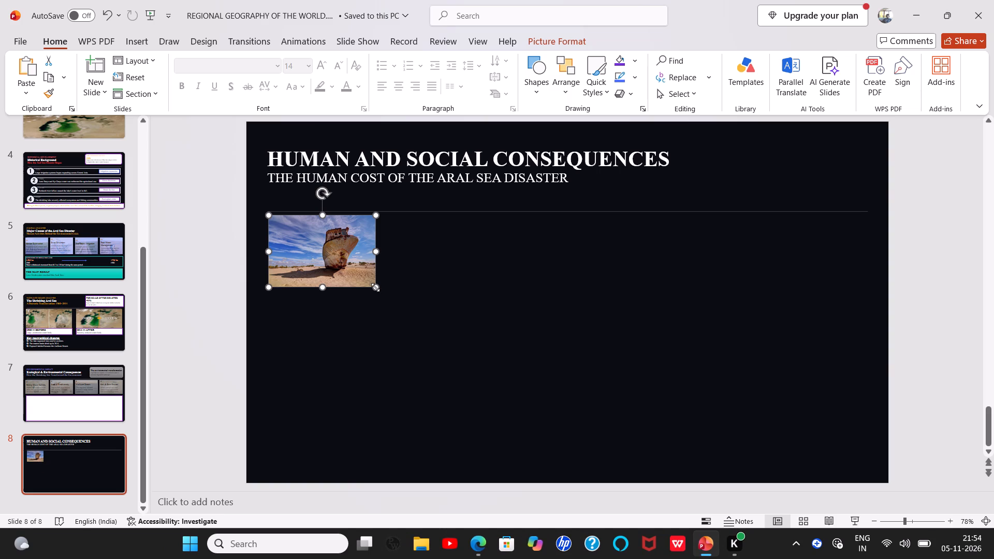
left_click_drag(375, 287, 396, 297)
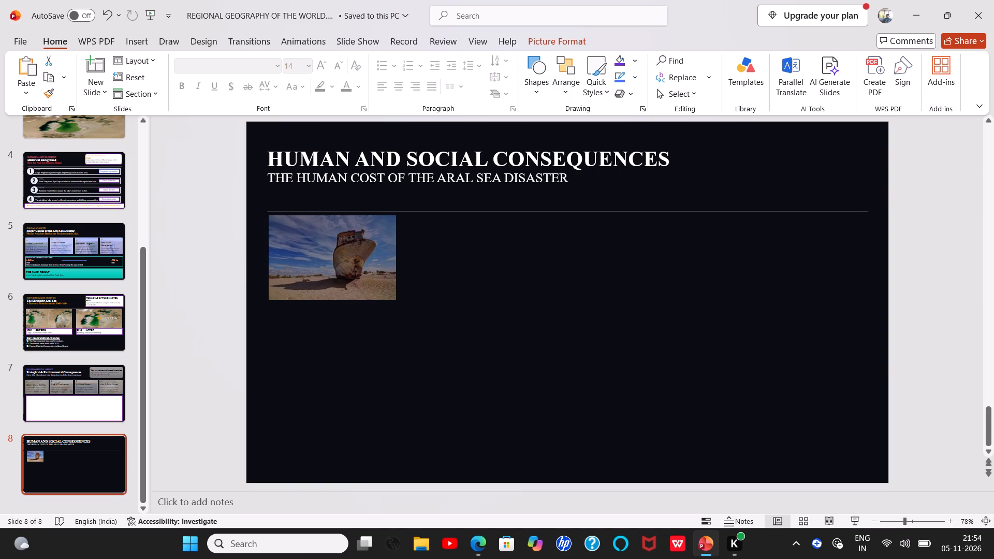
left_click_drag(396, 297, 401, 298)
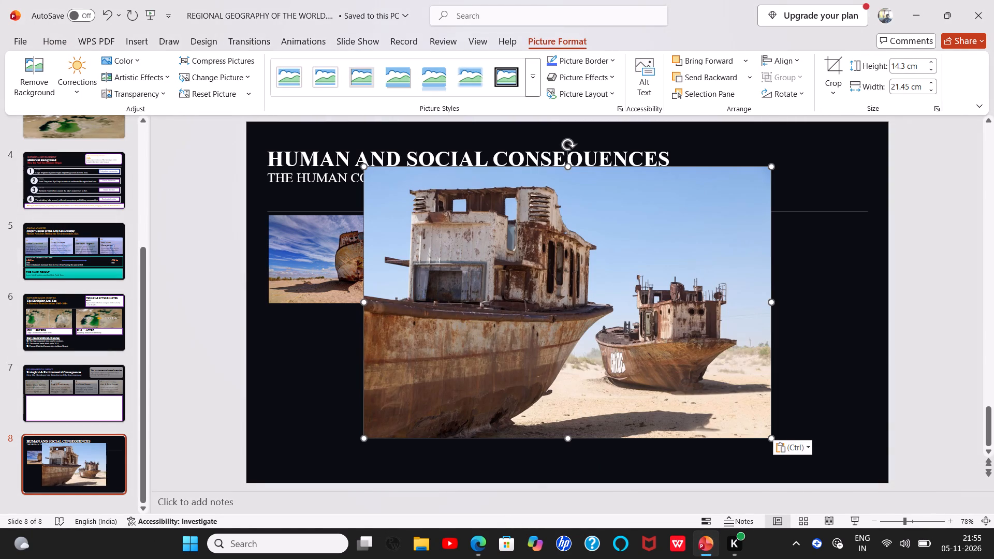
Shrink the two-ships picture to about 4.57 cm high and 6.94 cm wide, placed right of the street picture in the same row.
left_click_drag(364, 167, 655, 351)
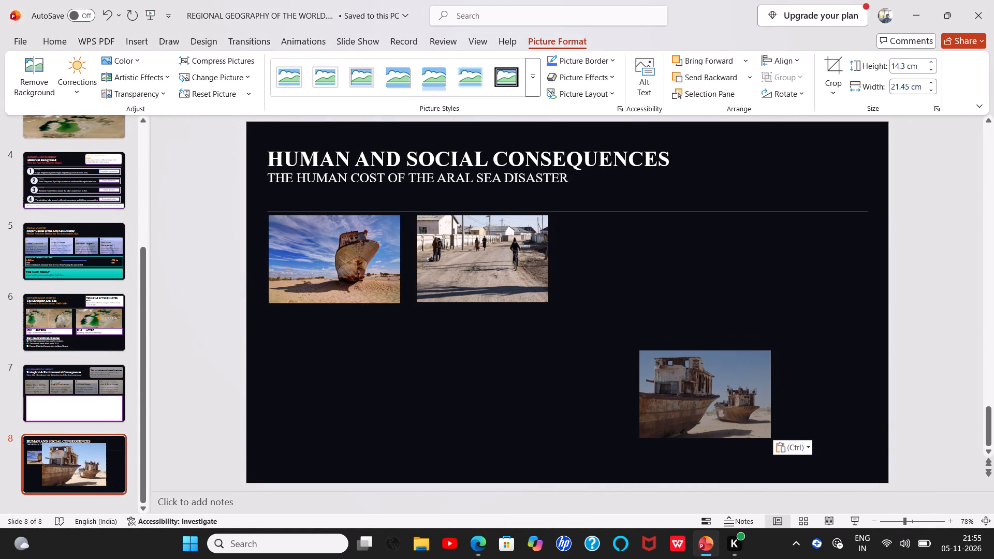
left_click_drag(655, 351, 666, 359)
left_click_drag(673, 378, 638, 327)
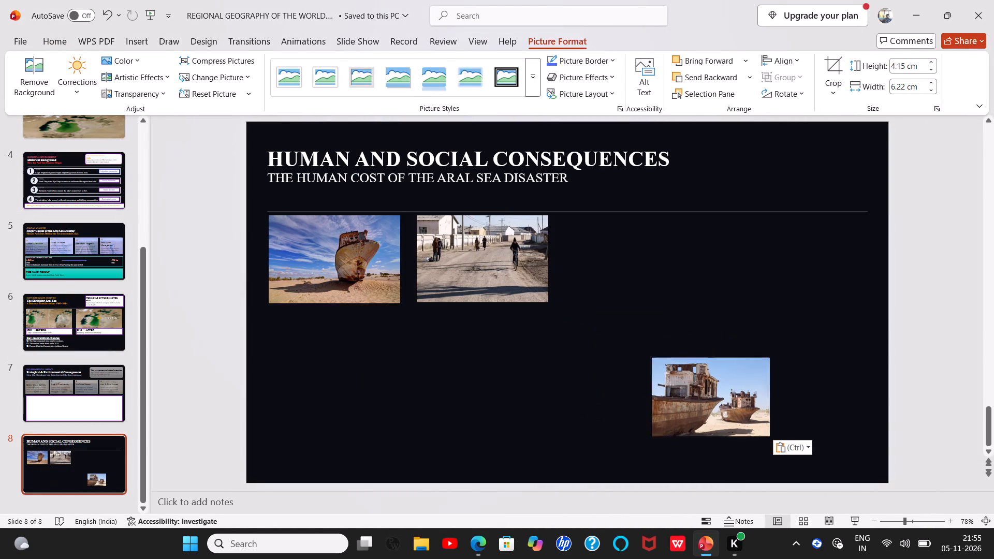
left_click_drag(638, 327, 582, 236)
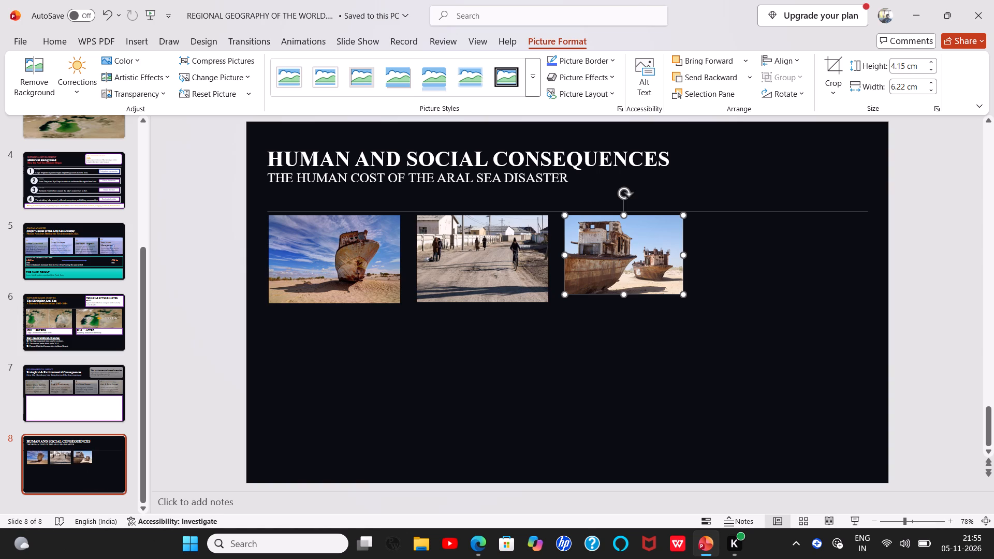
left_click_drag(623, 295, 625, 302)
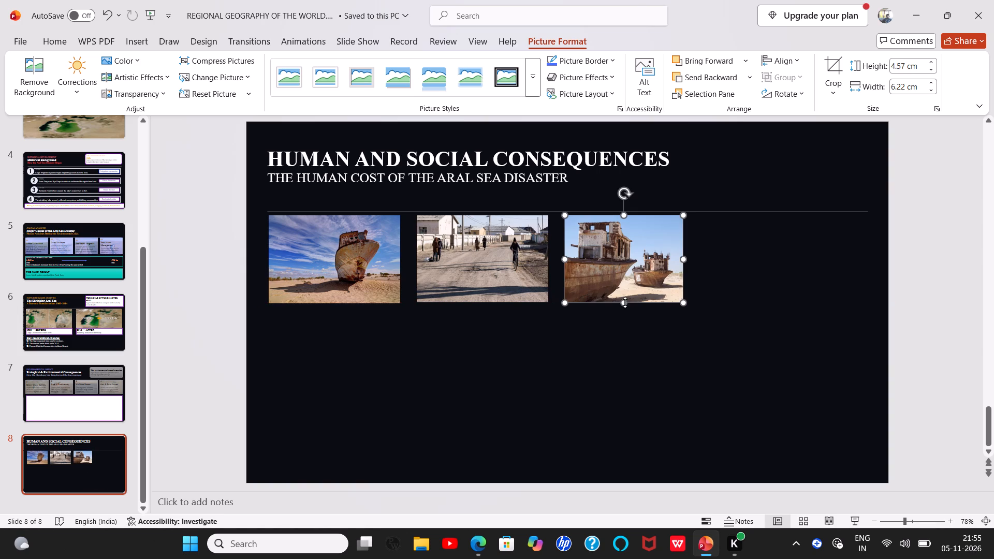
left_click_drag(680, 260, 696, 259)
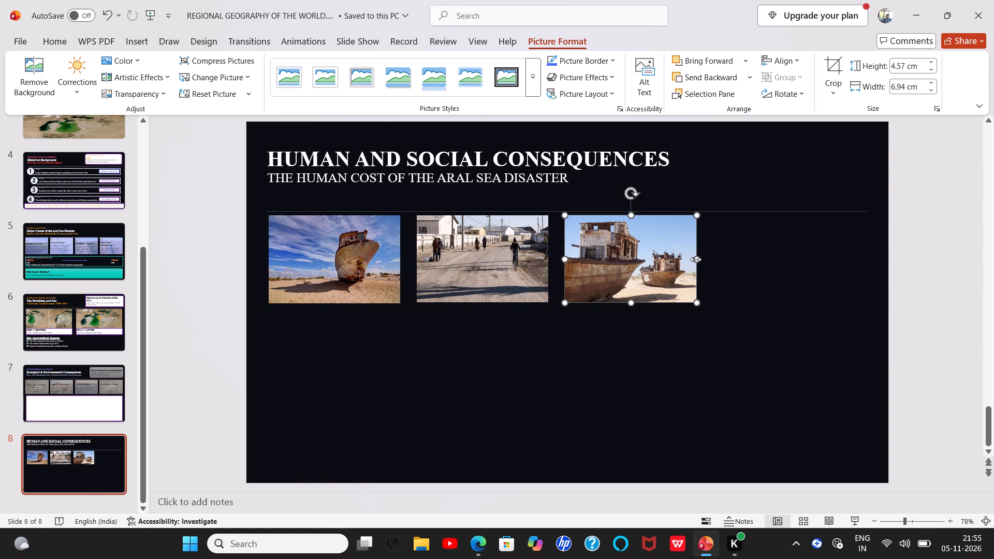
left_click(696, 259)
Copy the dry field image for Food and Livelihood Insecurity from the ChatGPT layout in Edge into slide 8 in PowerPoint.
left_click(483, 536)
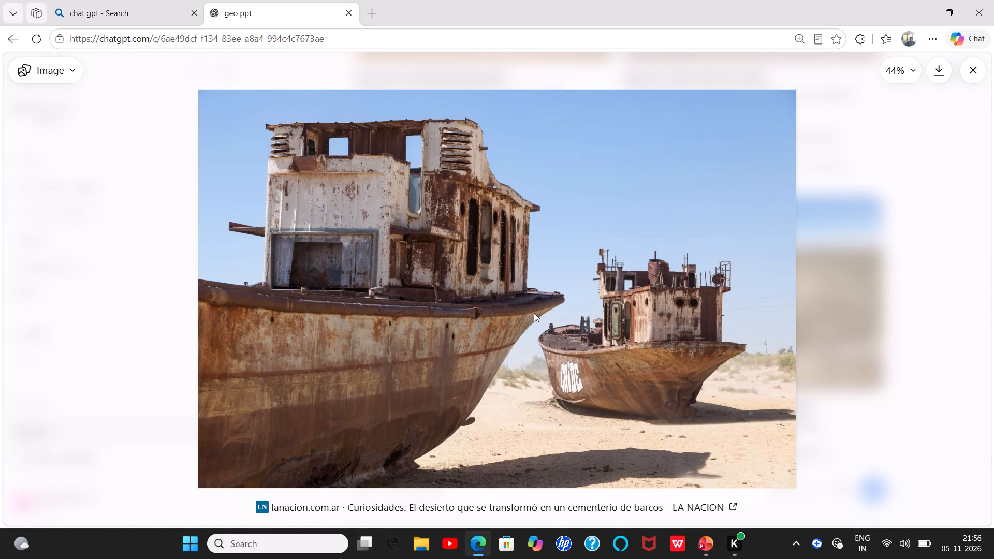
left_click(977, 66)
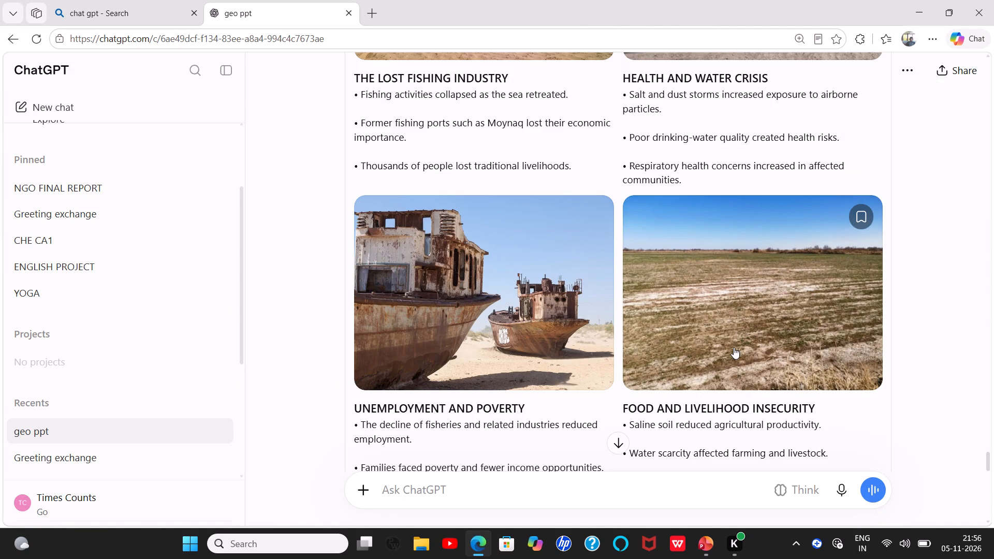
left_click(734, 347)
right_click(557, 274)
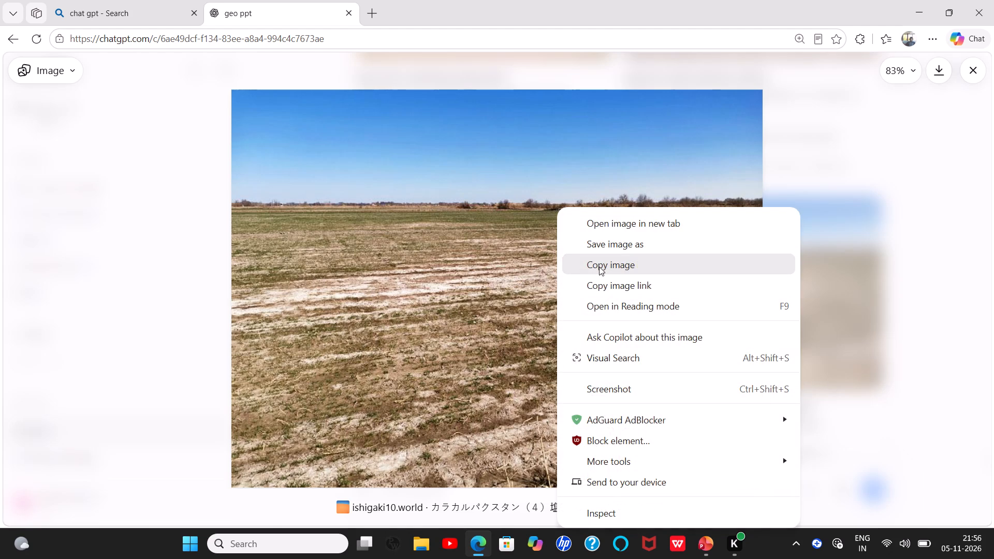
left_click(599, 267)
left_click(703, 552)
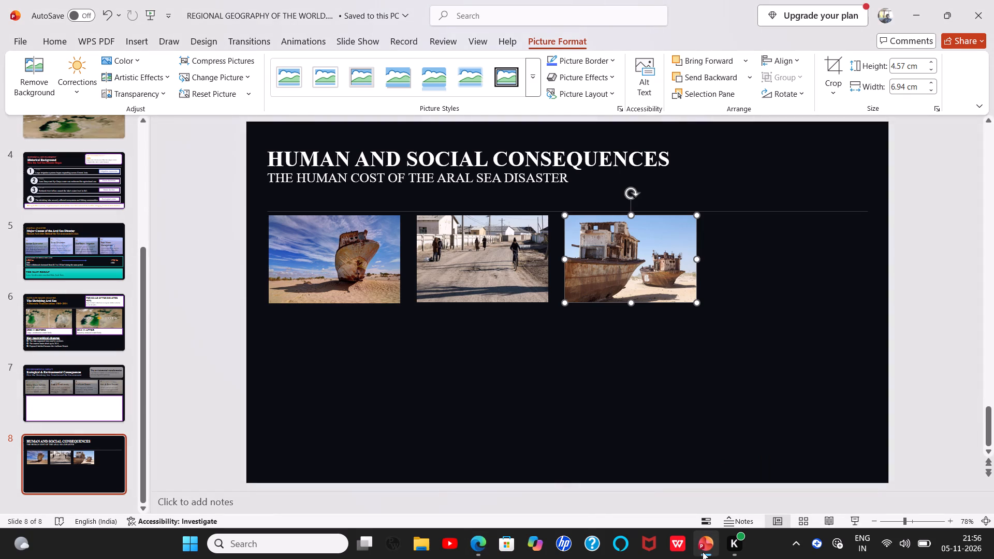
left_click(500, 419)
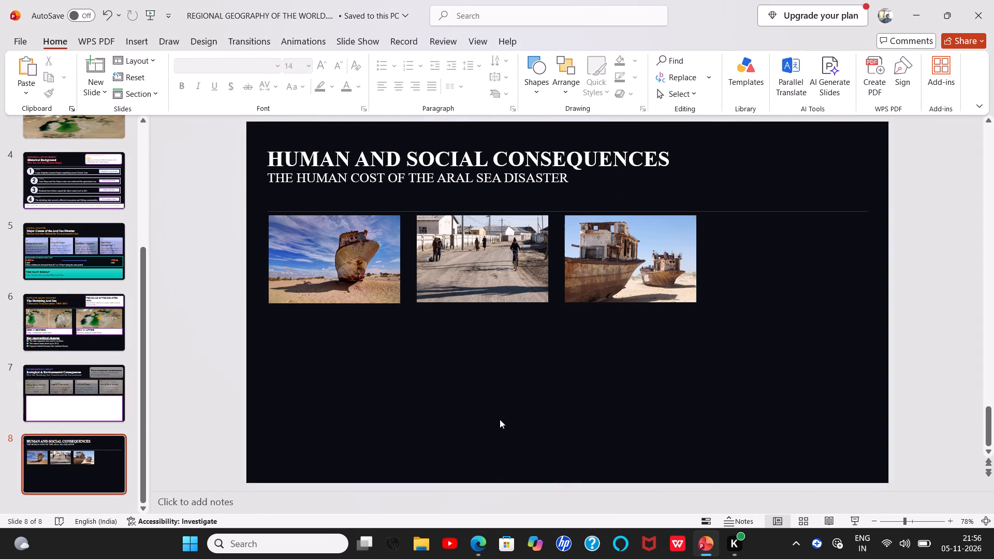
key("ctrl+v")
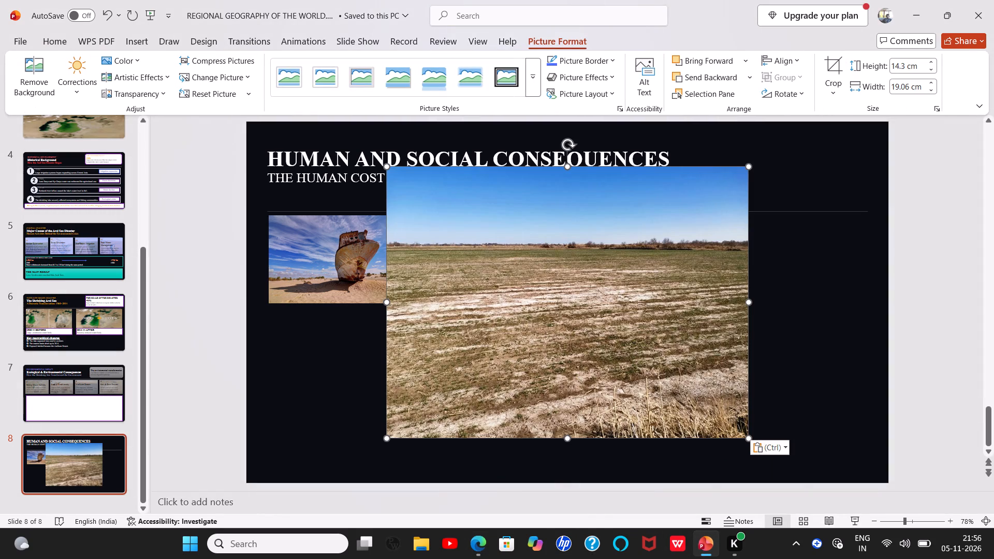
Shrink the field picture to about 4.57 cm high and 6.94 cm wide, placed right of the two-ships picture with tops aligned.
left_click_drag(385, 165, 645, 378)
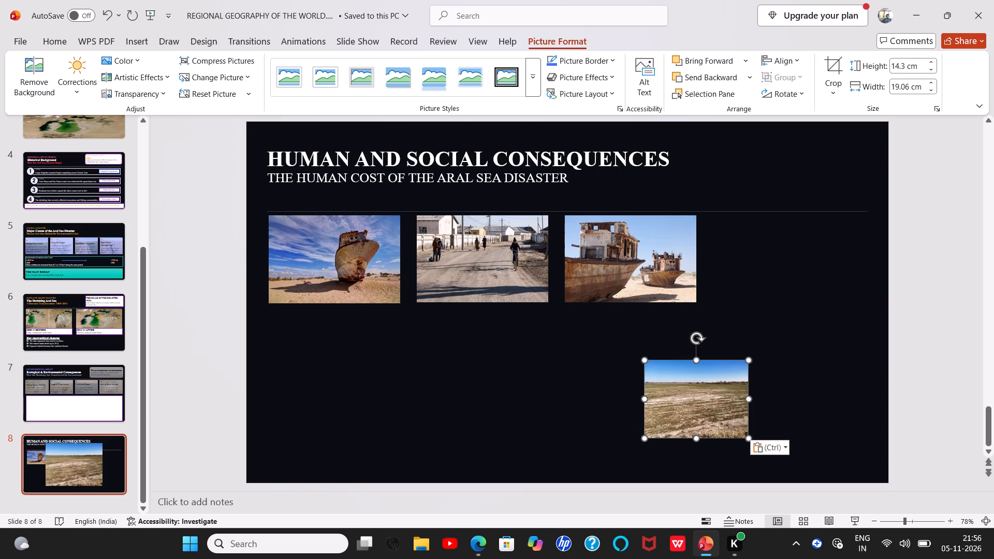
left_click_drag(671, 393, 735, 251)
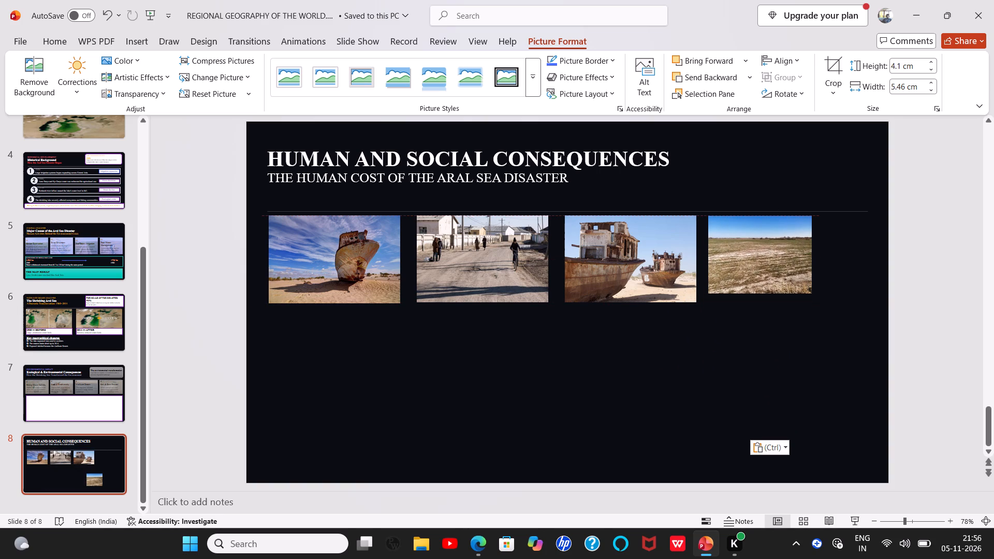
left_click_drag(735, 251, 737, 250)
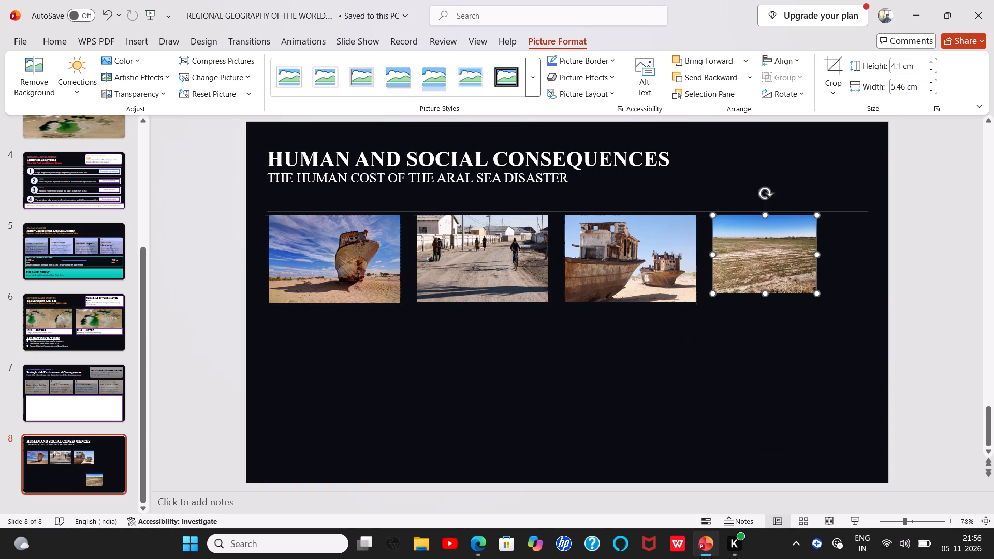
left_click_drag(816, 255, 838, 254)
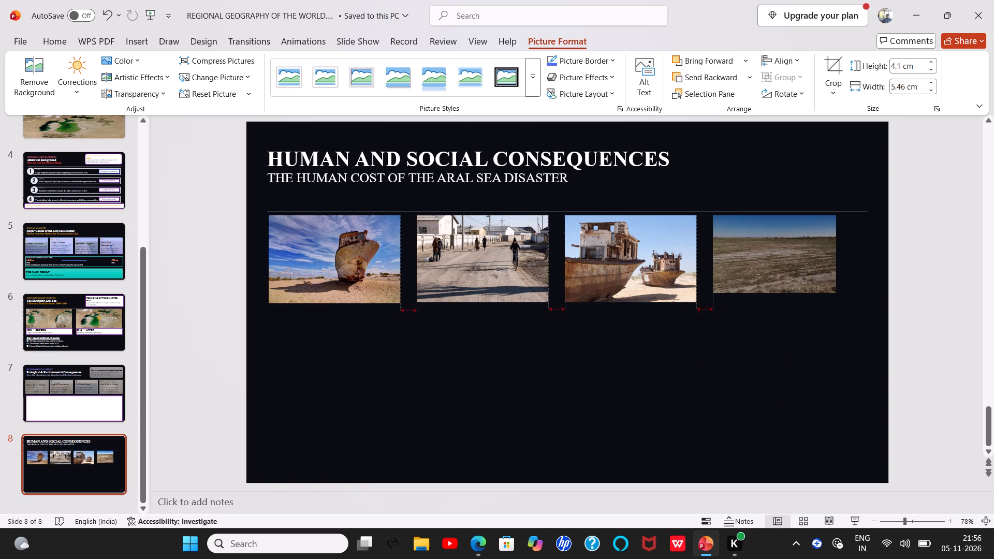
left_click_drag(838, 254, 845, 253)
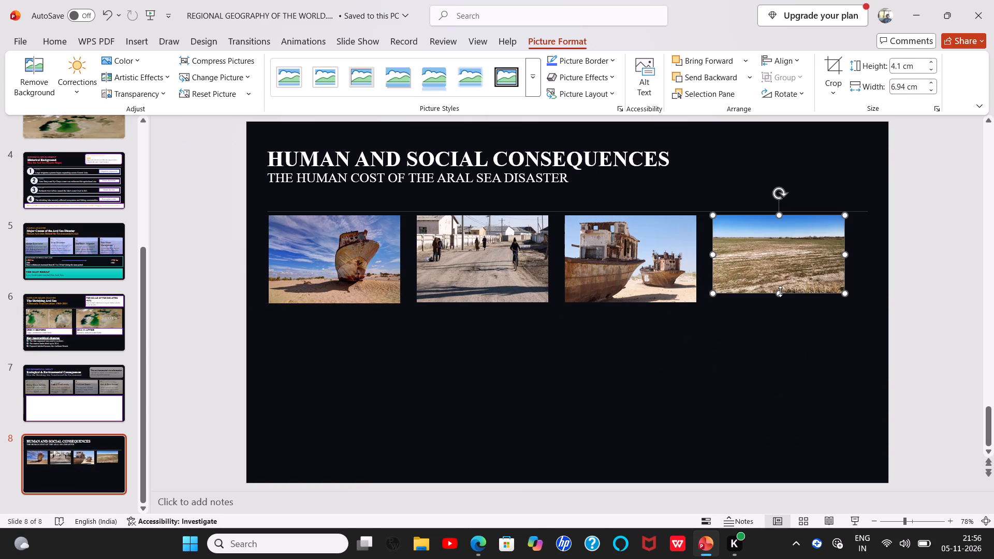
left_click_drag(780, 292, 781, 301)
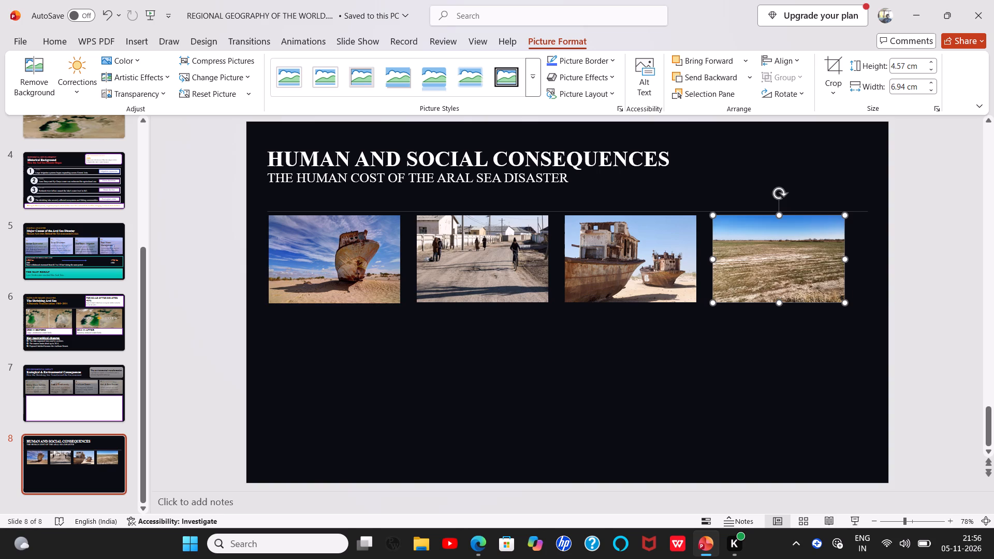
Spread the four-picture row toward both slide margins, shifting the field, two-ships and street pictures right and the single-ship picture slightly left.
left_click_drag(796, 258, 811, 256)
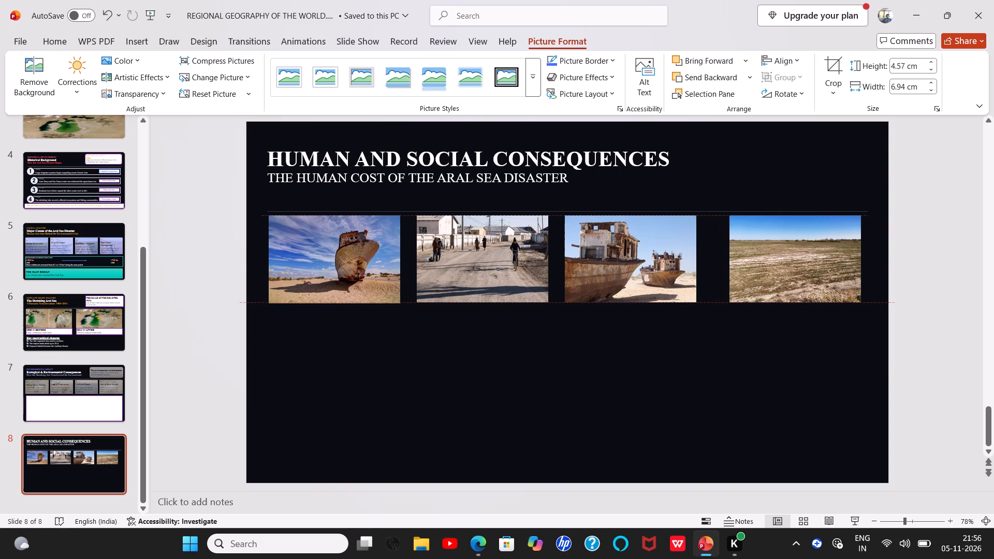
left_click_drag(811, 256, 814, 255)
left_click_drag(814, 255, 818, 256)
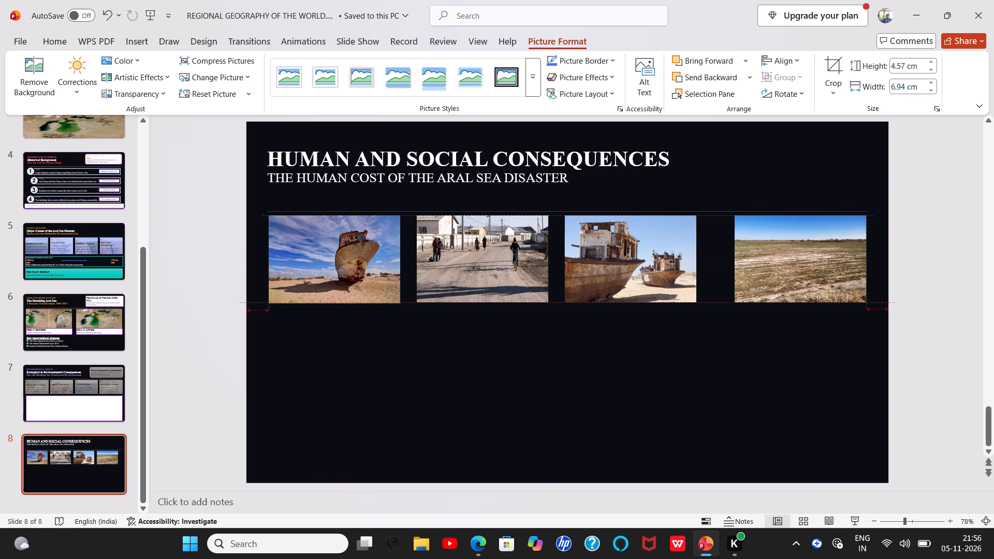
left_click_drag(818, 256, 822, 257)
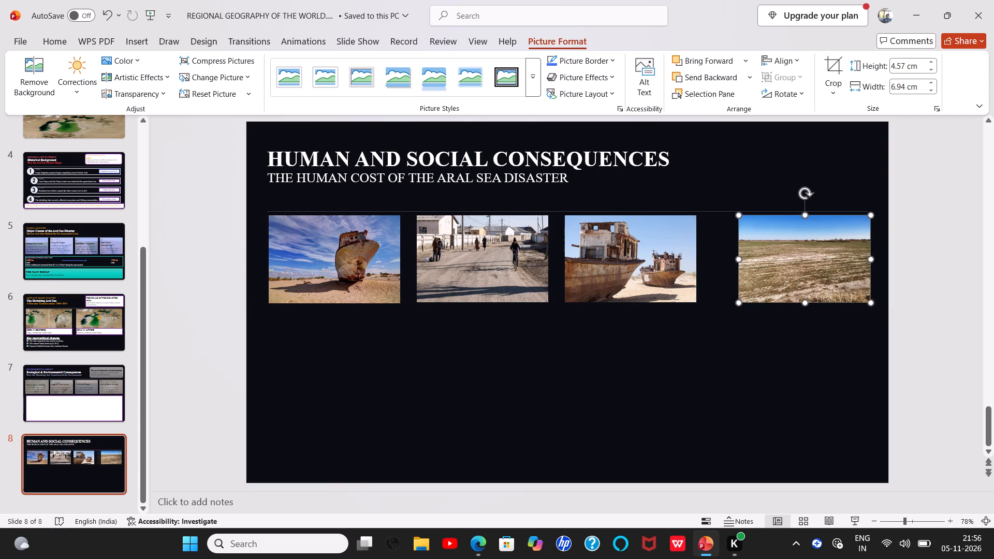
left_click_drag(648, 257, 663, 256)
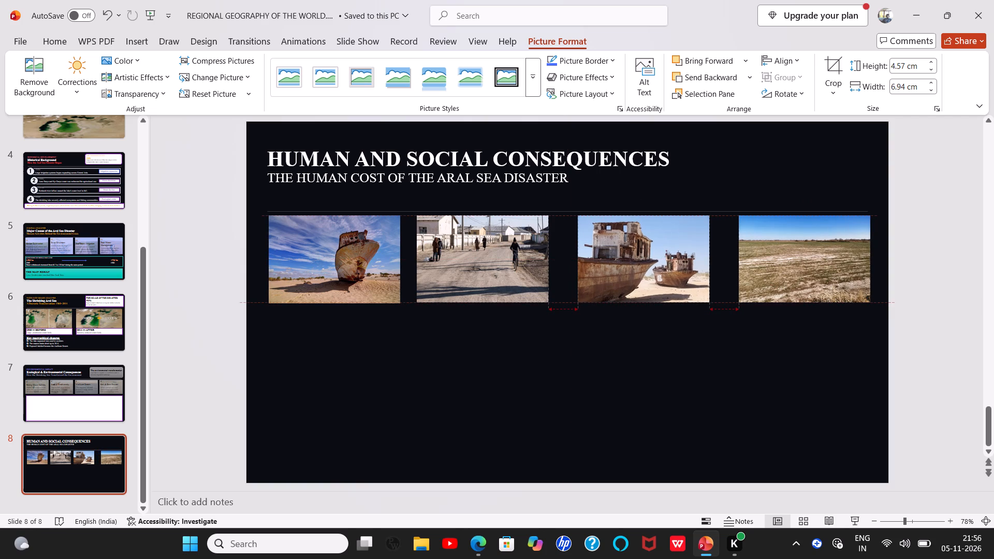
left_click_drag(663, 256, 673, 255)
left_click_drag(479, 261, 485, 261)
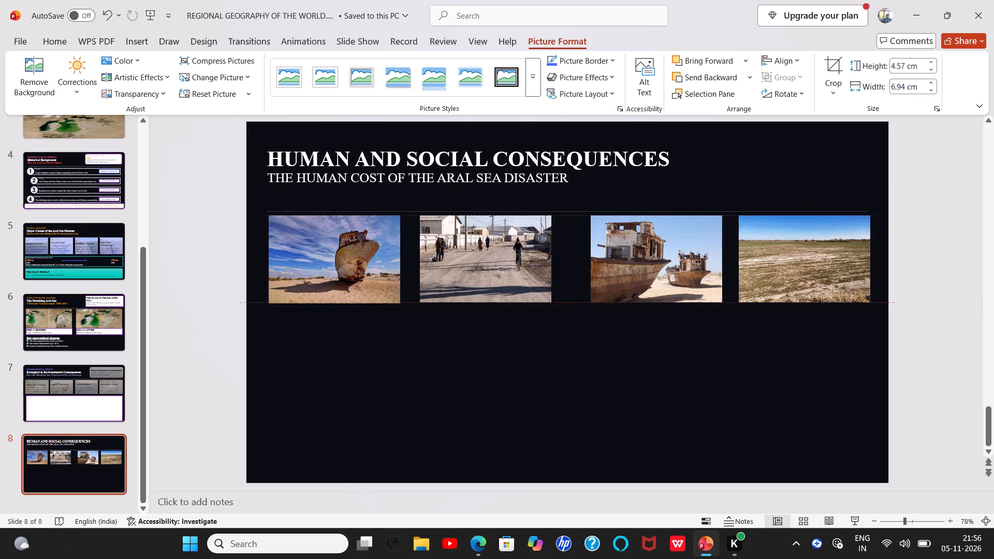
left_click_drag(485, 261, 490, 260)
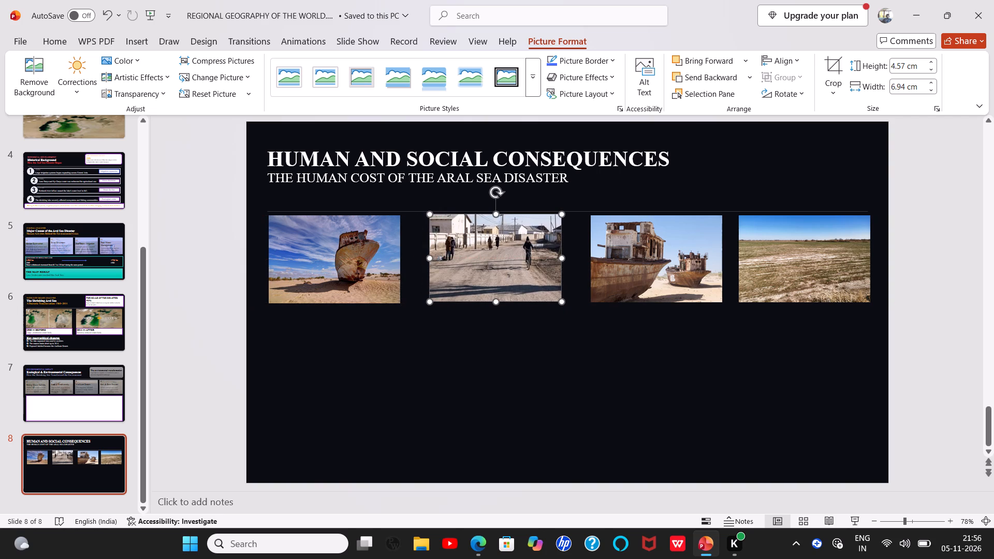
left_click_drag(333, 264, 322, 264)
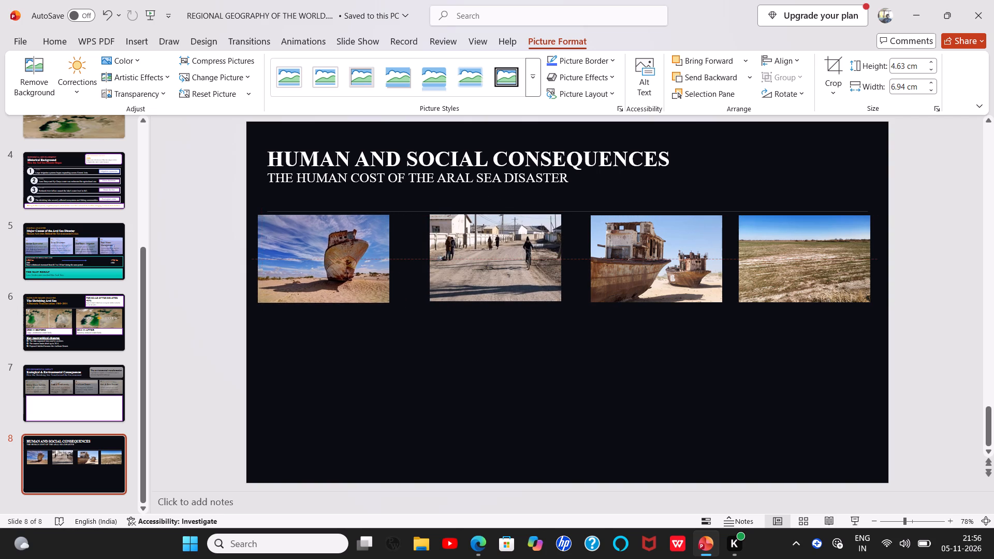
left_click_drag(322, 264, 325, 264)
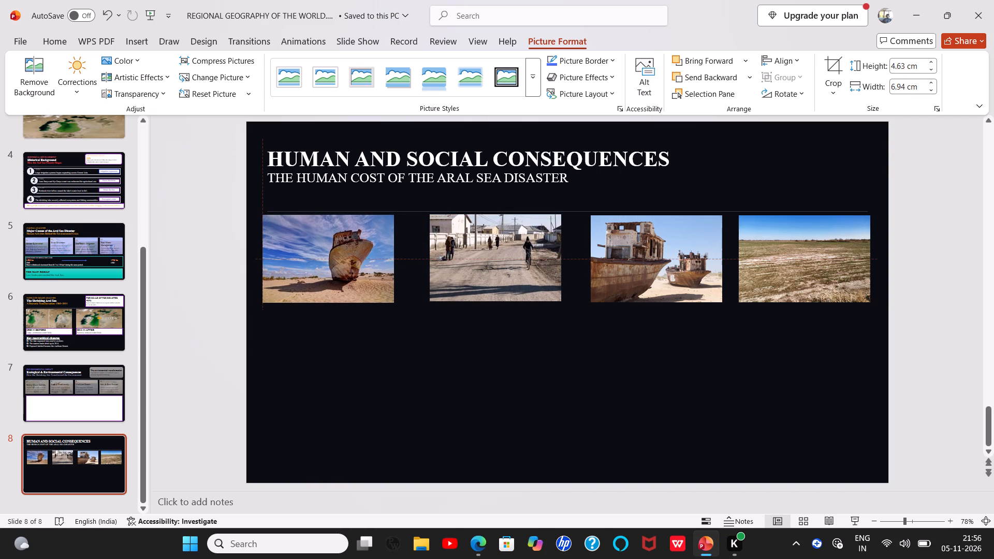
left_click_drag(325, 264, 326, 264)
left_click(326, 264)
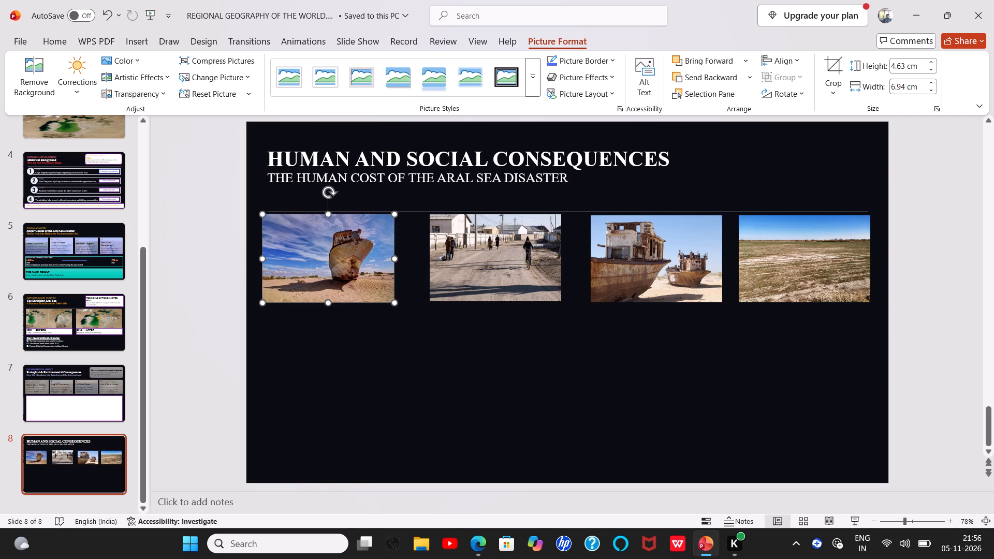
left_click(624, 251)
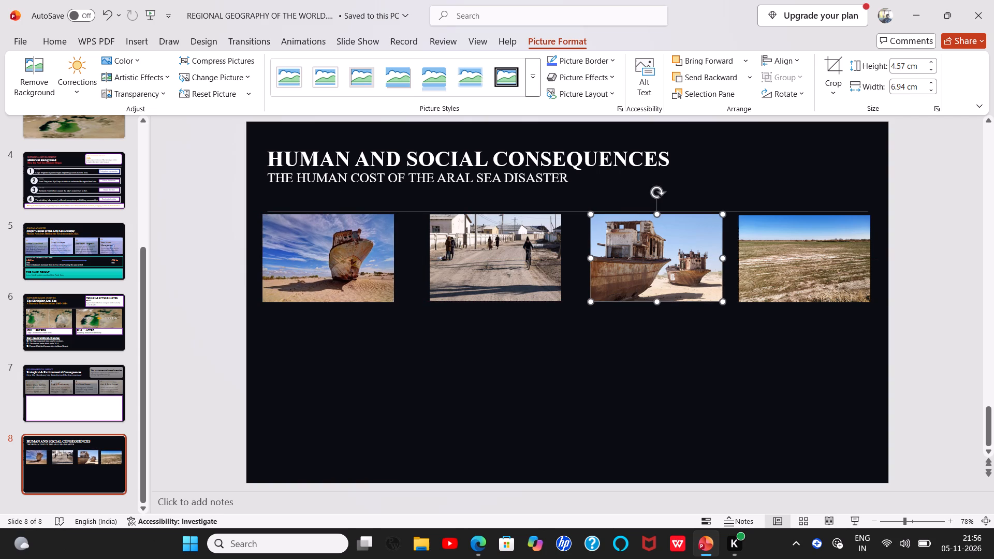
left_click(769, 258)
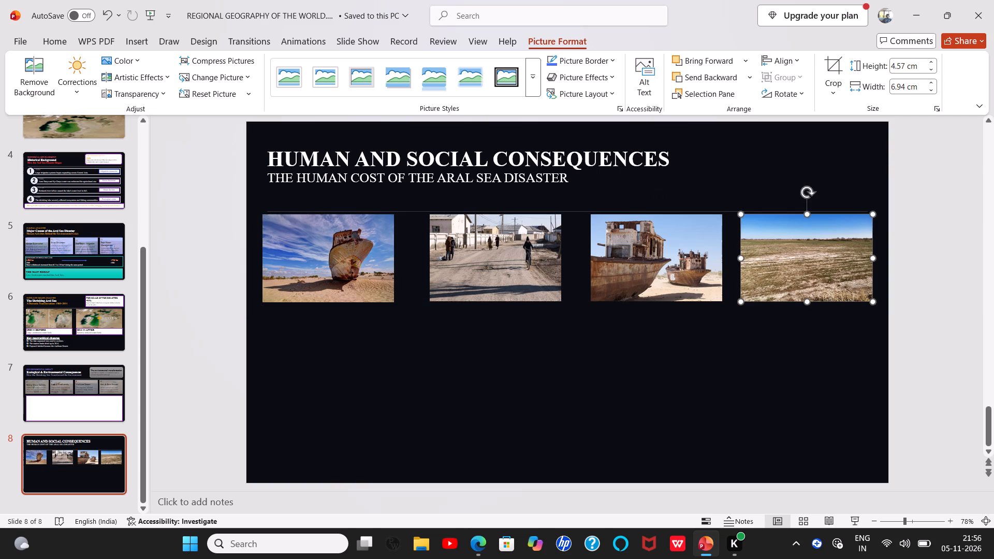
left_click_drag(668, 260, 663, 260)
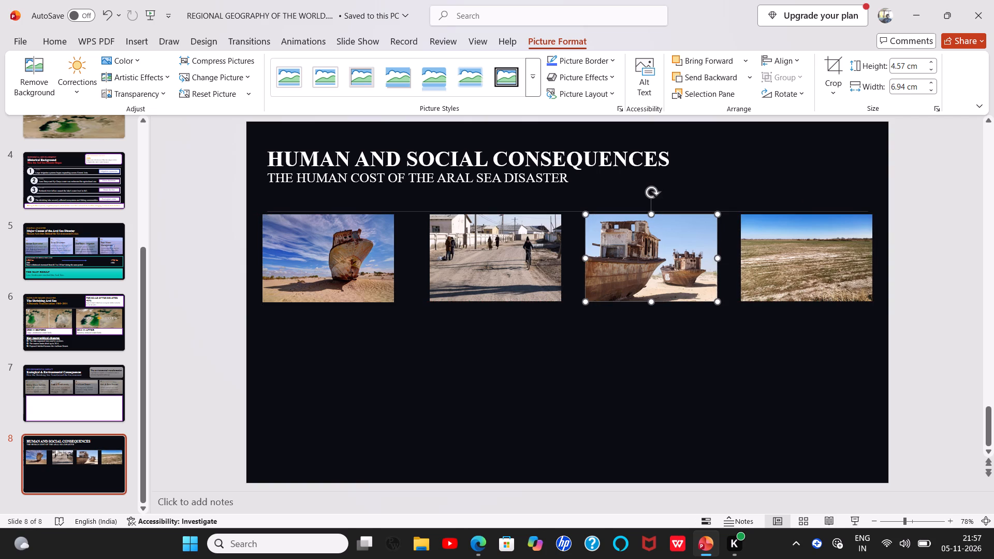
left_click_drag(463, 272, 456, 272)
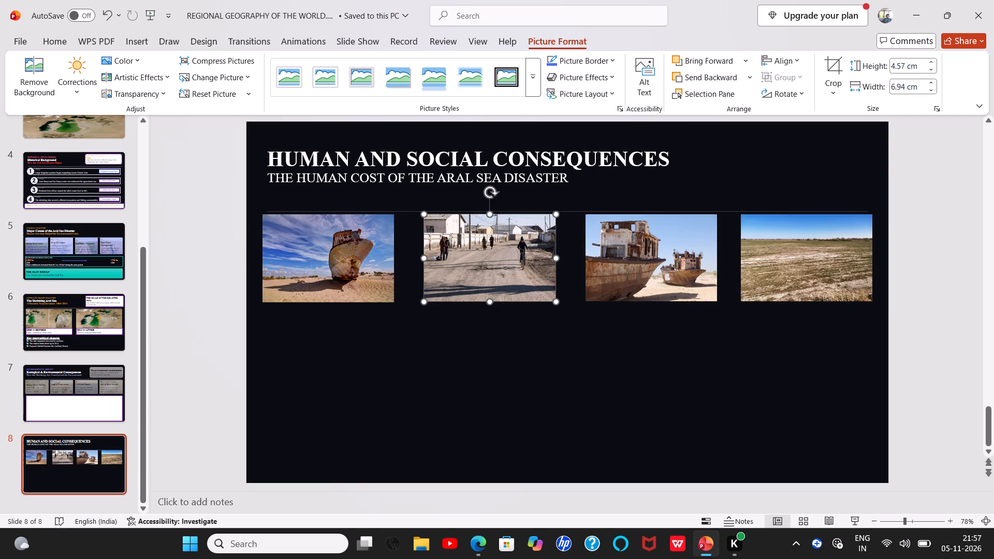
left_click(635, 268)
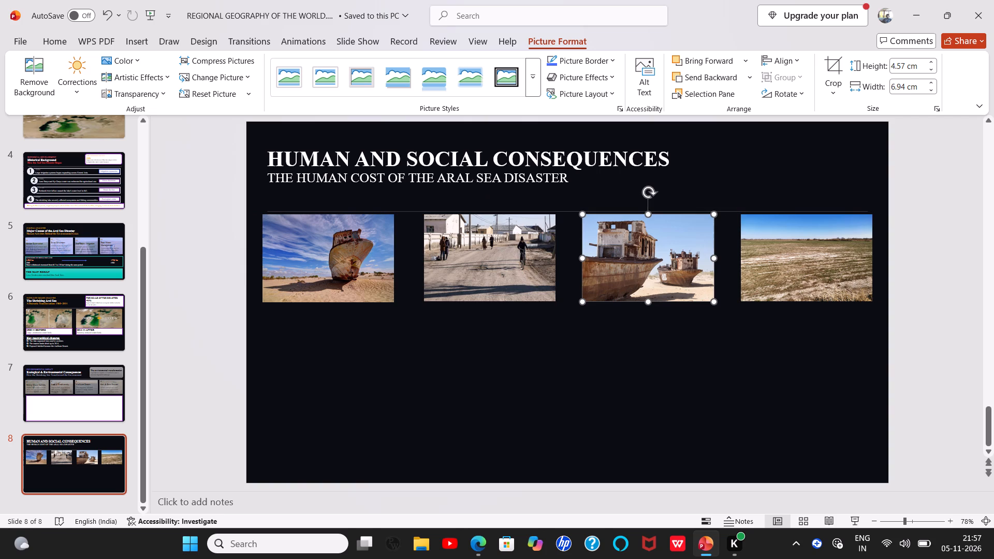
left_click(328, 276)
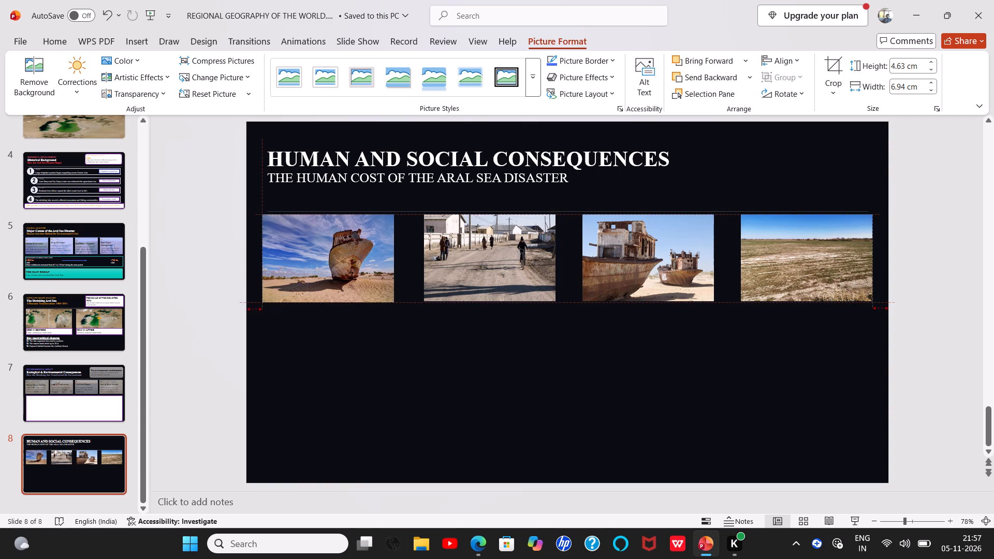
left_click(479, 275)
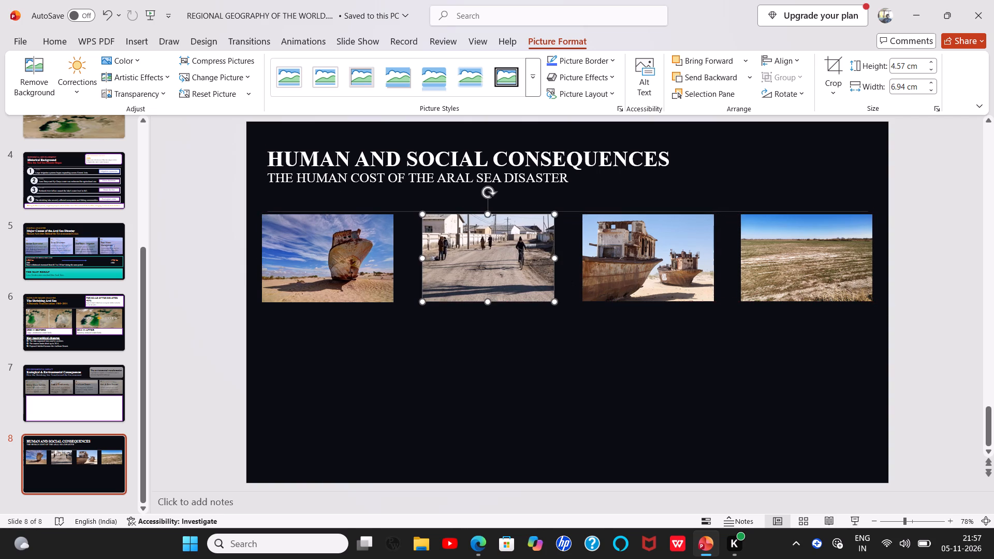
left_click(812, 269)
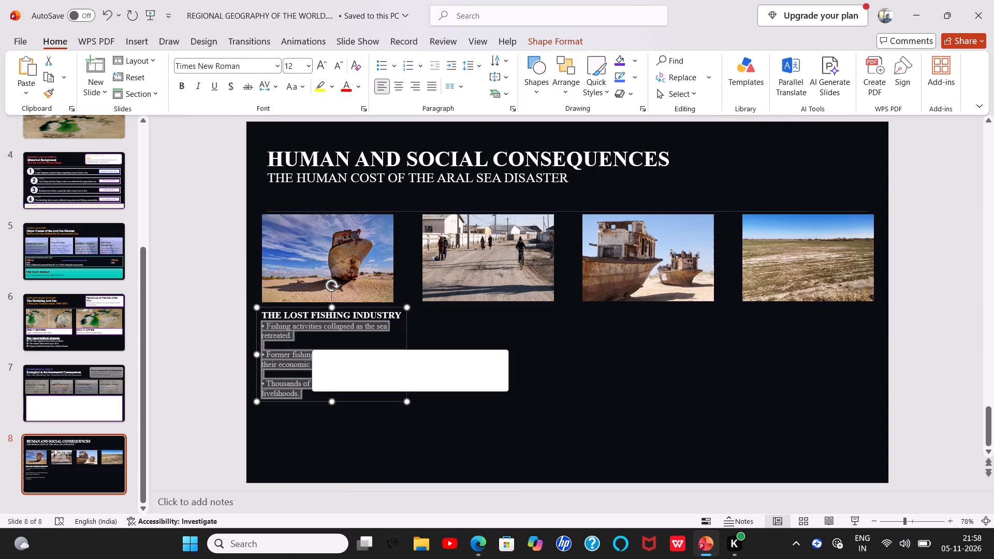
left_click(420, 364)
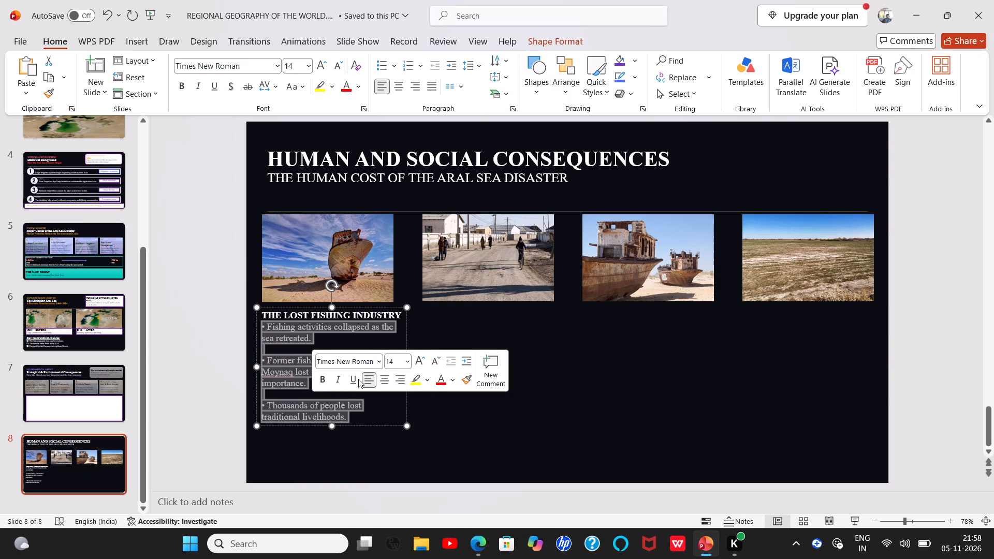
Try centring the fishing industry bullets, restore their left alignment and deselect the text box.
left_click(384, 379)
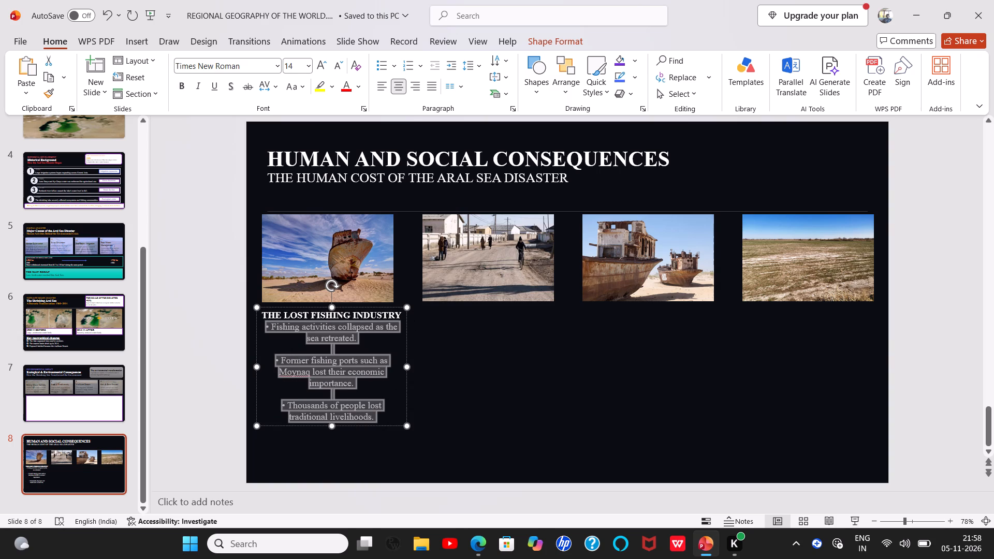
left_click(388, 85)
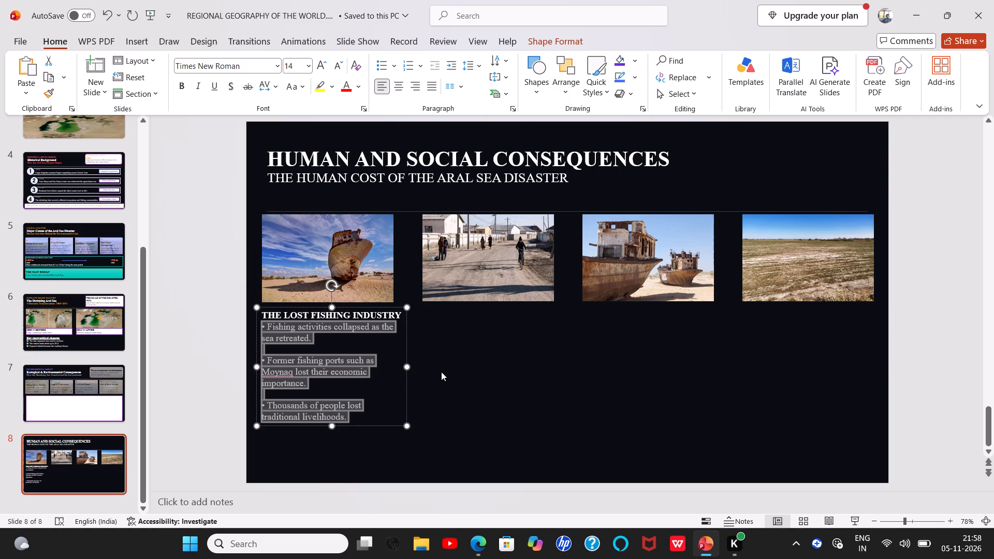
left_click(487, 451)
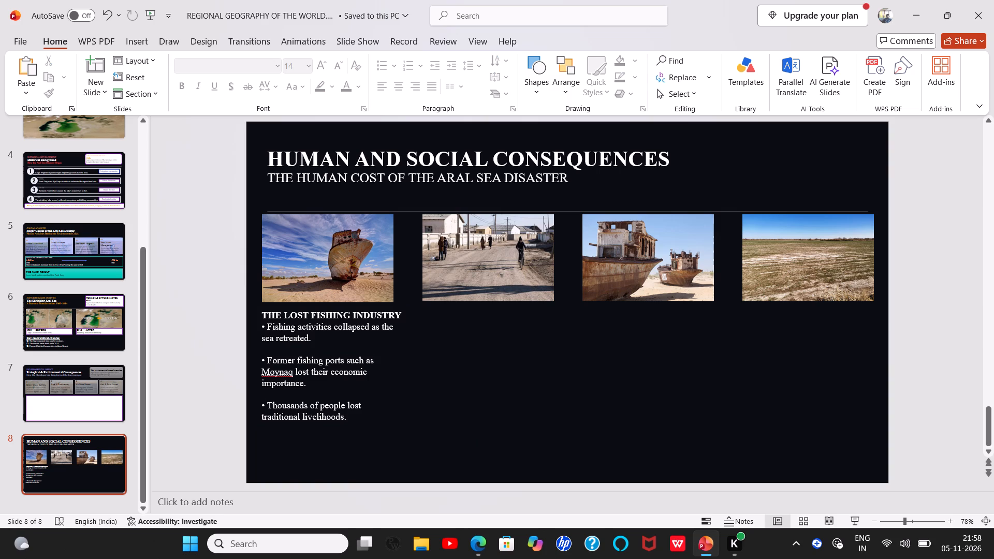
Try to extend the fishing industry text box downward and make it very slightly wider.
left_click_drag(268, 325, 364, 414)
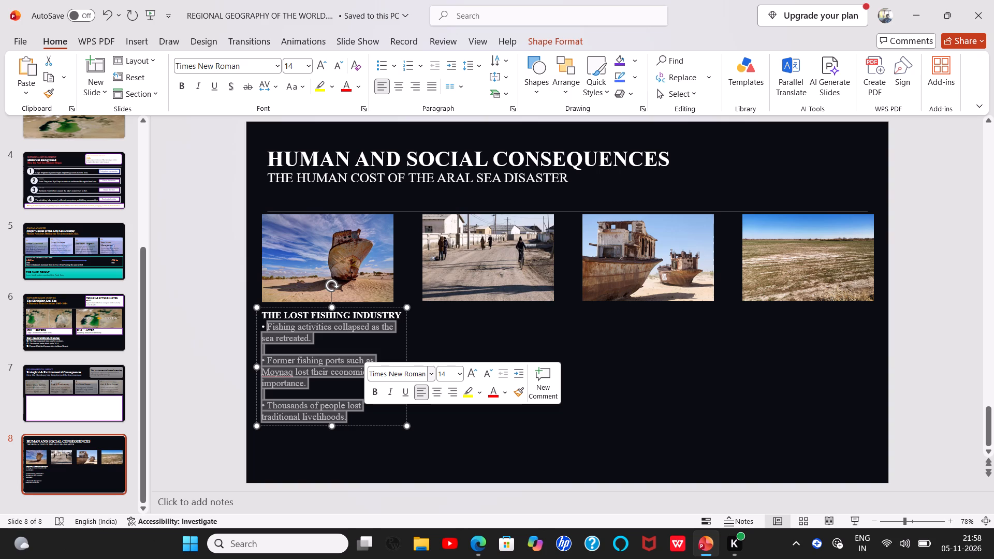
left_click_drag(334, 425, 333, 443)
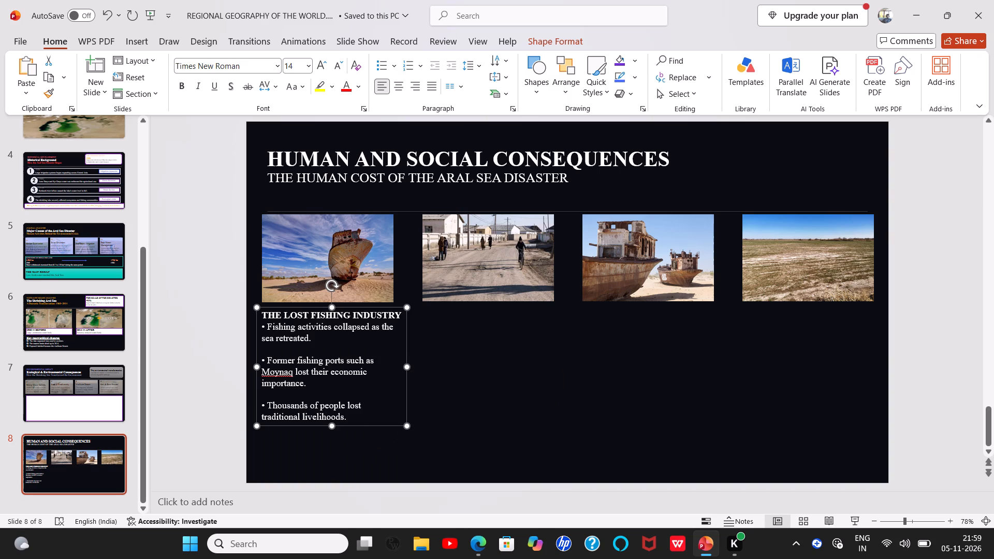
left_click_drag(403, 425, 408, 437)
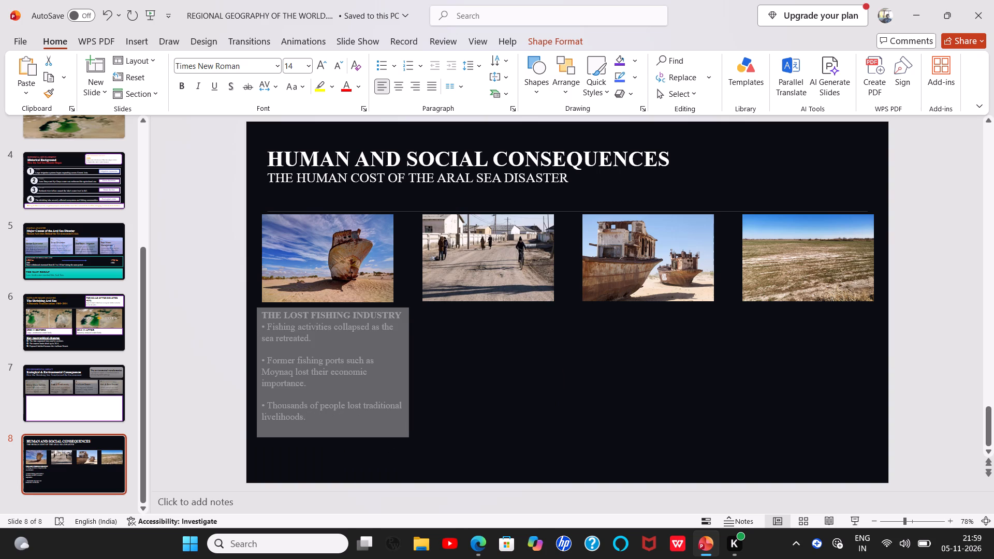
left_click_drag(408, 437, 407, 436)
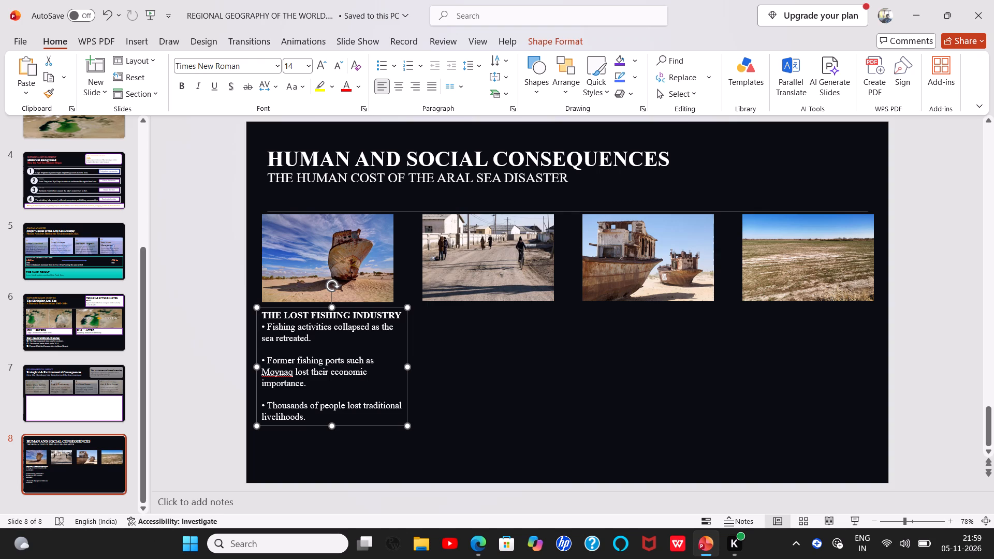
Remove the blank lines between the three fishing industry bullets.
left_click_drag(267, 325, 330, 408)
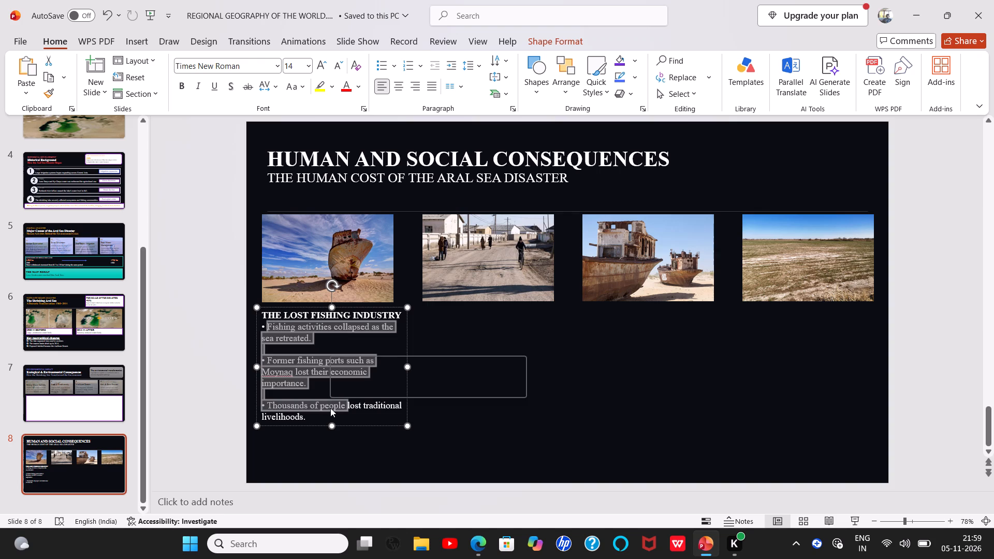
left_click(274, 328)
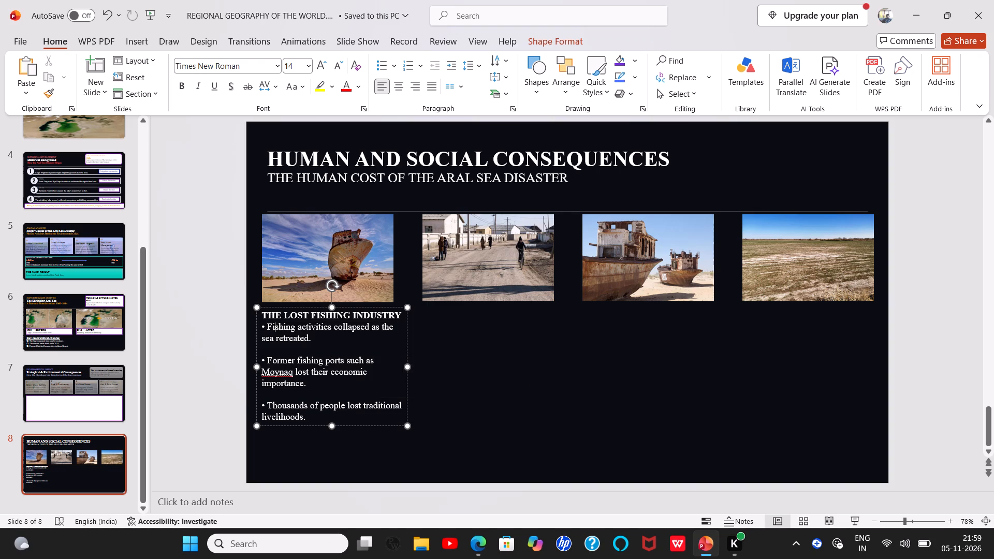
left_click(261, 358)
key("BackSpace")
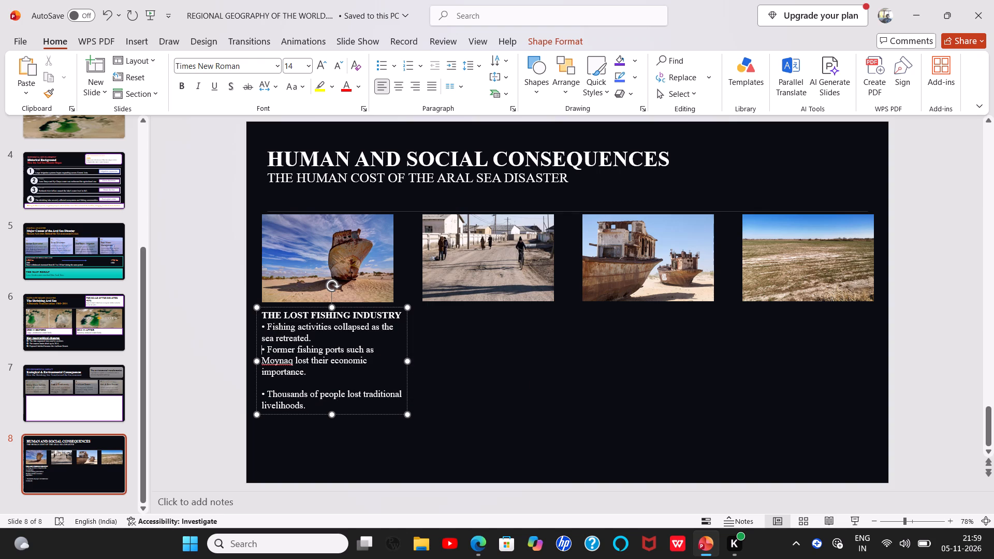
left_click(259, 395)
left_click(263, 394)
key("BackSpace")
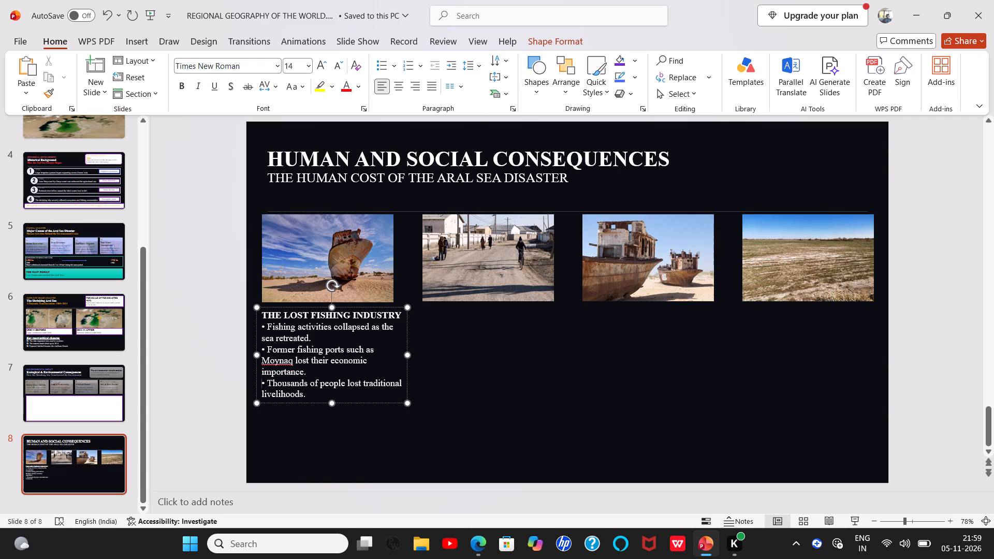
Increase the three fishing industry bullets to size 16 and deselect the text box.
left_click_drag(267, 324, 311, 403)
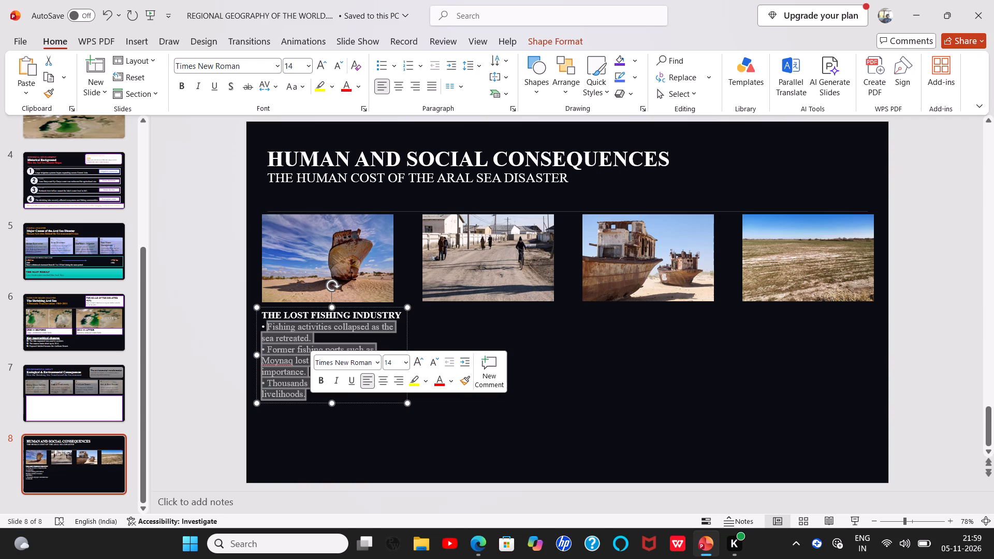
left_click(419, 362)
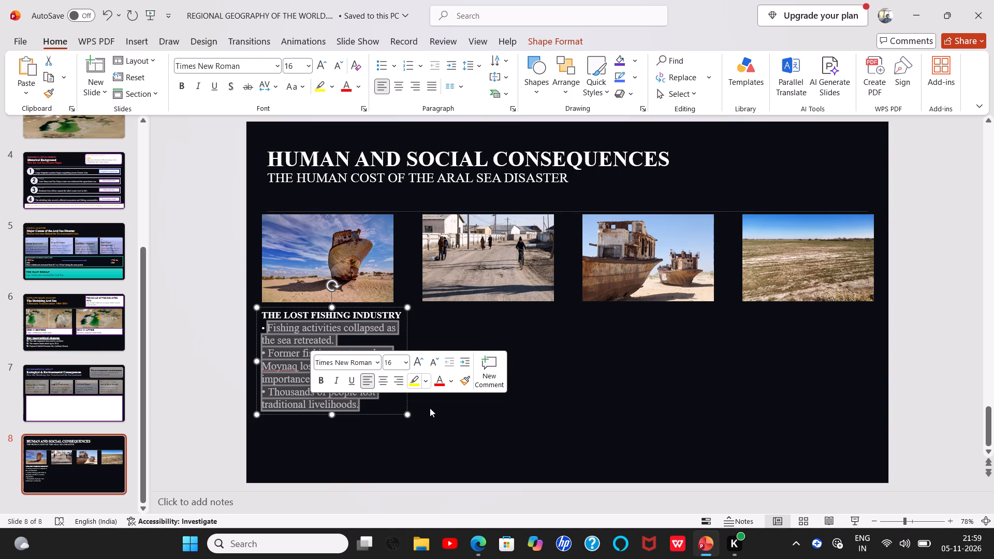
left_click(426, 325)
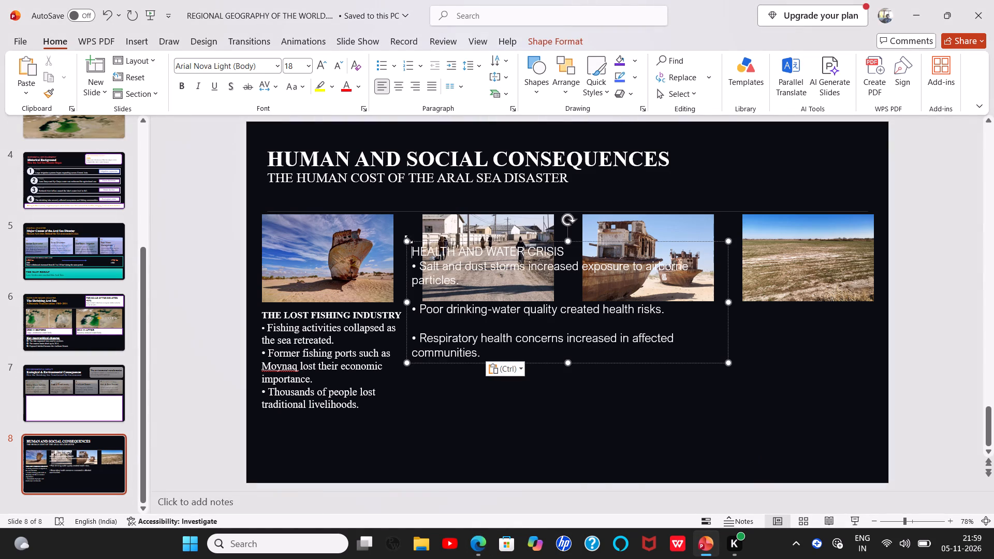
Narrow the health and water crisis text box to roughly half its width and place it directly beneath the street picture.
left_click_drag(408, 240, 557, 328)
left_click_drag(594, 354, 463, 337)
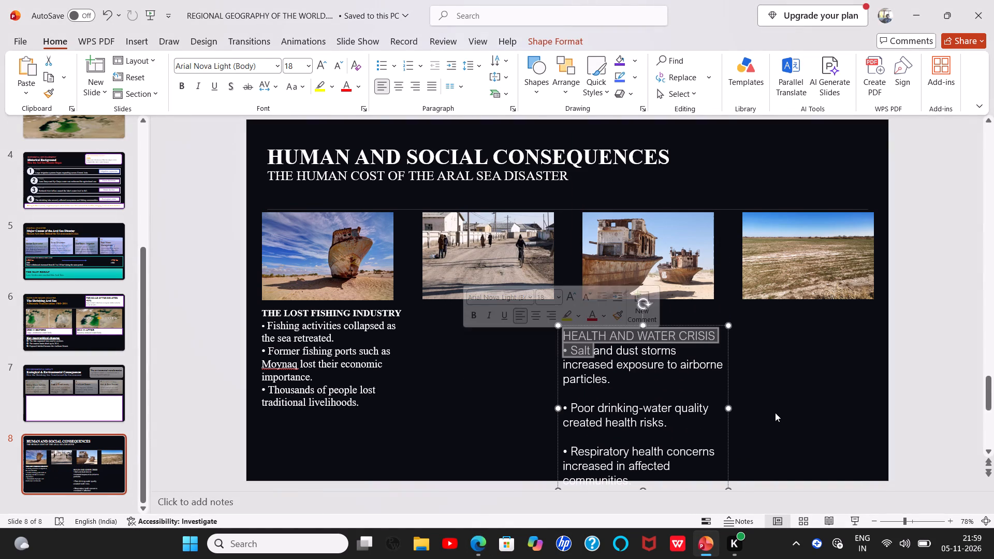
left_click(777, 413)
left_click(631, 331)
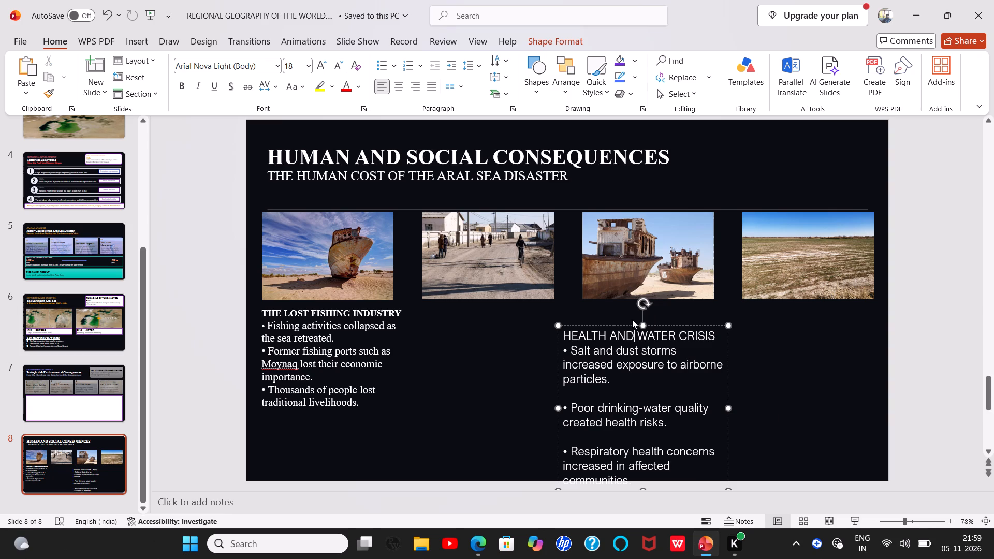
double_click(632, 319)
left_click(659, 373)
left_click_drag(637, 325, 503, 308)
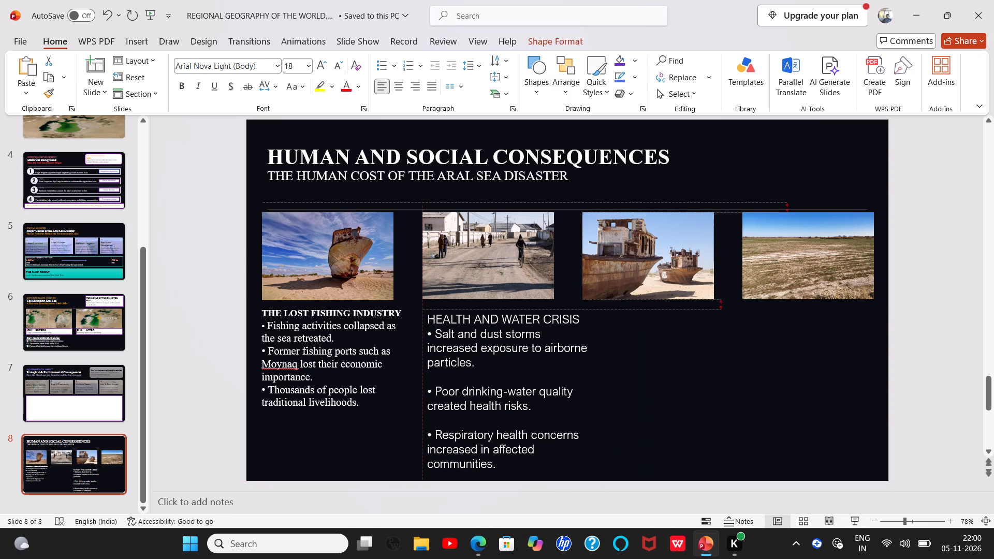
left_click_drag(503, 308, 495, 306)
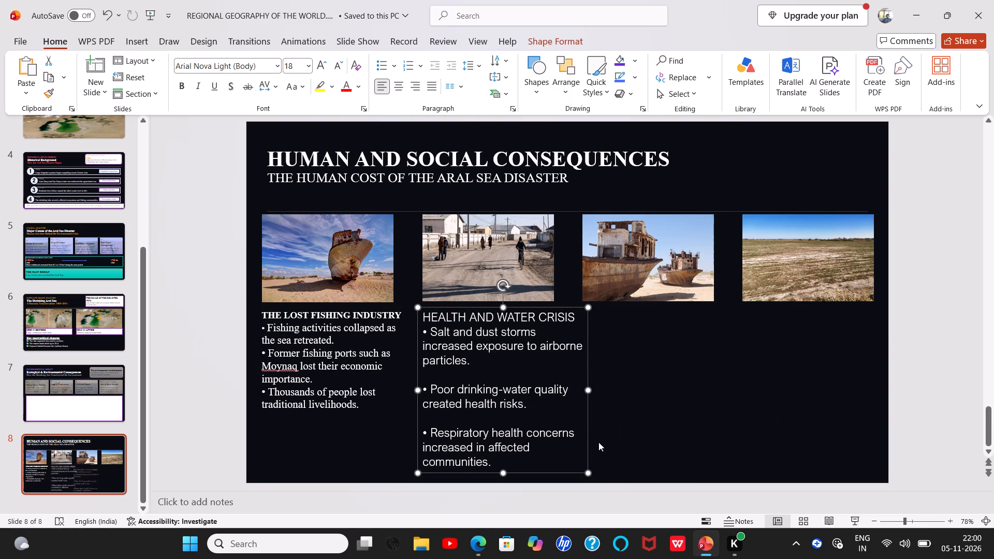
Set all the health and water crisis text to Times New Roman at size 14.
left_click(421, 318)
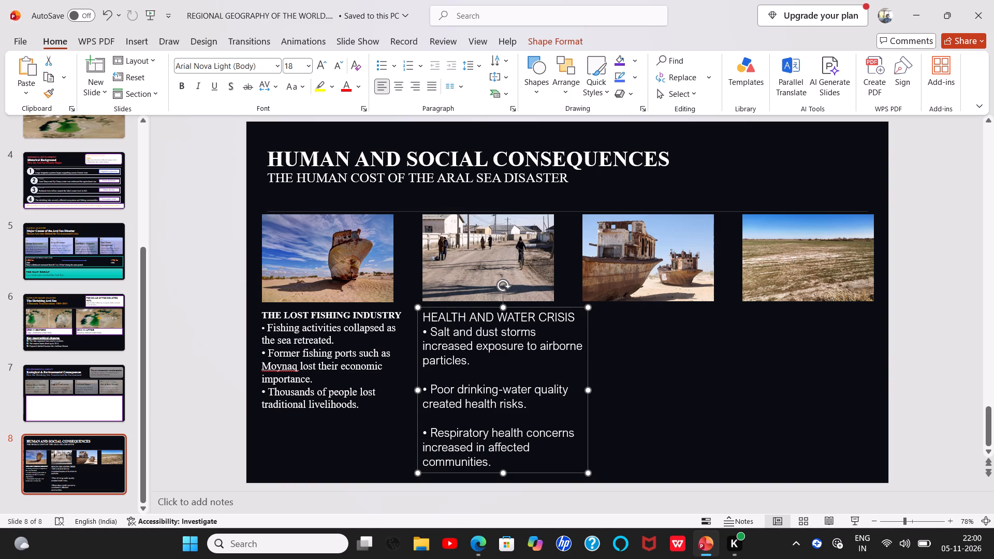
left_click(421, 318)
left_click_drag(423, 315, 523, 484)
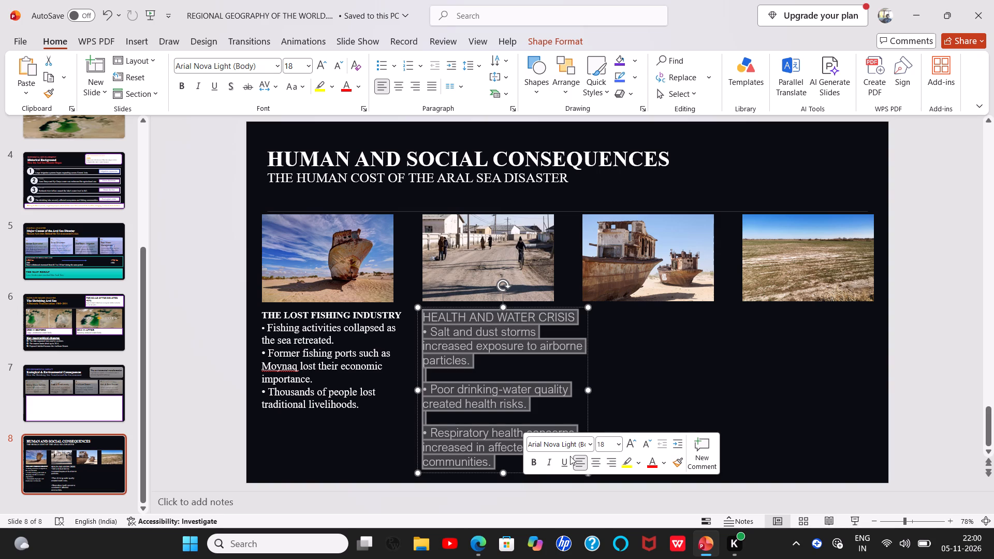
left_click(592, 446)
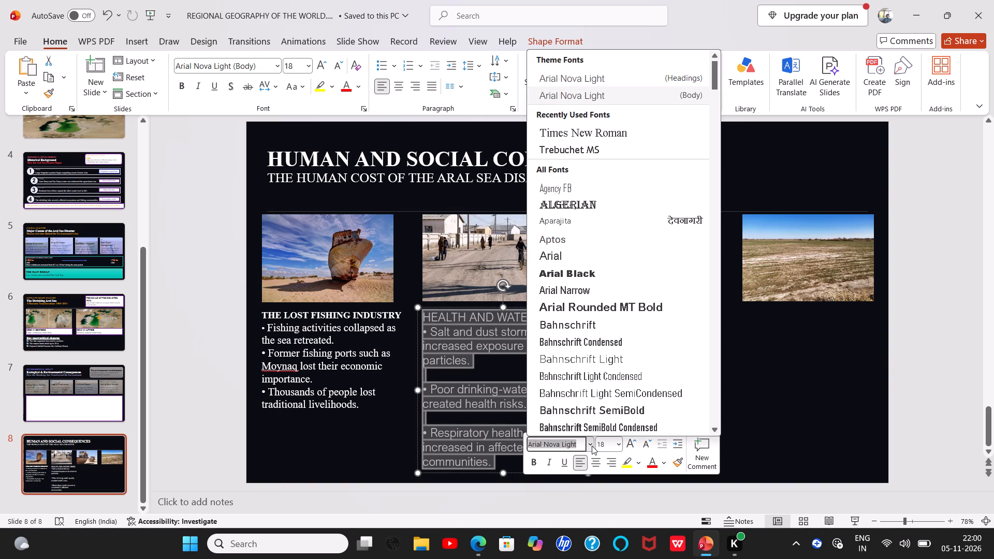
left_click(571, 137)
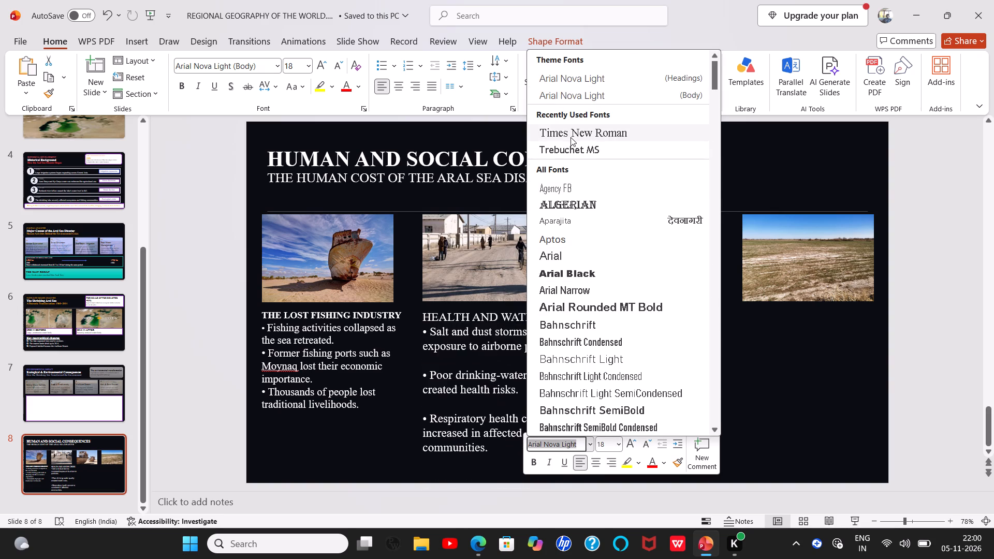
left_click(650, 441)
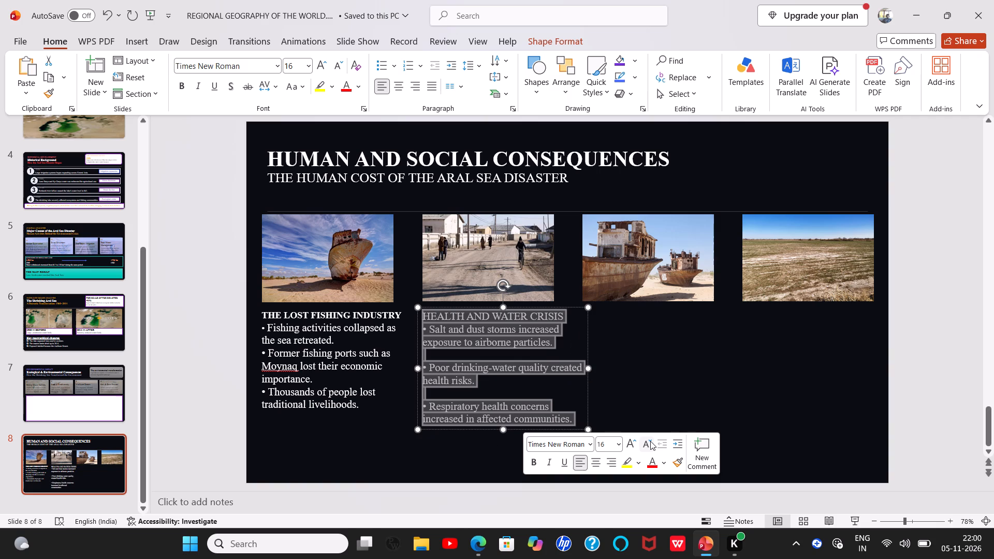
left_click(650, 441)
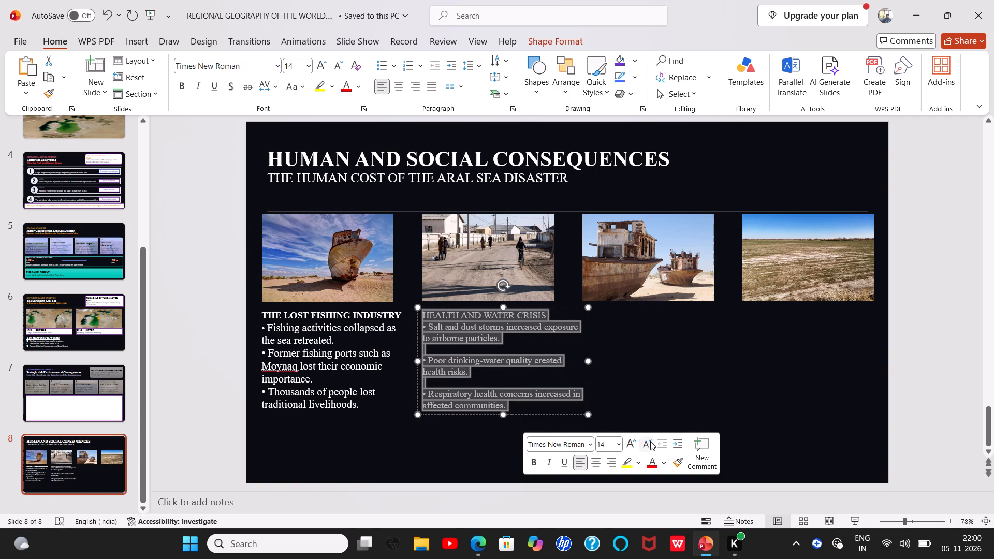
Shift the health and water crisis text box slightly towards the fishing industry text and narrow it to nearly that box's width.
left_click_drag(327, 315, 342, 316)
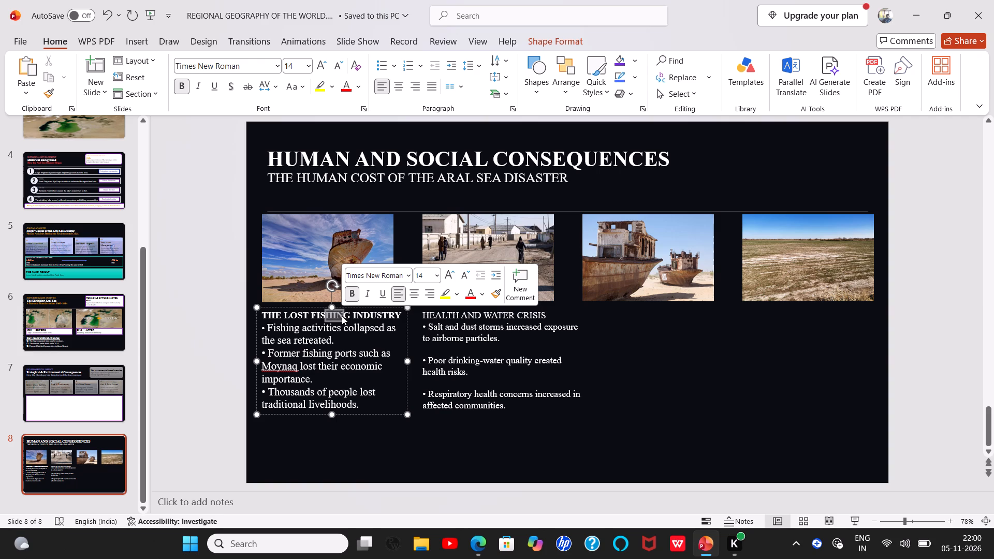
left_click(435, 338)
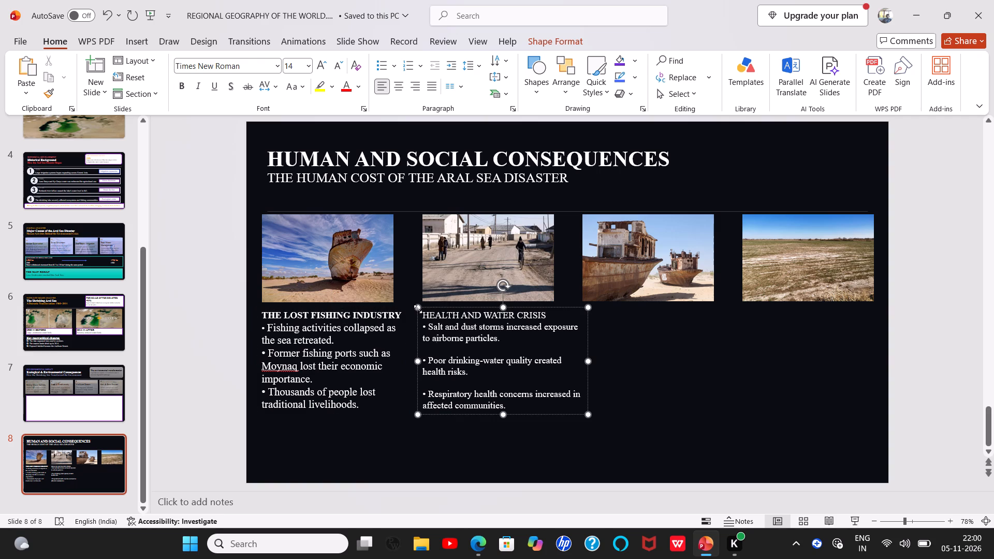
left_click_drag(433, 308, 429, 308)
left_click_drag(583, 360, 565, 362)
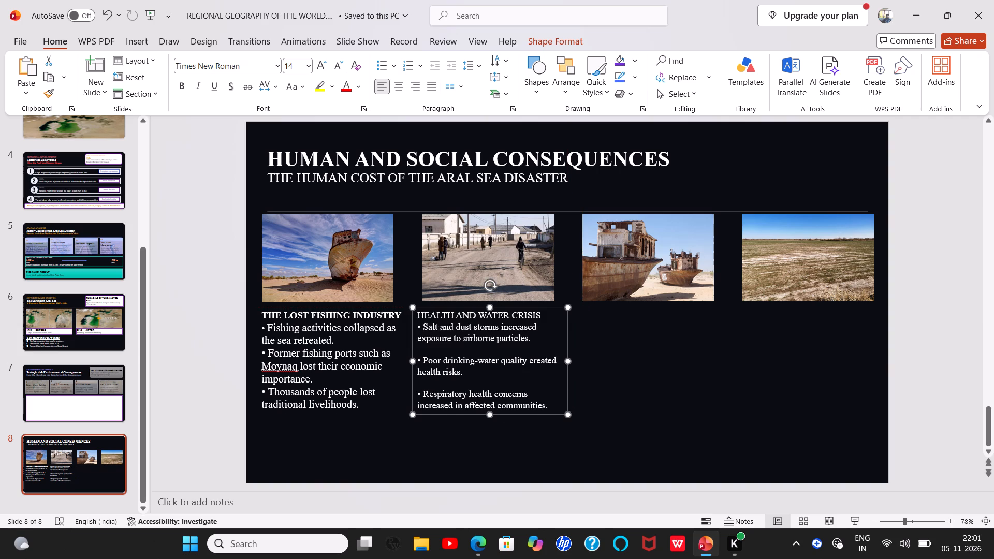
Check the fishing industry heading's formatting and increase the heading HEALTH AND WATER CRISIS to size 16.
left_click_drag(268, 316, 304, 315)
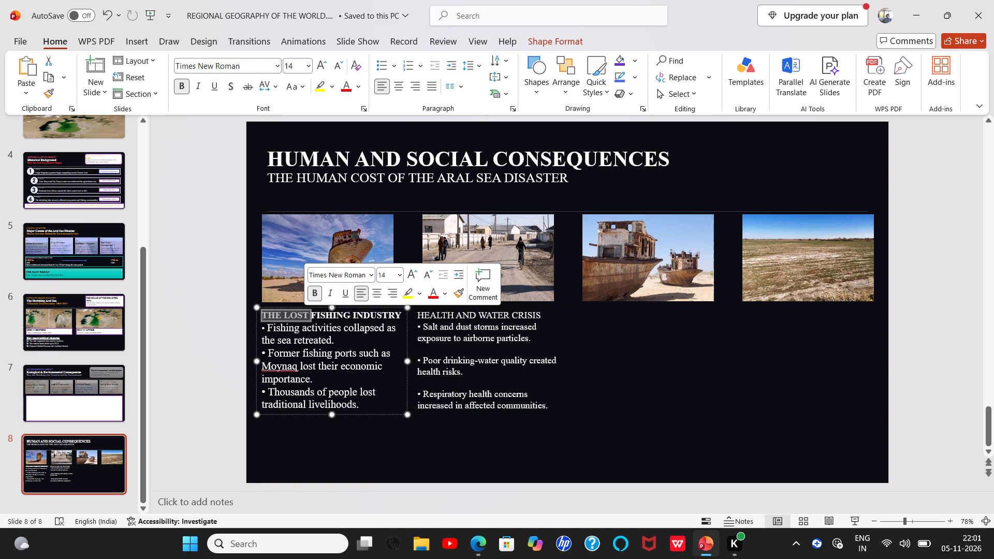
left_click_drag(418, 316, 542, 314)
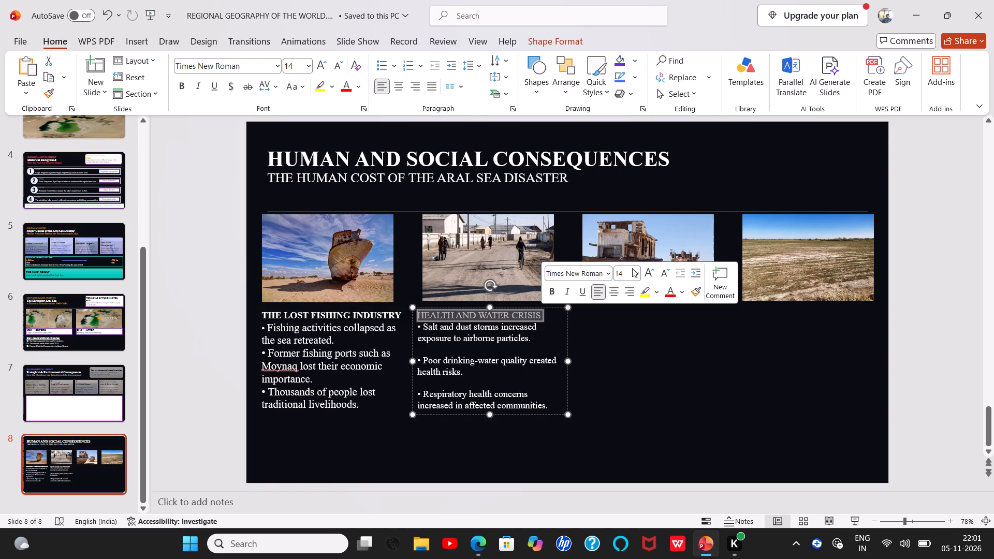
left_click(650, 268)
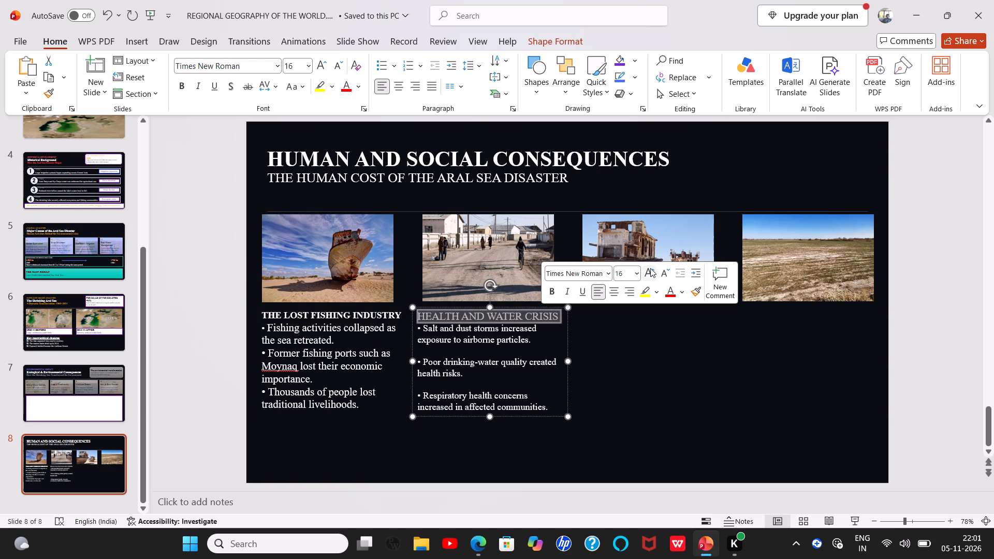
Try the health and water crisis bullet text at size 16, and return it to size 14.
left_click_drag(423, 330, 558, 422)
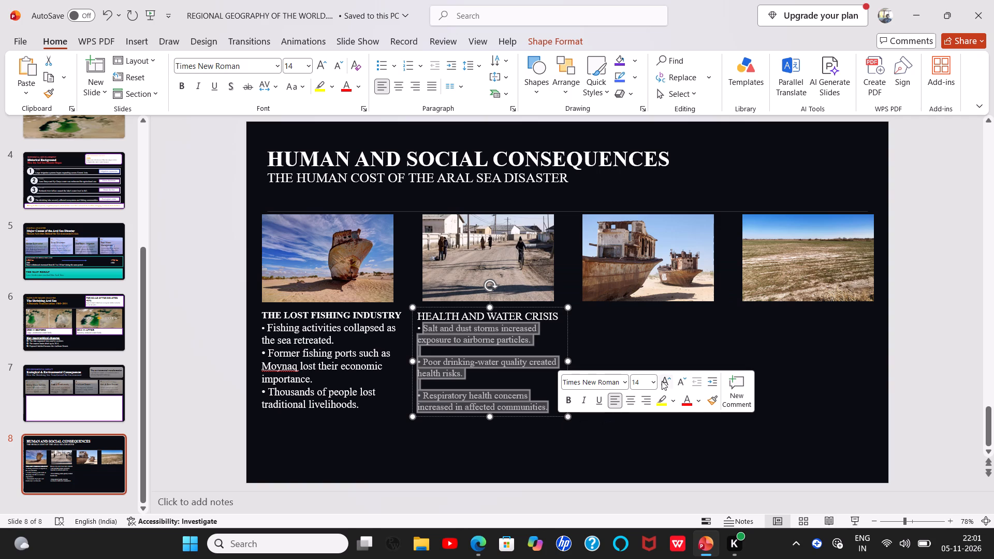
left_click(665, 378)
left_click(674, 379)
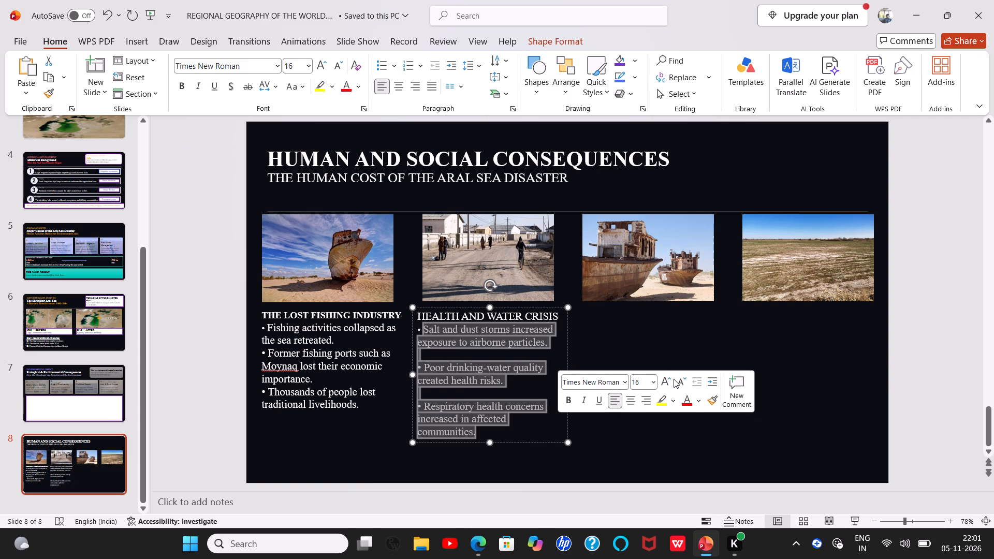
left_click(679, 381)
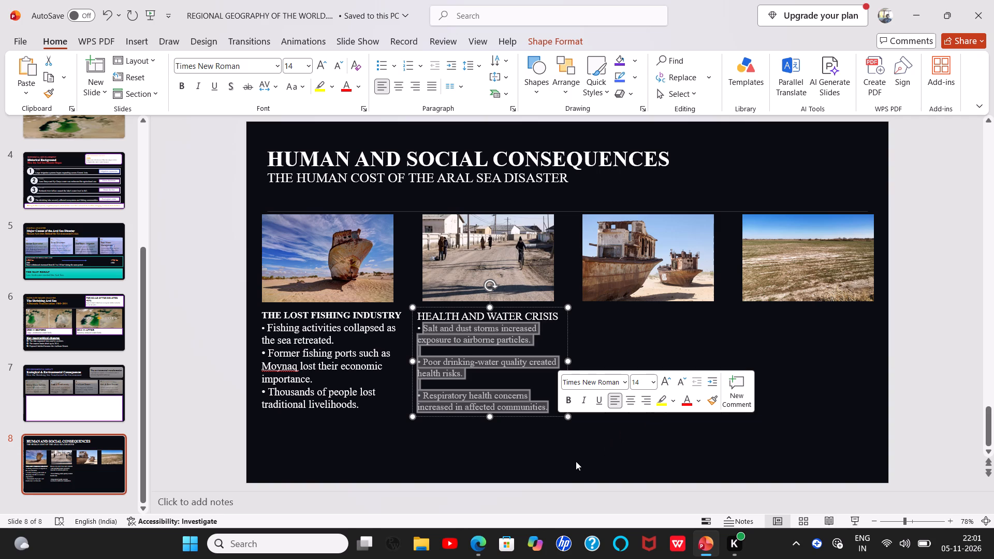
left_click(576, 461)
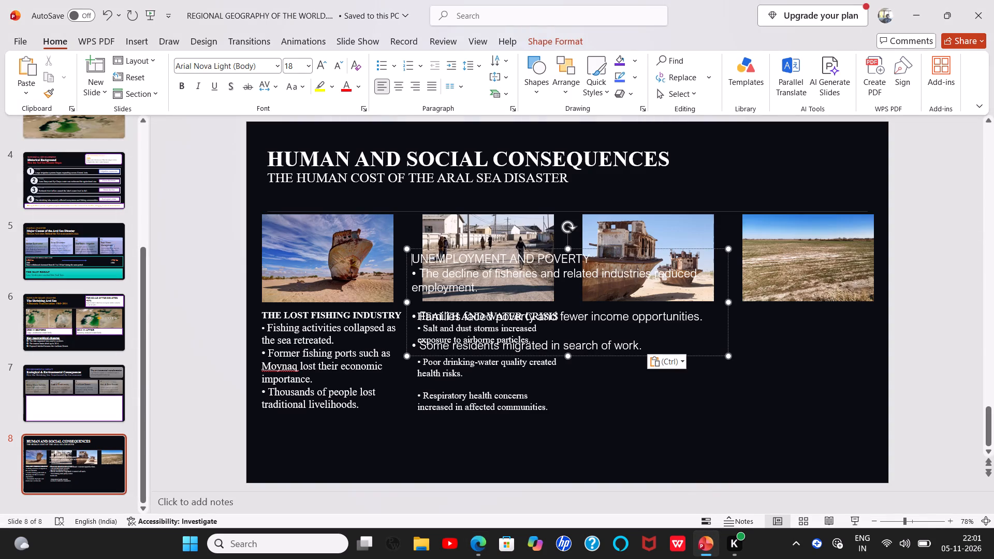
Narrow the unemployment and poverty text box to roughly half its width, starting beneath the picture of the two rusted ships.
left_click_drag(405, 247, 624, 308)
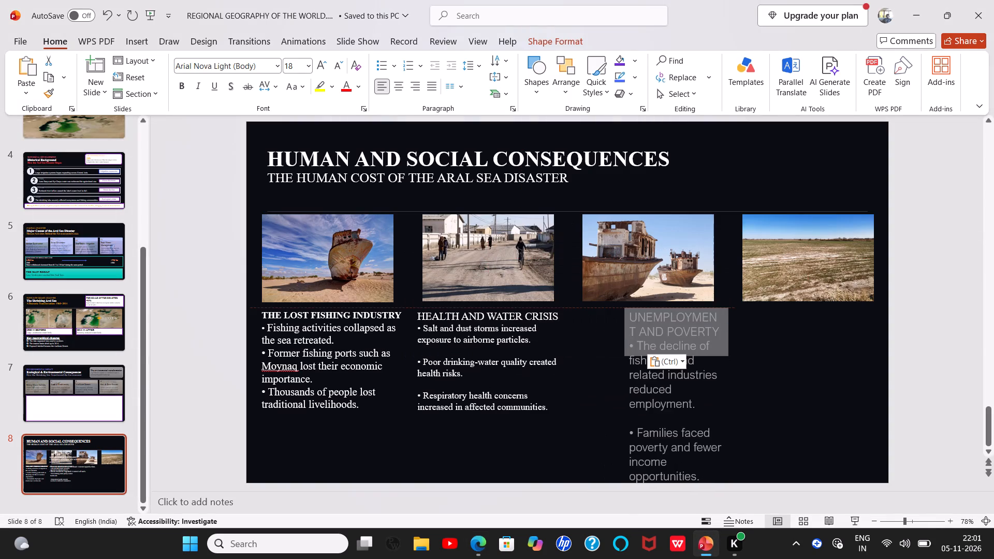
left_click_drag(624, 308, 560, 300)
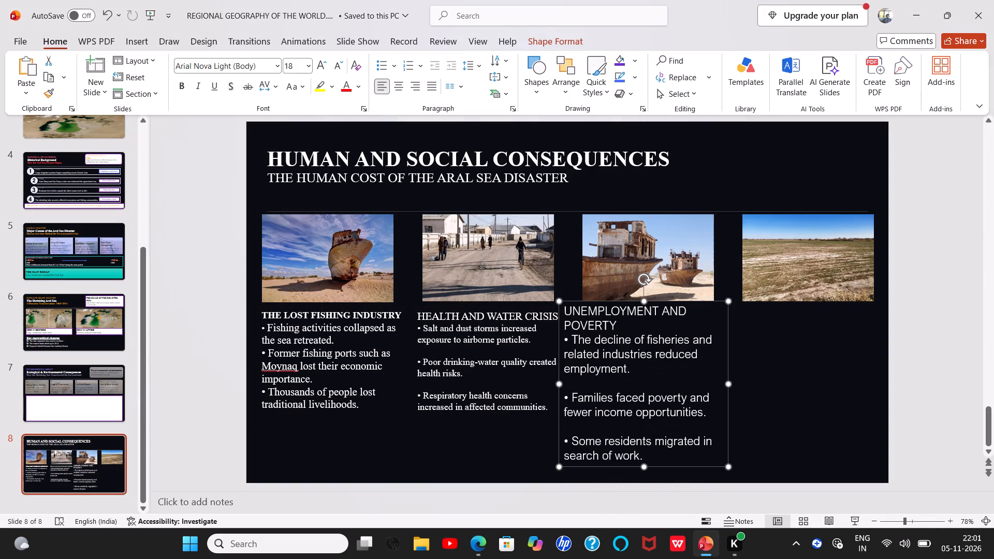
Set all the unemployment and poverty text to Times New Roman at size 14.
left_click_drag(565, 310, 667, 455)
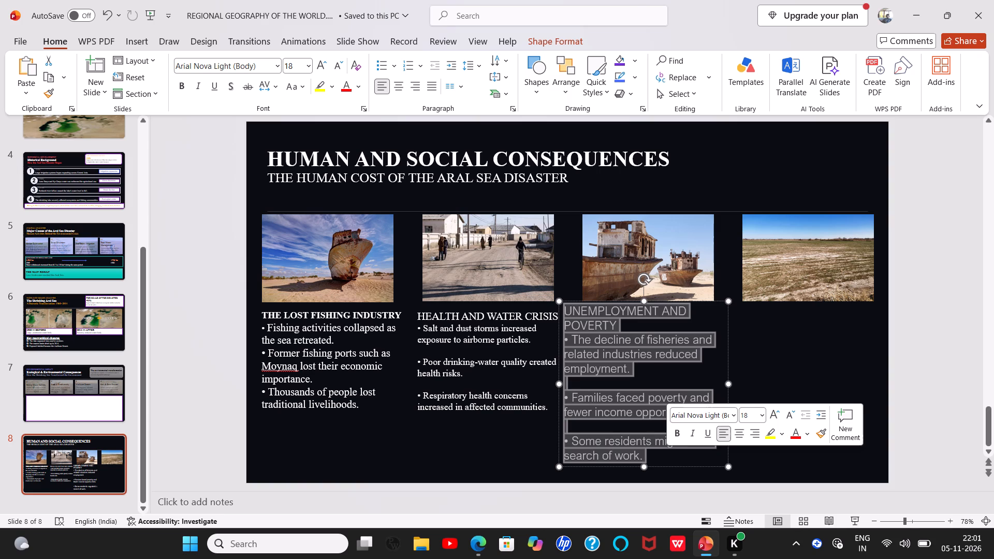
left_click(734, 408)
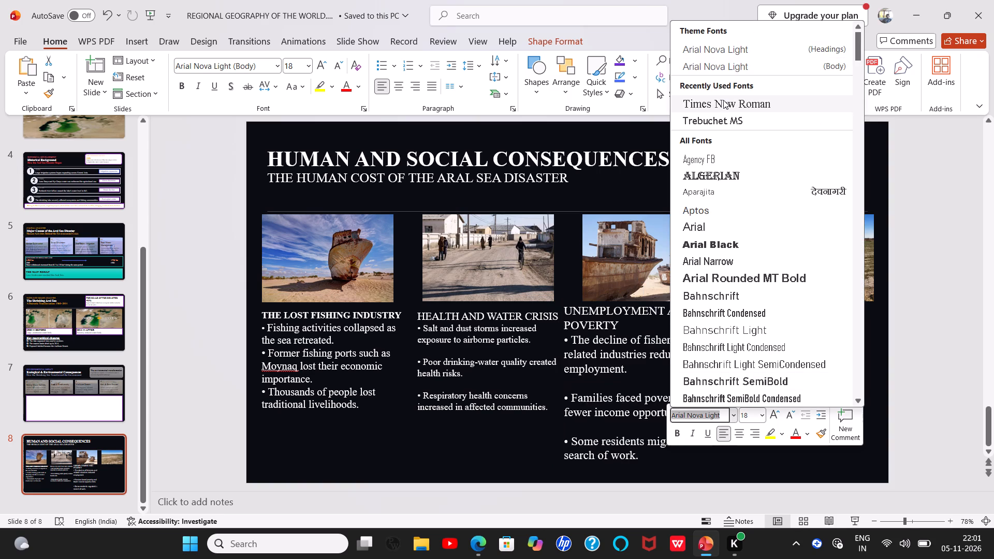
left_click(723, 100)
left_click(338, 60)
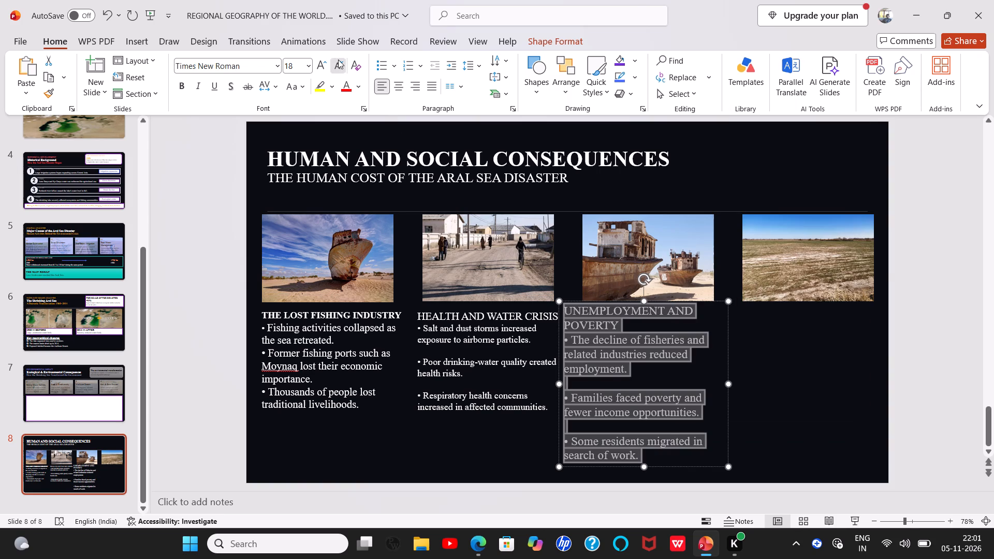
left_click(338, 60)
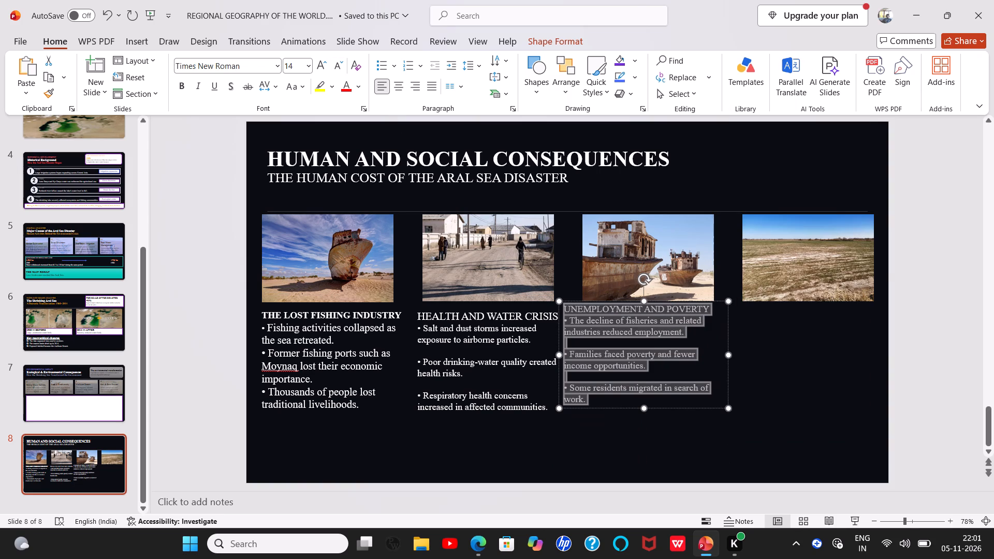
Move the unemployment and poverty text box slightly down and away from the health and water crisis text, level with that box's top.
left_click(620, 297)
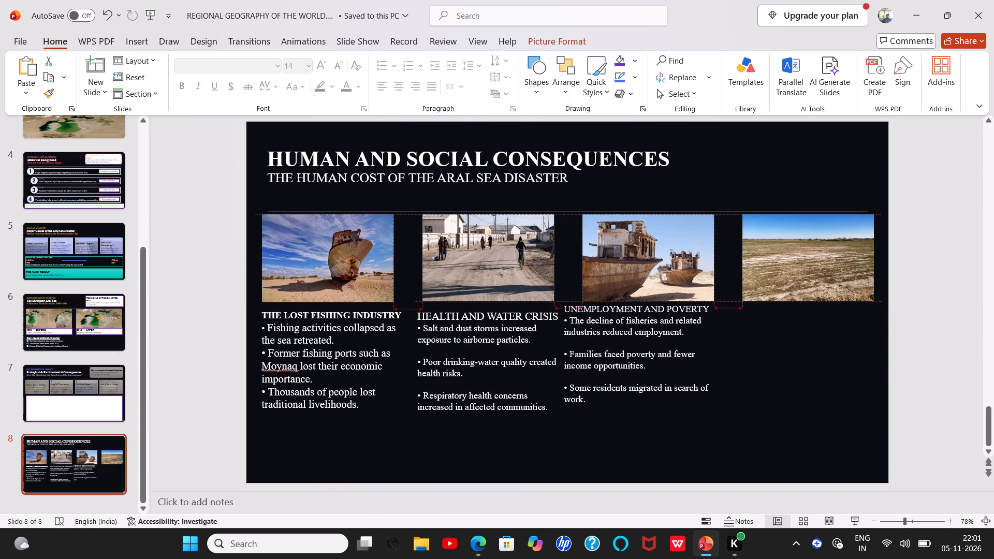
left_click(620, 318)
left_click_drag(633, 300, 633, 303)
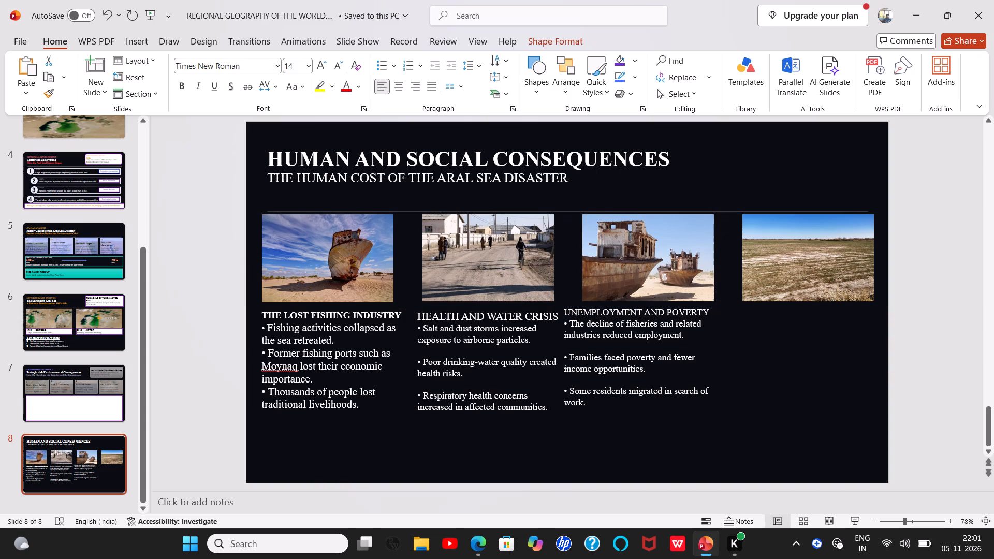
left_click_drag(633, 303, 635, 306)
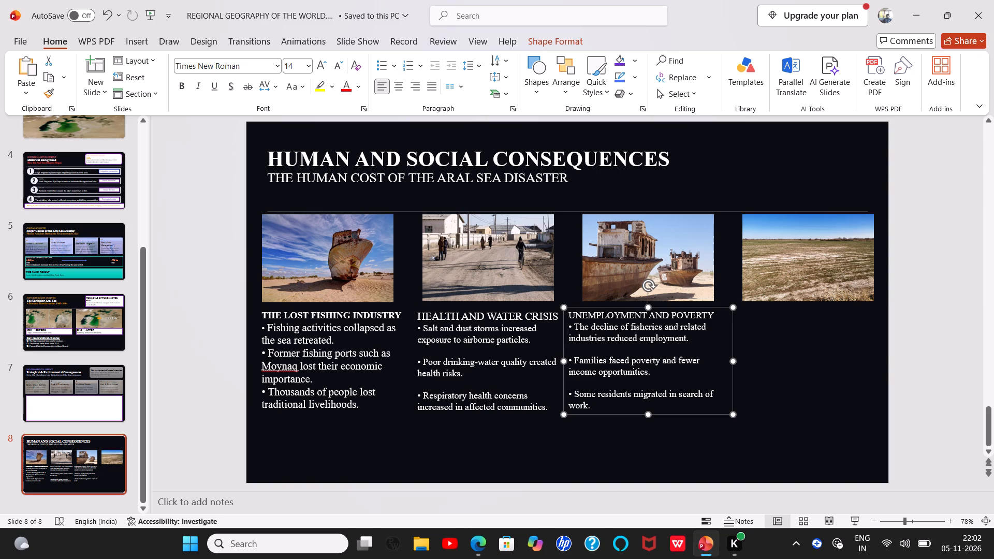
Increase the heading UNEMPLOYMENT AND POVERTY and the bullets below it to size 16.
left_click_drag(569, 314, 709, 316)
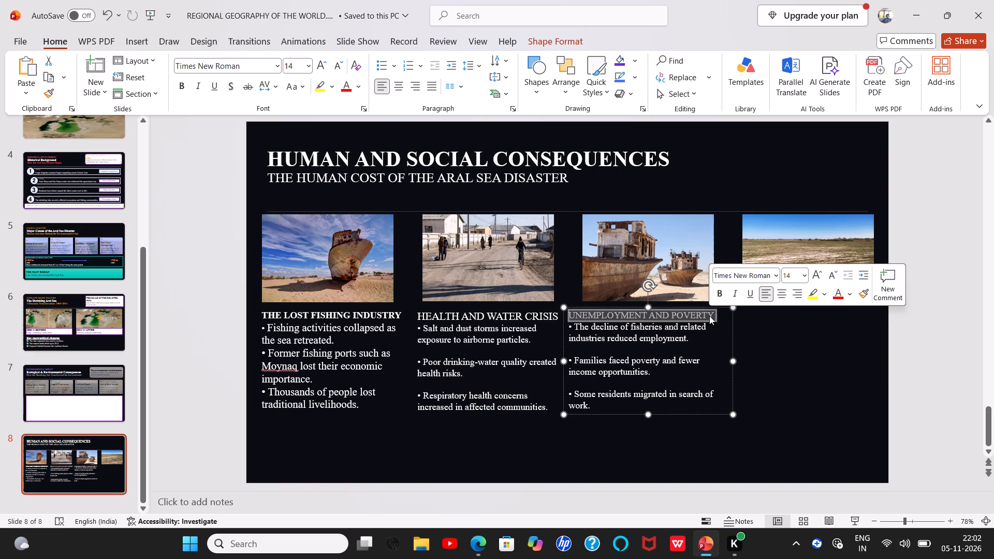
left_click(817, 274)
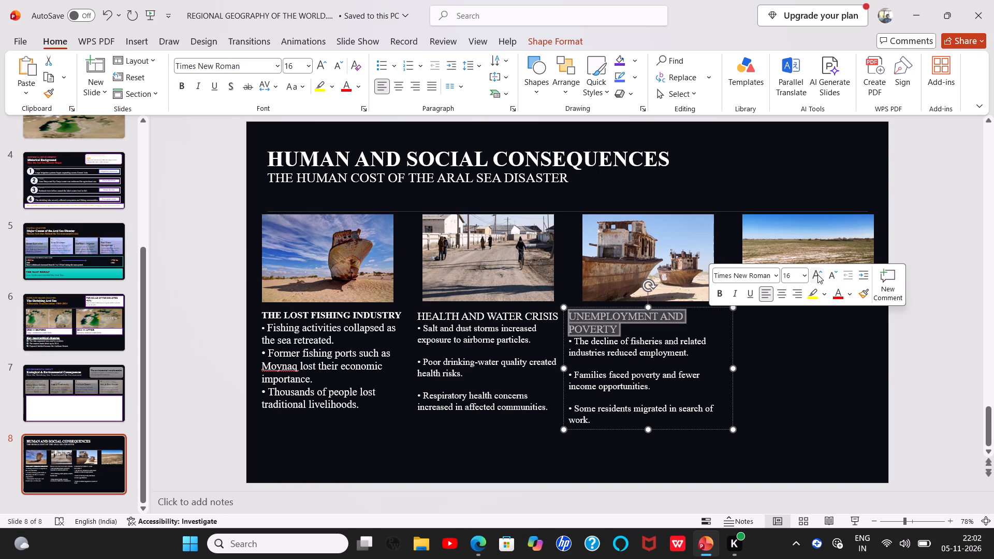
left_click(817, 274)
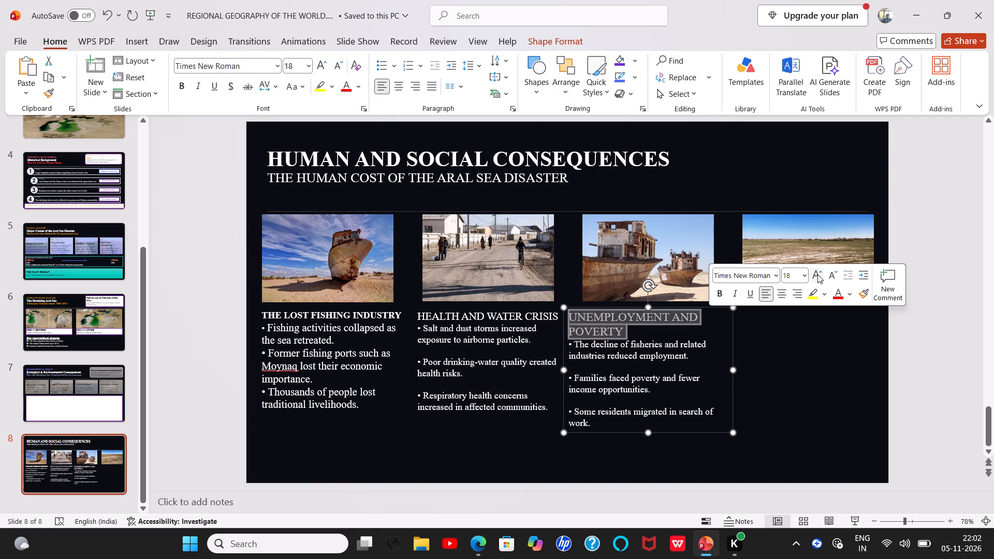
left_click(830, 274)
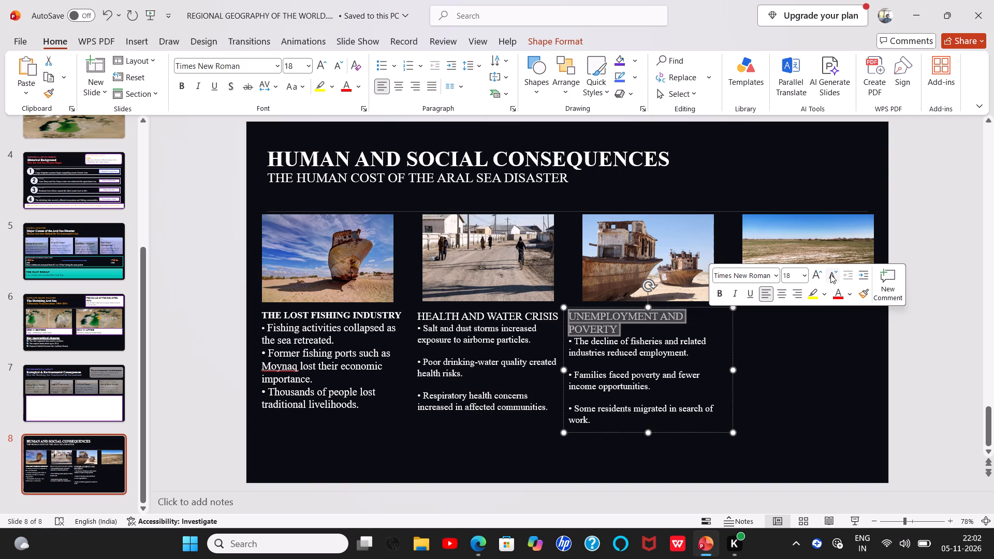
left_click_drag(575, 342, 611, 419)
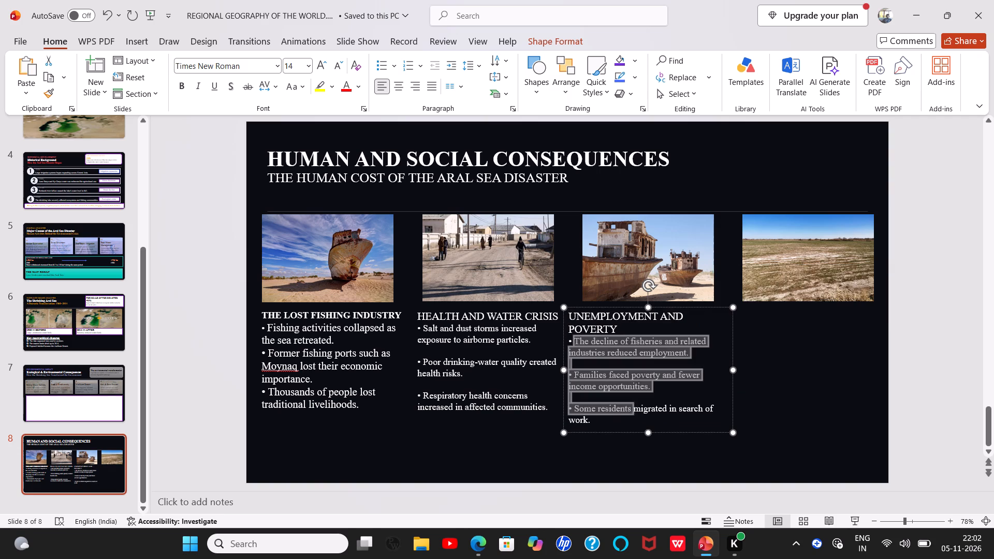
left_click_drag(611, 419, 612, 424)
left_click(718, 383)
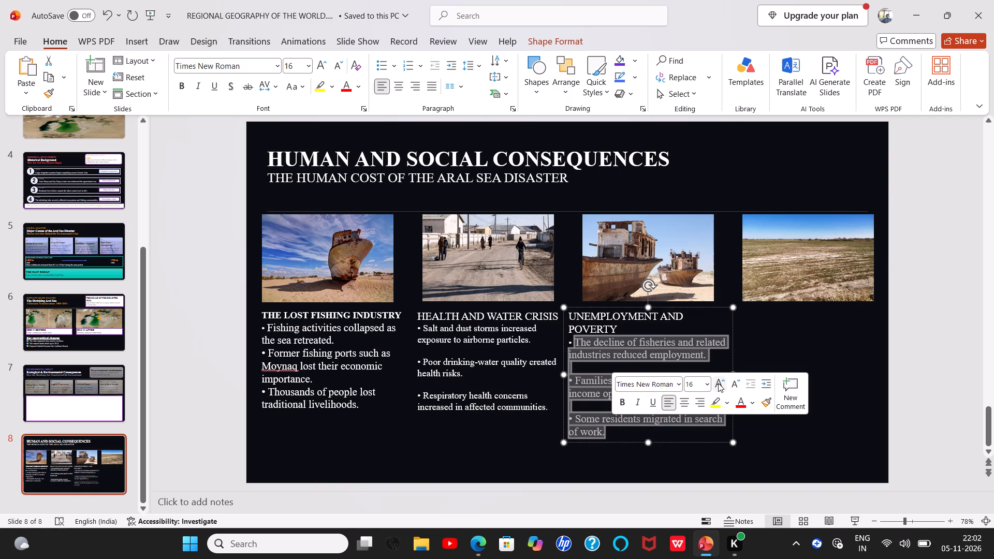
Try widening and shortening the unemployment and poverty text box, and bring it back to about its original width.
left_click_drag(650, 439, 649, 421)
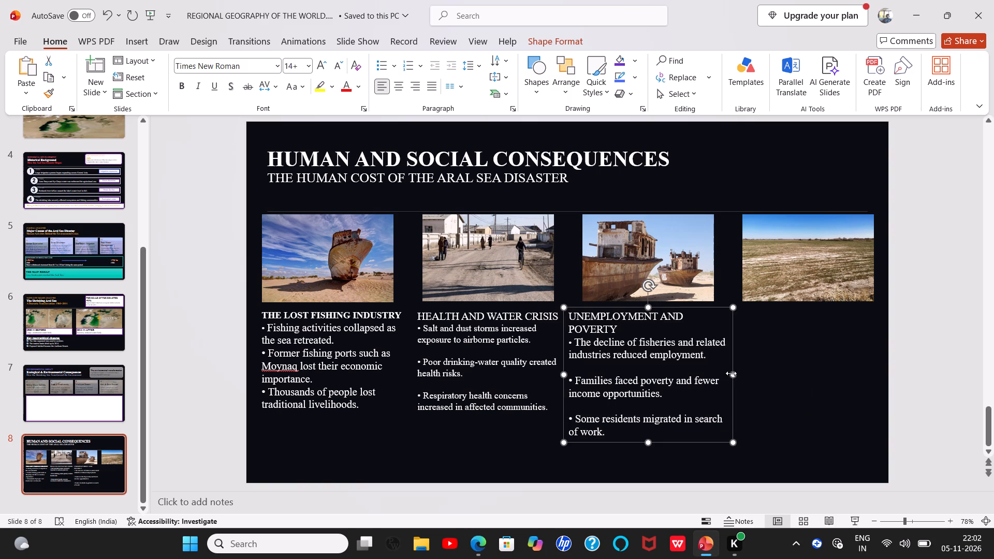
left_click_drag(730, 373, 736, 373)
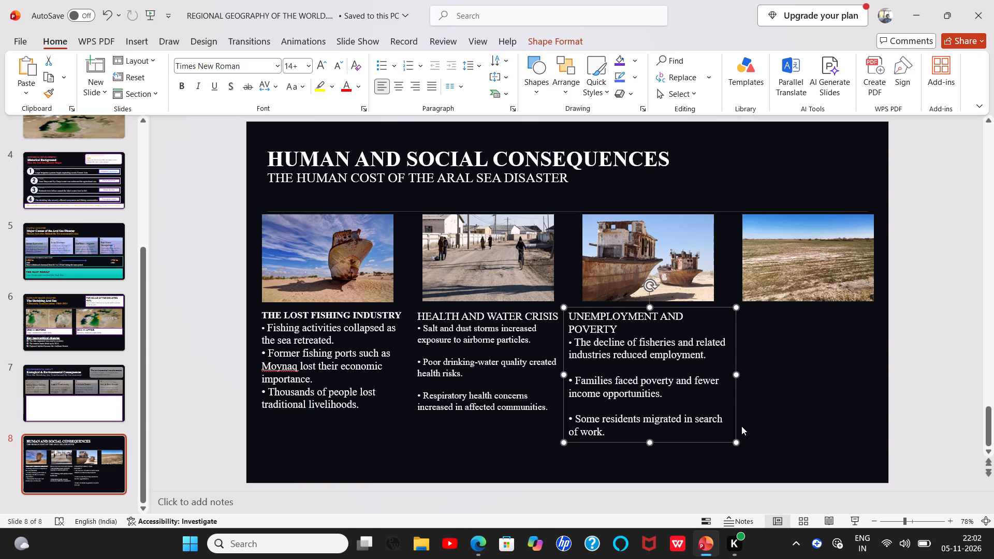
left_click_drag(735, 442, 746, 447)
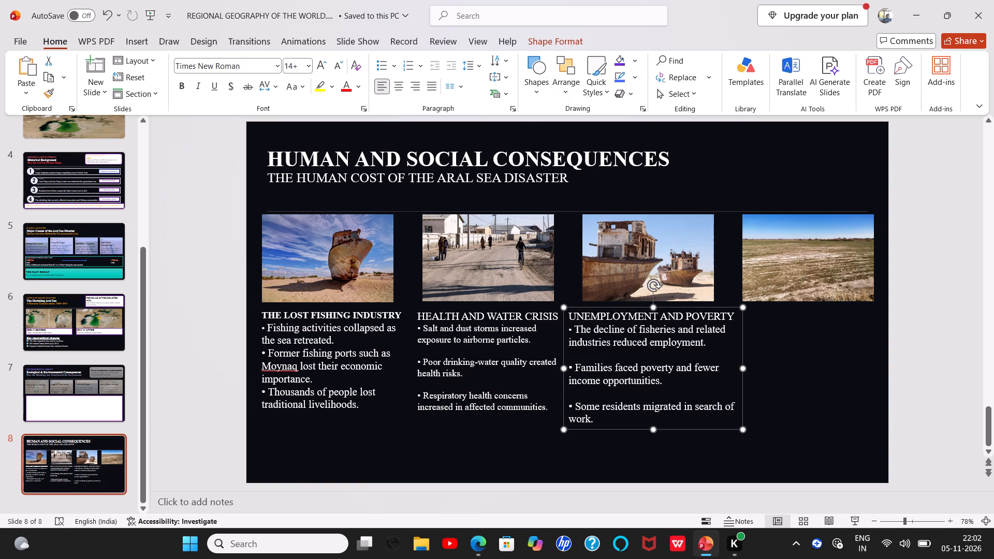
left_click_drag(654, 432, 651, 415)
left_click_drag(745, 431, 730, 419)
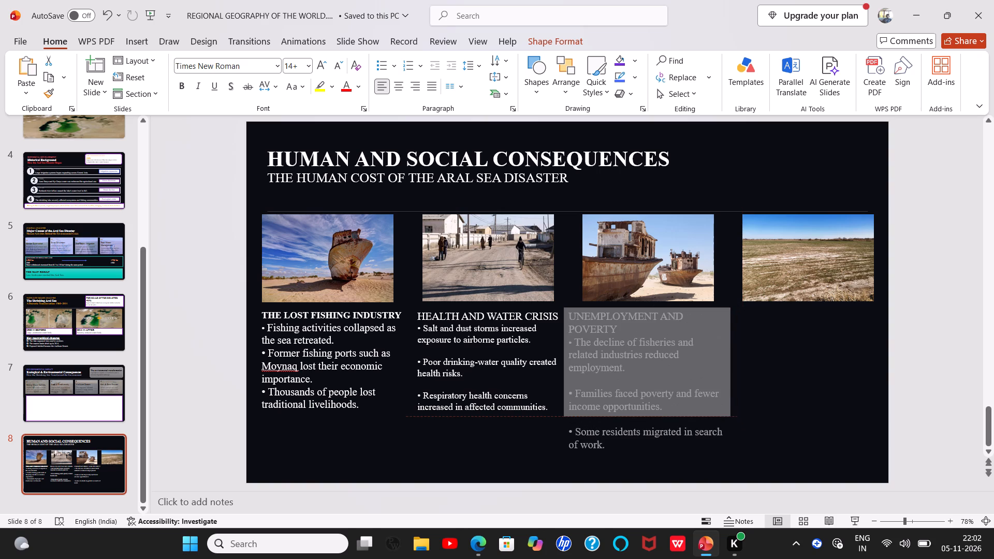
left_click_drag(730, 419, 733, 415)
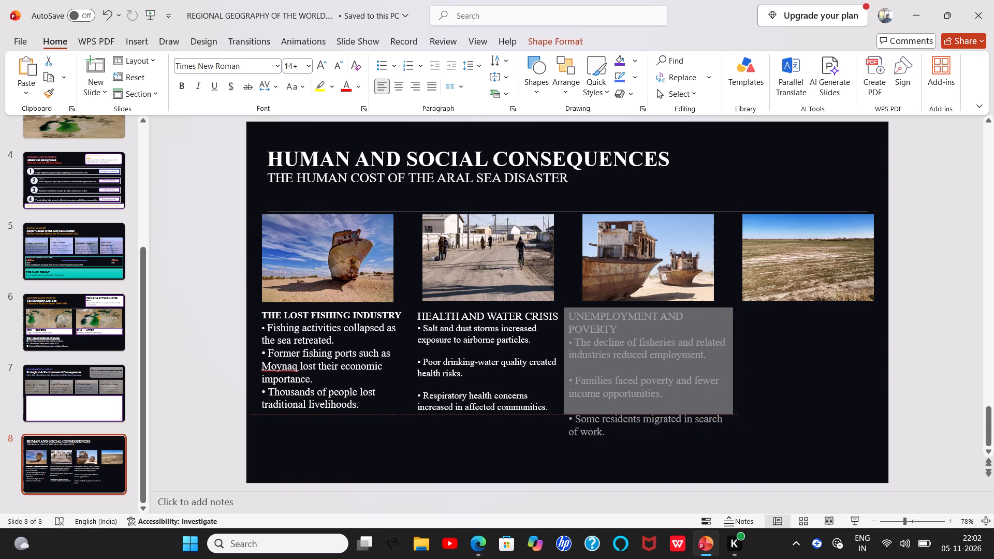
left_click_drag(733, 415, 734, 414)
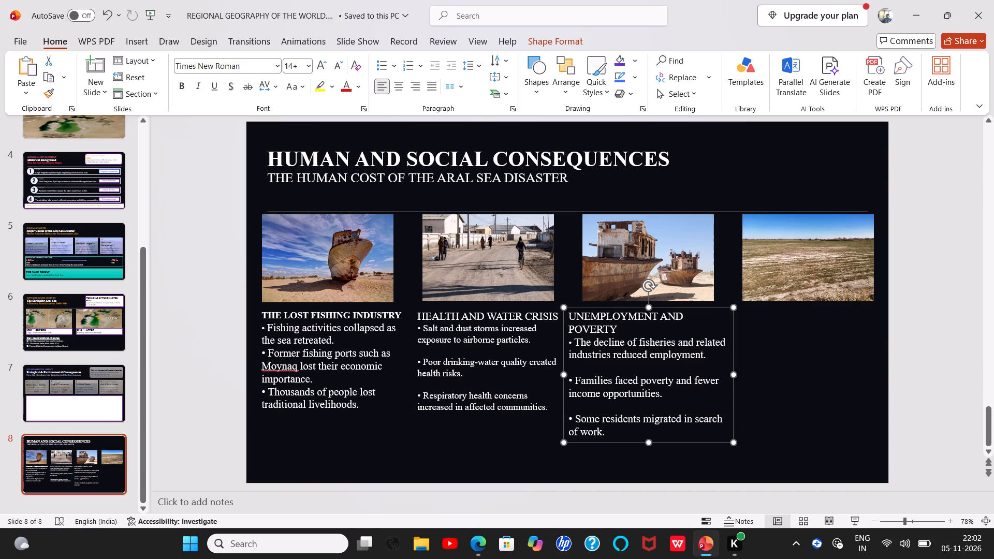
Remove the blank lines between the three unemployment and poverty bullets.
left_click(572, 377)
key("Left")
key("BackSpace")
key("Down")
key("Down")
key("Down")
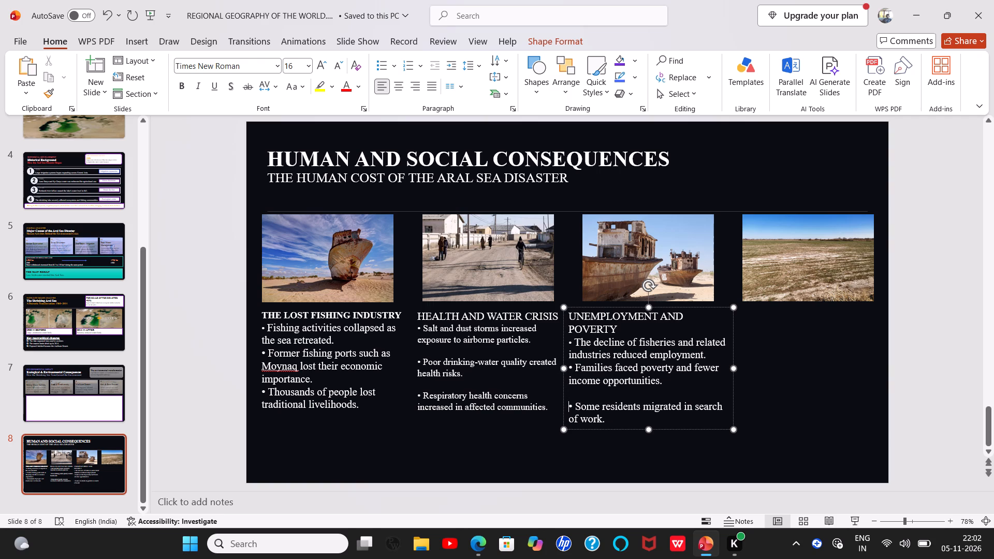
key("BackSpace")
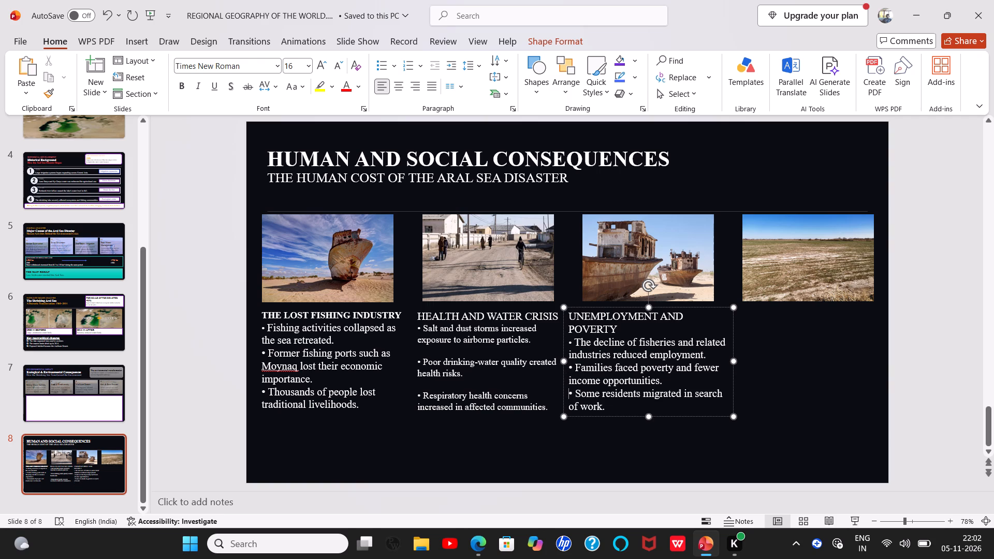
Increase the three bullets under HEALTH AND WATER CRISIS to size 16.
left_click_drag(422, 328, 565, 410)
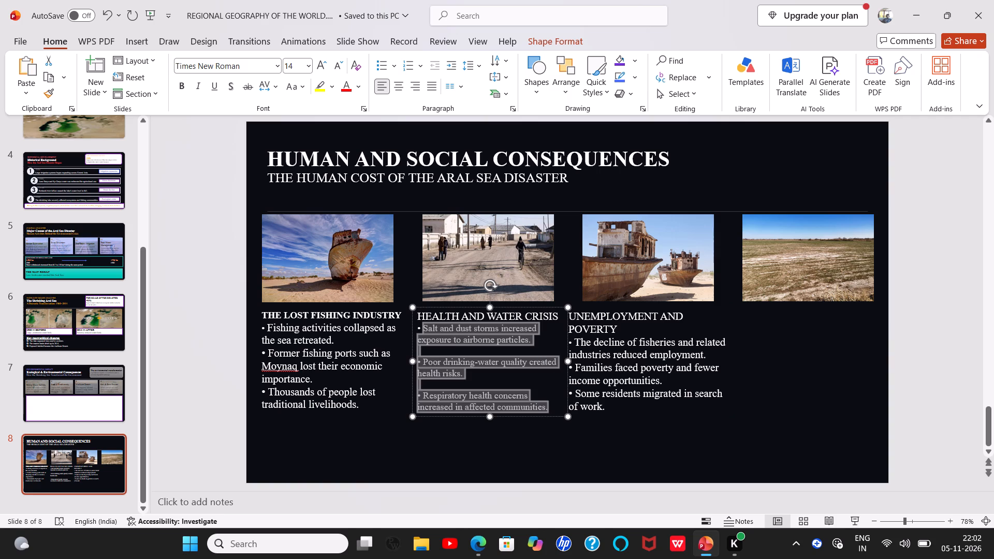
left_click_drag(565, 410, 571, 414)
left_click(677, 375)
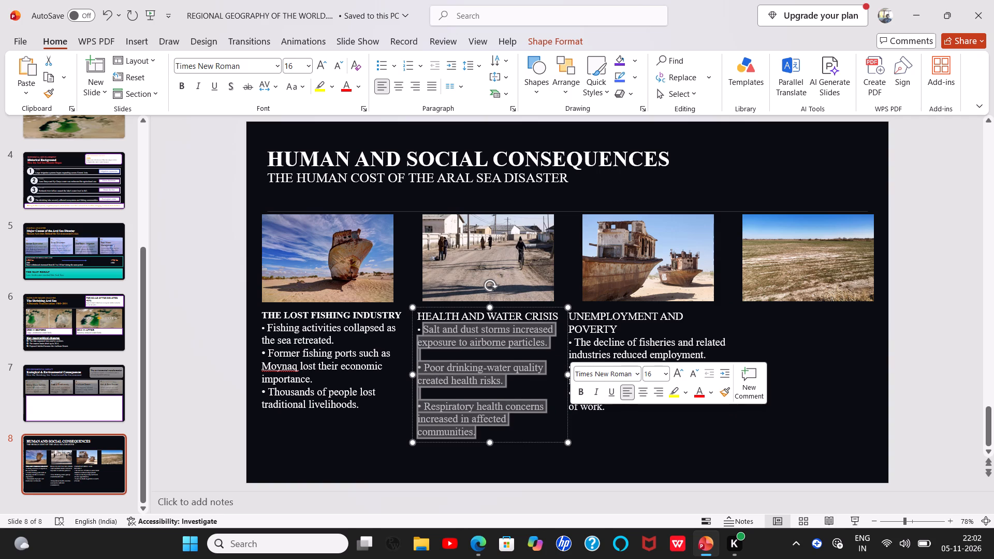
Move the health and water crisis text box slightly toward the fishing industry text and widen it a little, short of the unemployment text.
left_click_drag(463, 306, 456, 305)
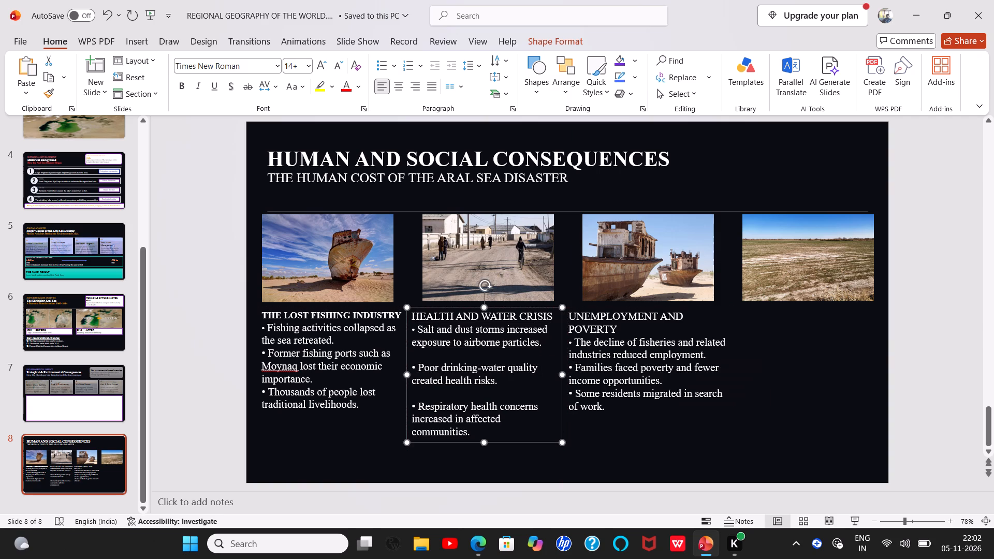
left_click_drag(561, 439, 568, 444)
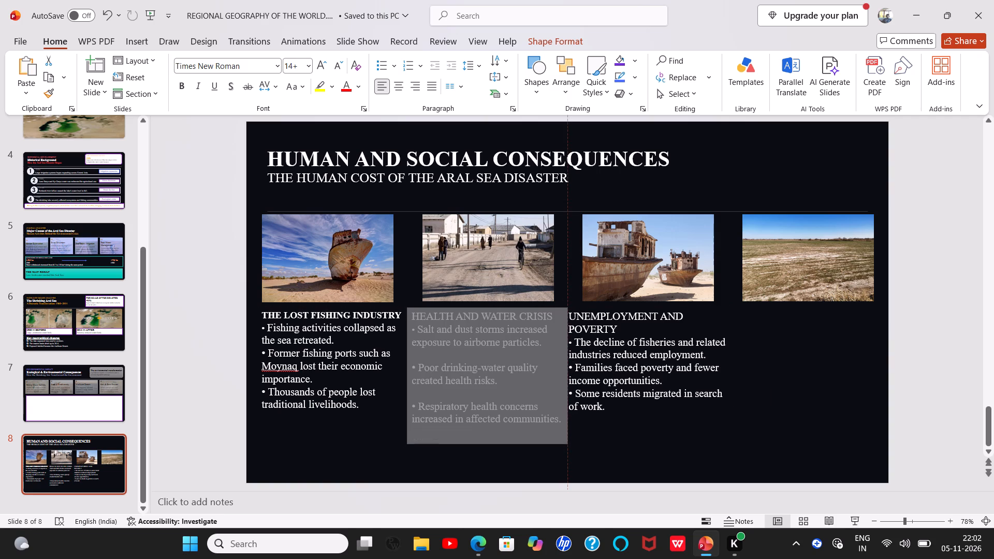
left_click_drag(568, 444, 564, 431)
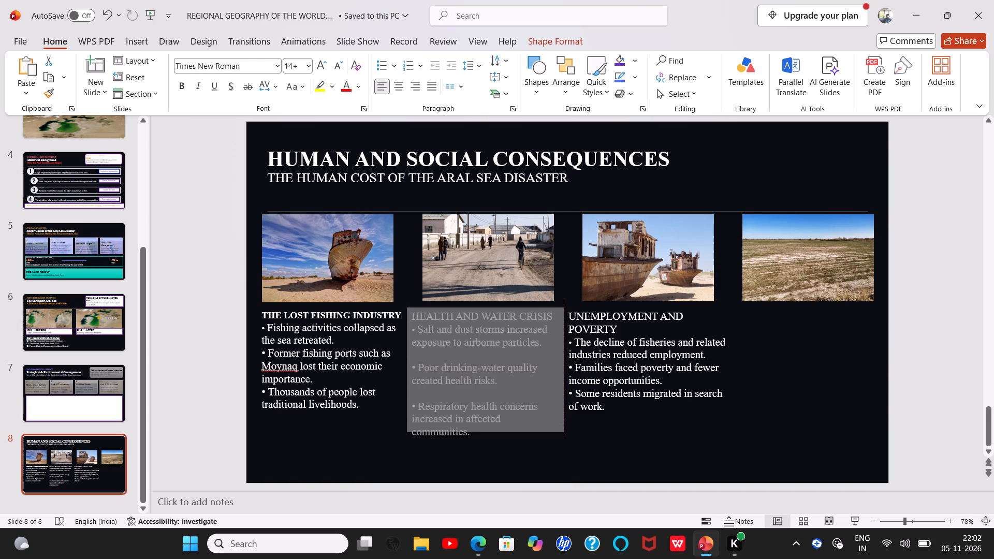
left_click_drag(564, 431, 565, 421)
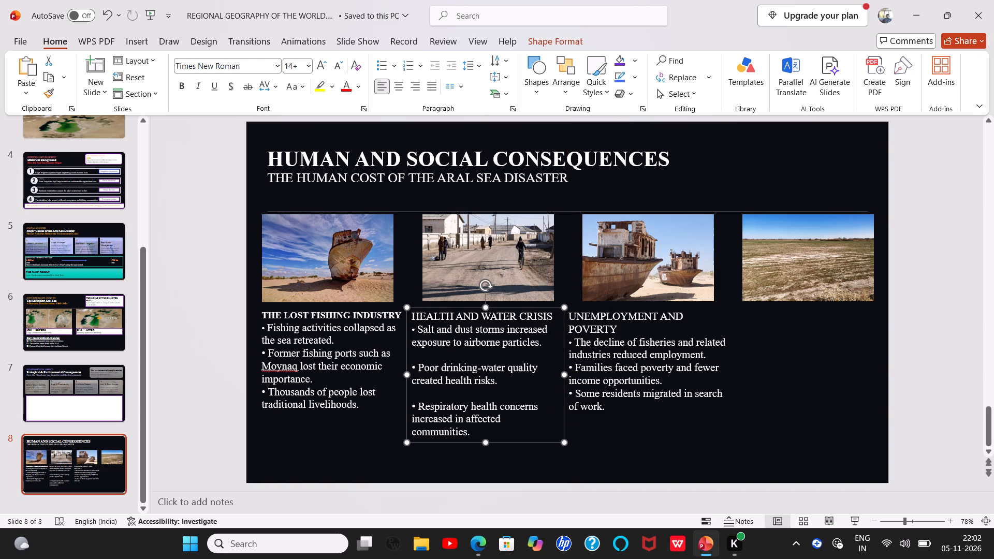
Remove the blank lines between the three health and water crisis bullets, undoing the accidental deletion inside the drinking-water bullet.
left_click(414, 405)
key("Left")
key("BackSpace")
key("Up")
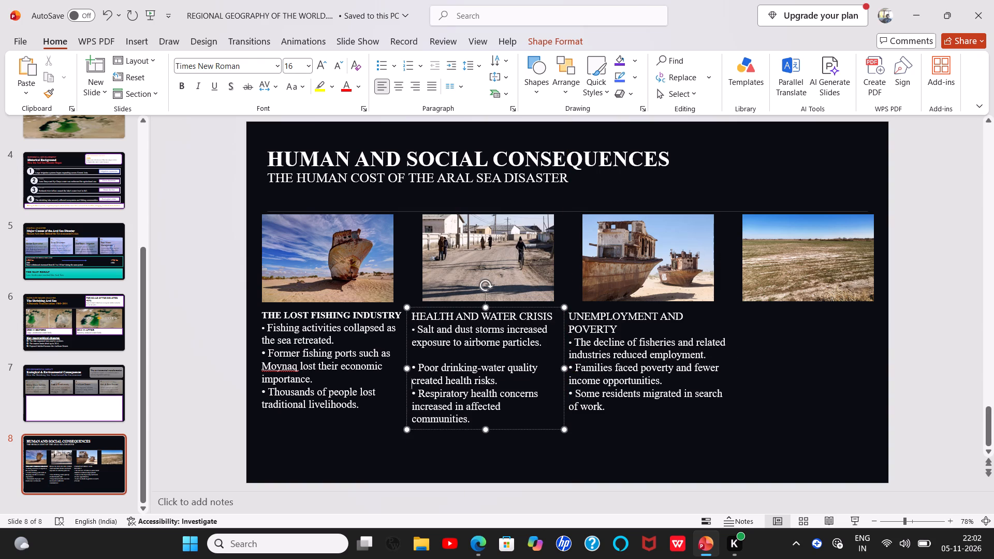
key("BackSpace")
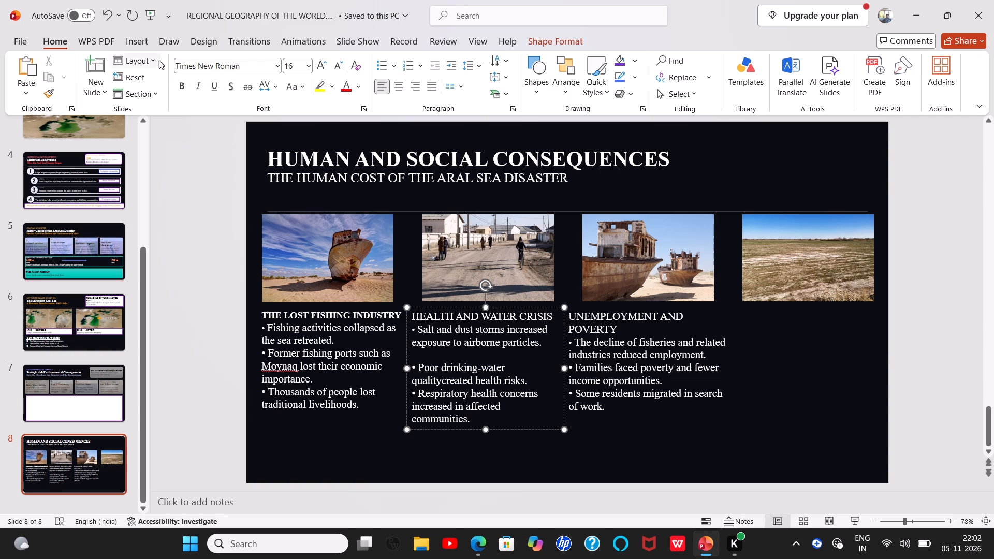
left_click(110, 19)
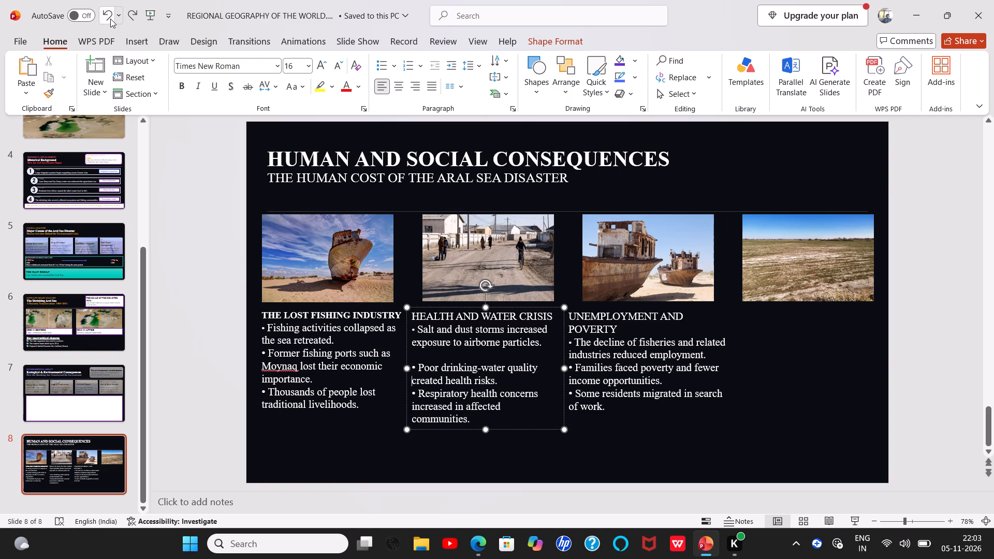
key("Up")
key("BackSpace")
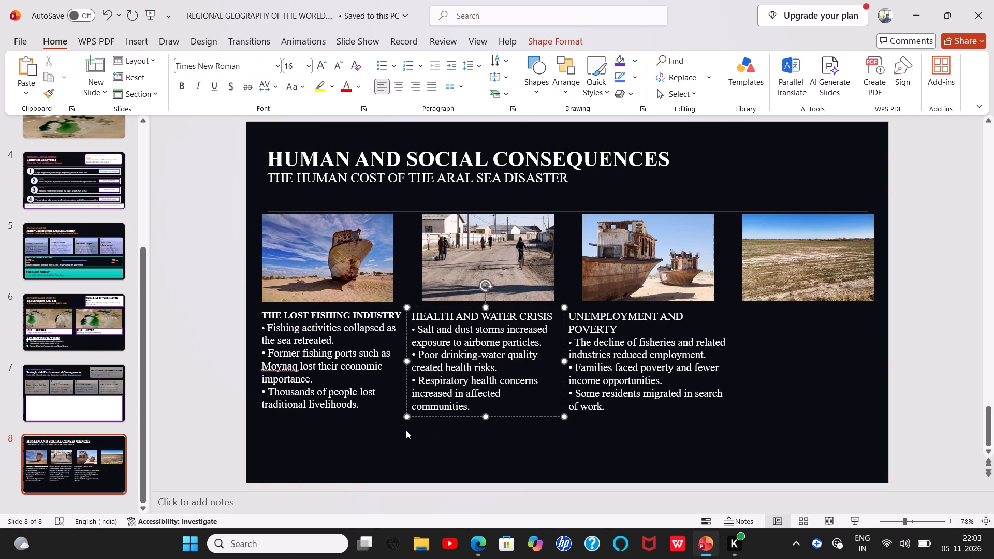
left_click(534, 440)
left_click(481, 541)
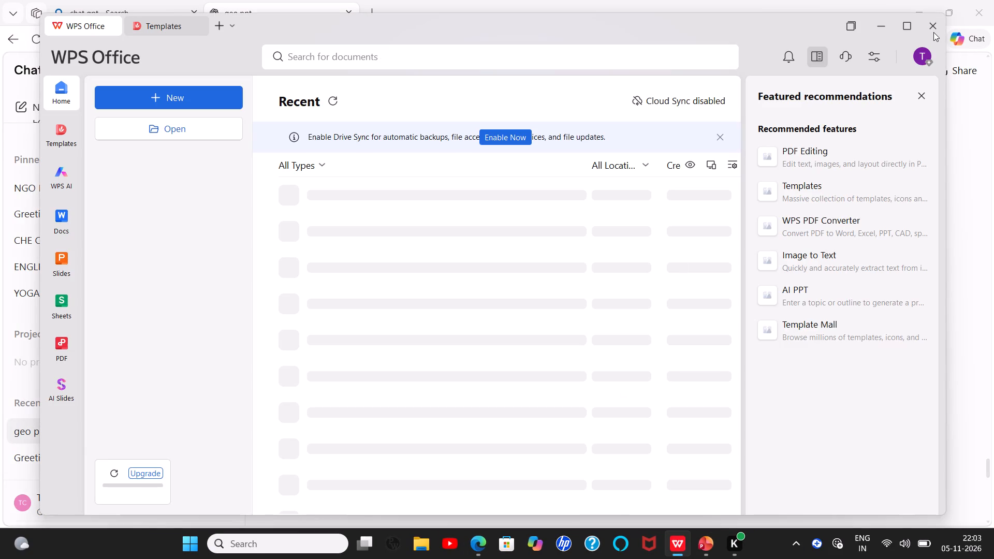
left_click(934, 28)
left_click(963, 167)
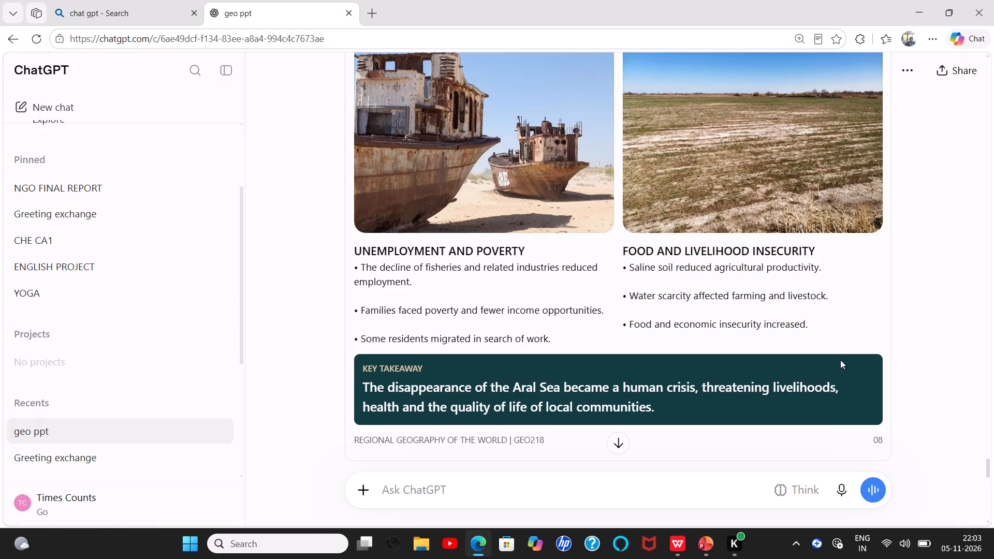
Switch to PowerPoint, paste the food and livelihood insecurity text on slide 8, and reshape its box near the fourth picture.
left_click(711, 541)
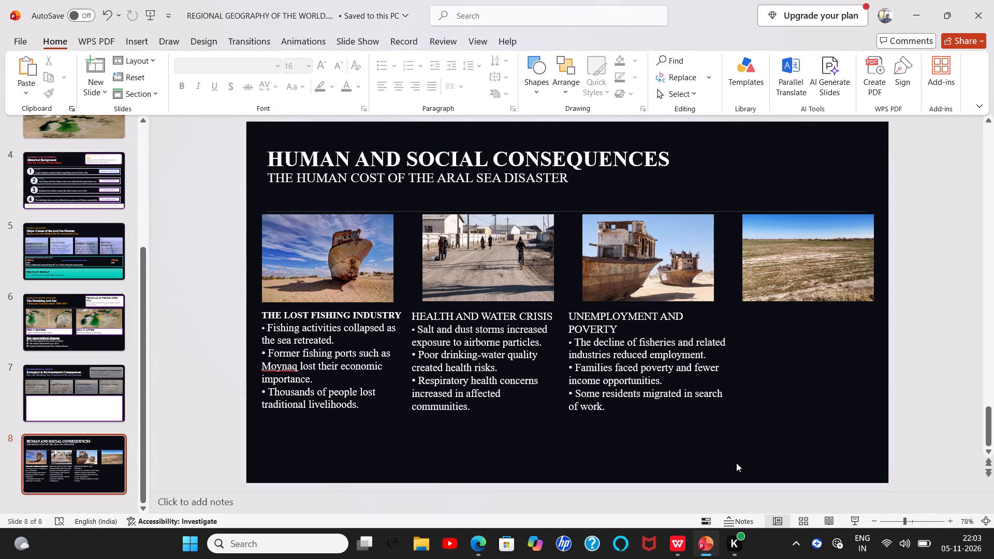
left_click(753, 433)
key("ctrl+v")
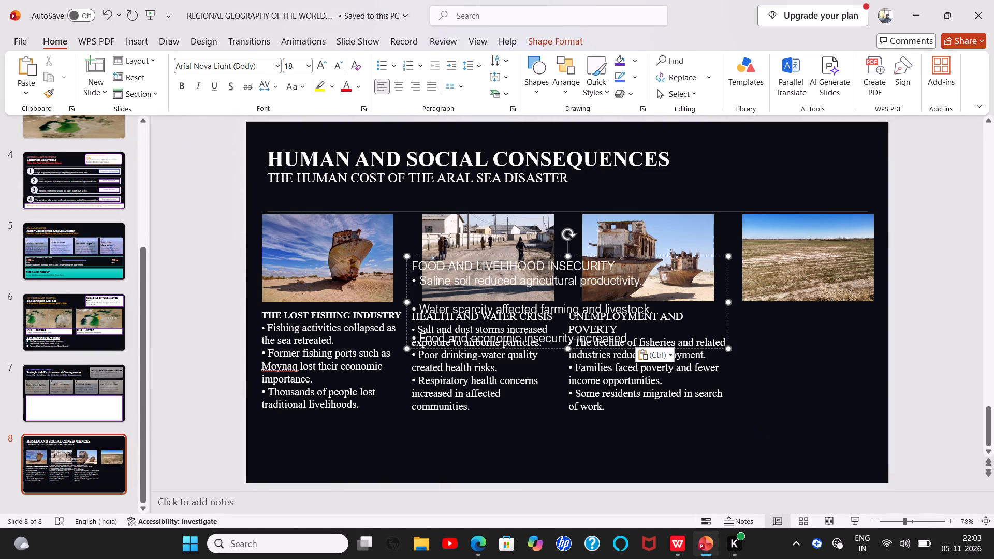
left_click_drag(406, 254, 608, 303)
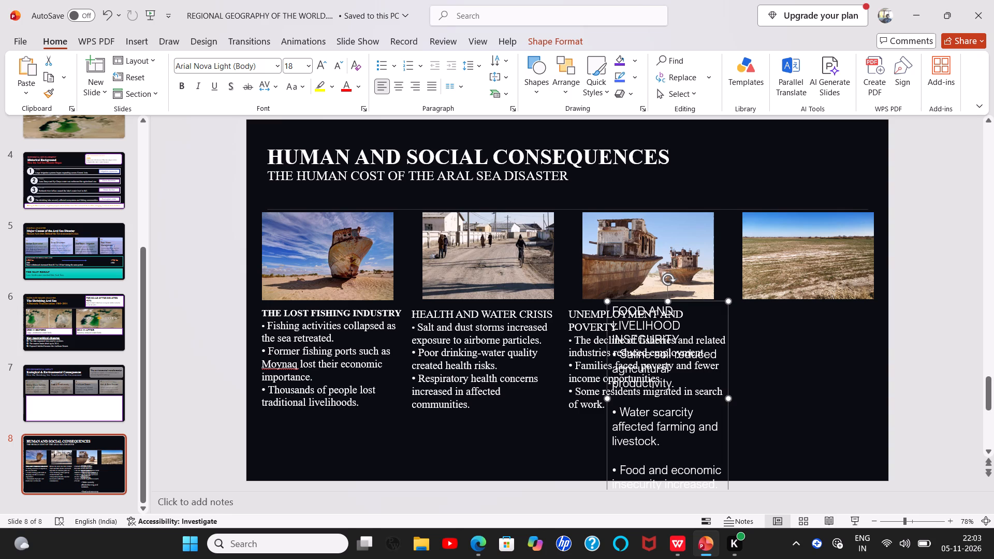
left_click_drag(671, 300, 811, 313)
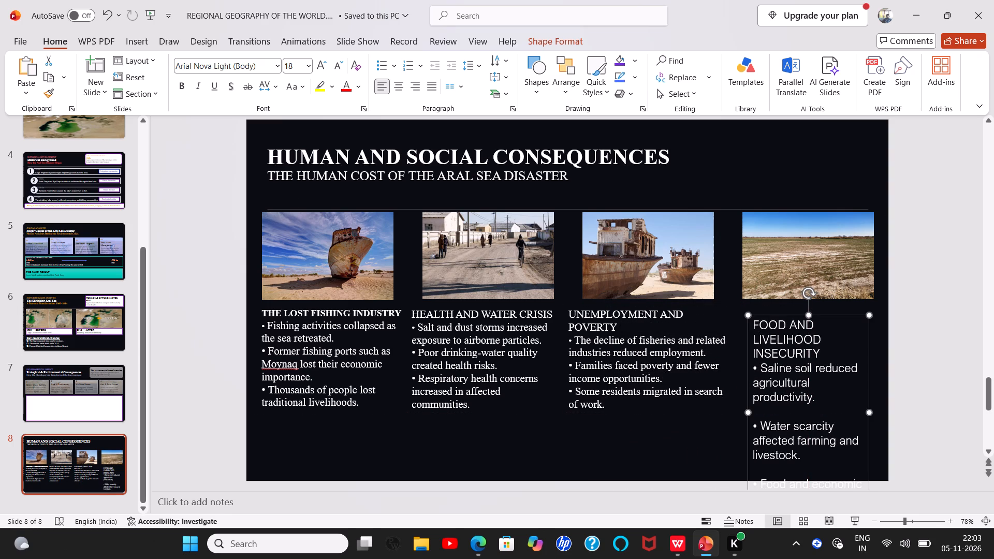
left_click_drag(749, 317, 682, 289)
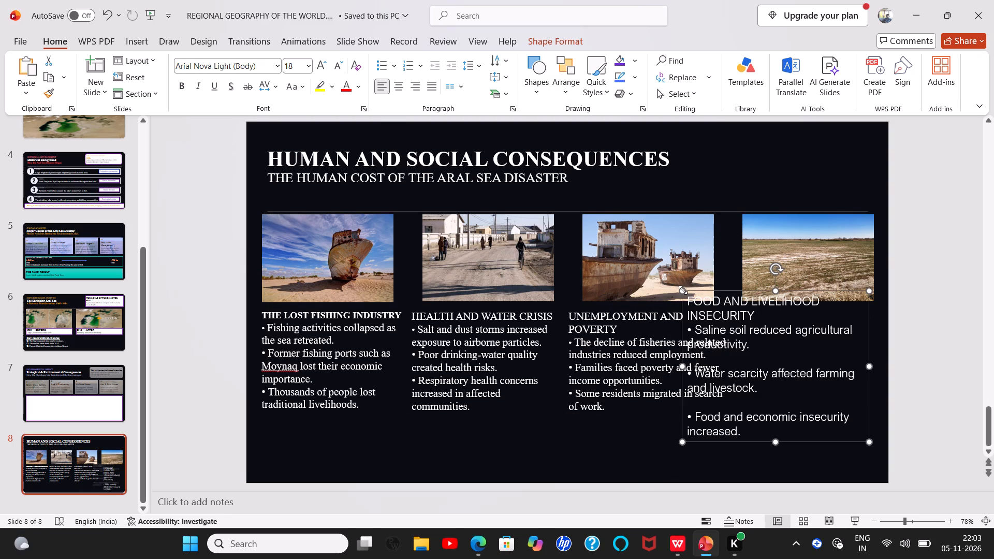
Format the whole food and livelihood insecurity text in Times New Roman, size 16.
left_click_drag(689, 301, 790, 462)
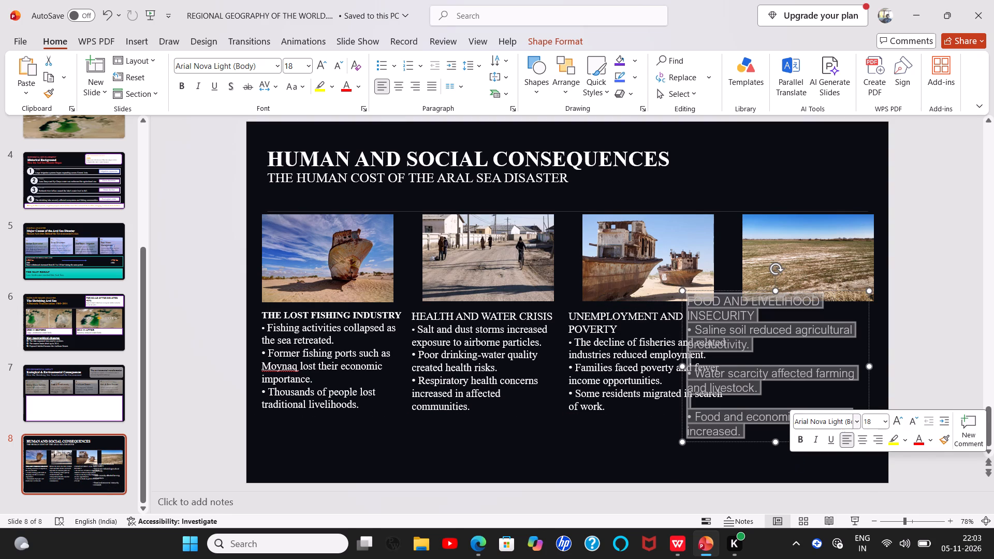
left_click(858, 422)
left_click(837, 110)
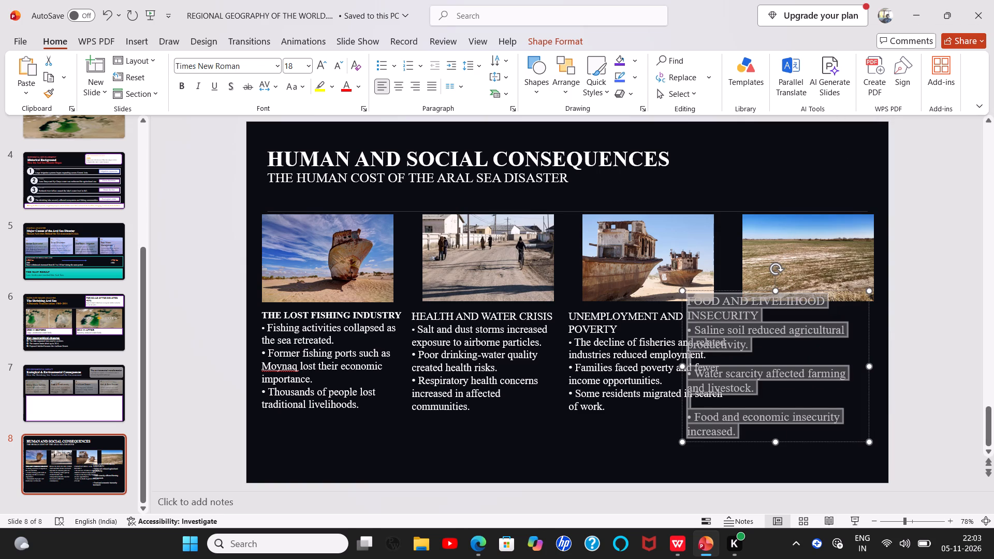
triple_click(341, 68)
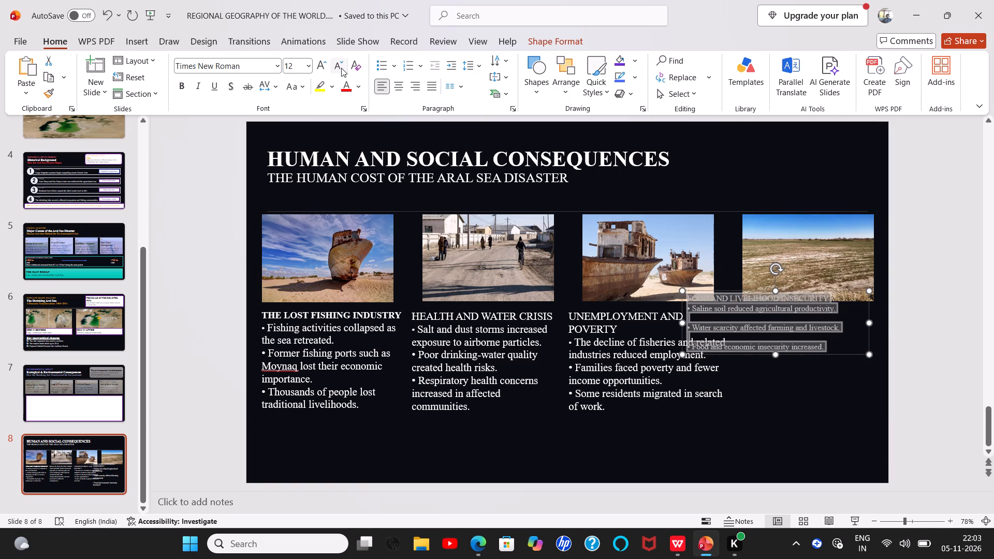
double_click(326, 67)
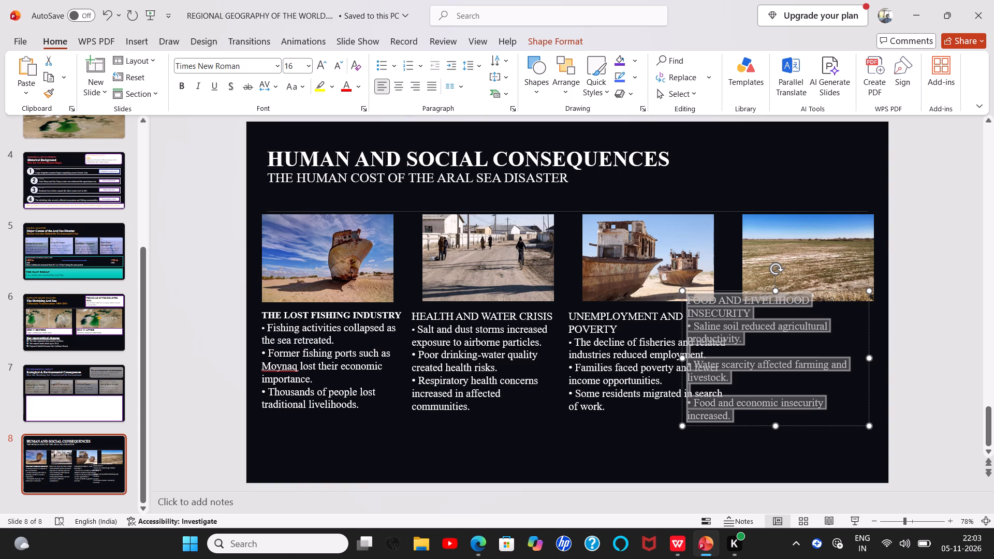
left_click_drag(781, 343, 808, 357)
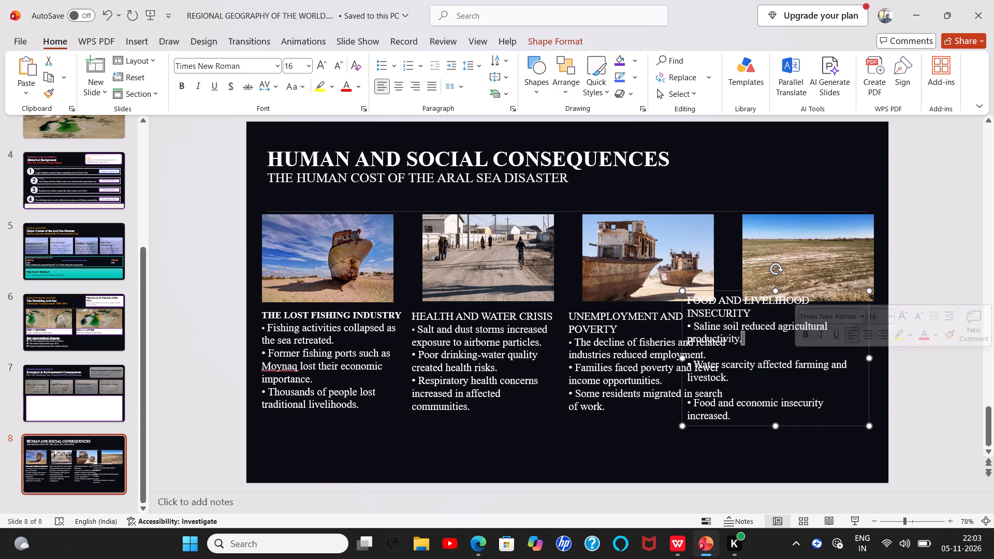
Shift the dry field picture slightly toward the third picture, keeping it level with the other pictures.
left_click_drag(749, 285, 744, 286)
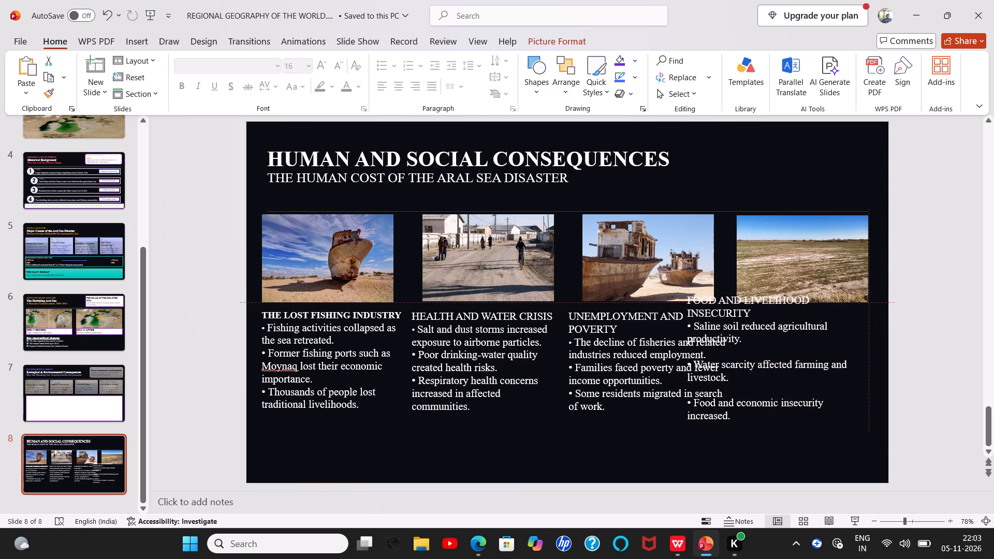
left_click_drag(744, 286, 743, 285)
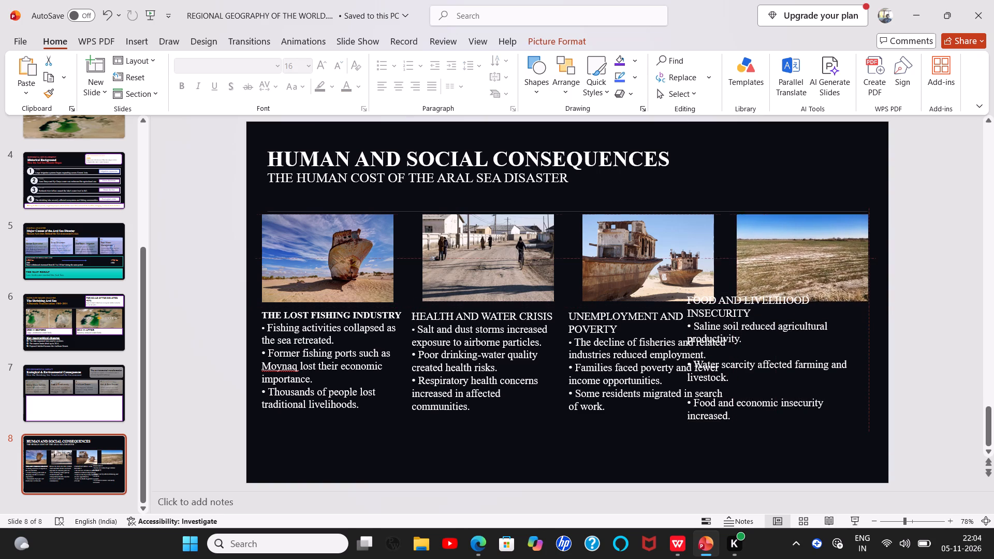
left_click_drag(743, 285, 744, 285)
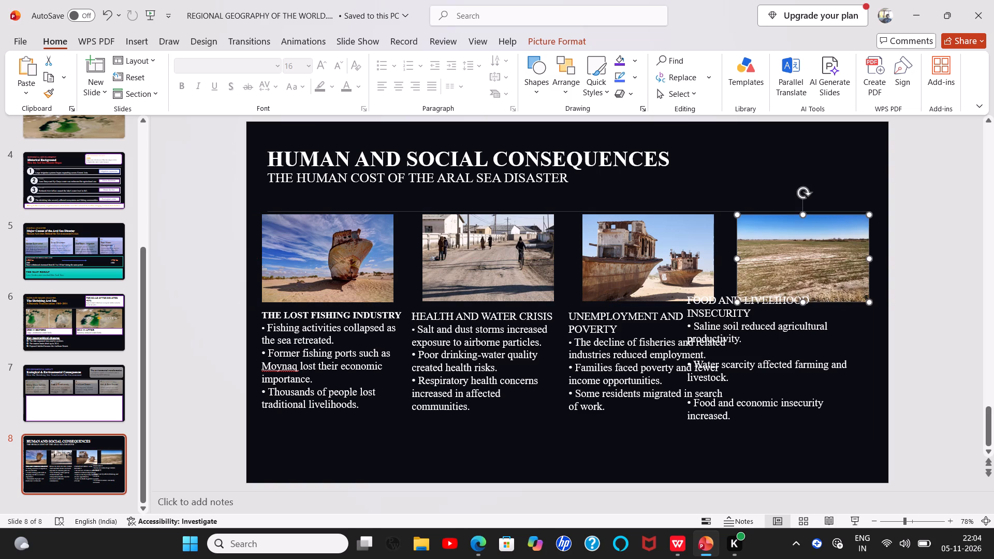
Move the food and livelihood insecurity text box beneath the dry field picture and narrow it to end at the slide's edge.
left_click(759, 356)
left_click_drag(762, 291, 764, 295)
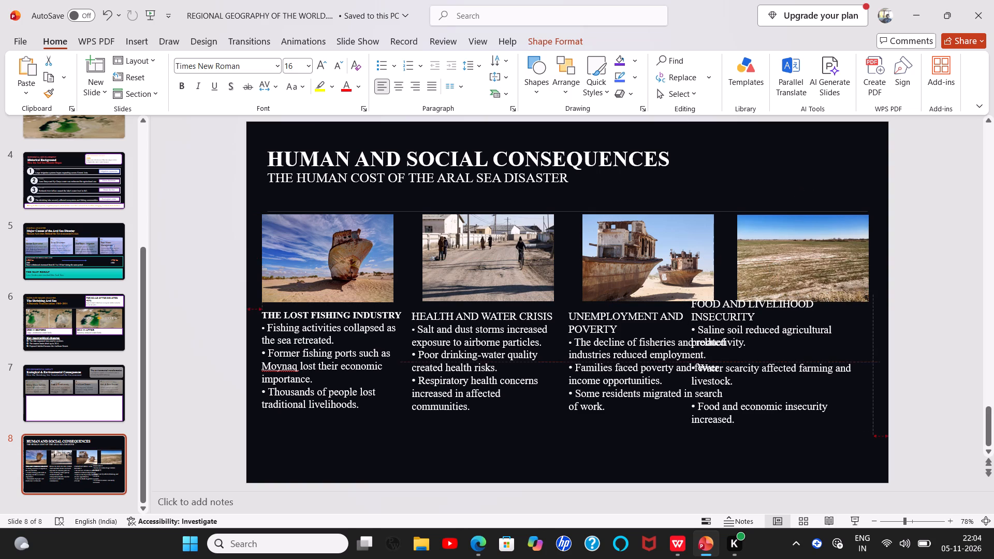
left_click_drag(764, 295, 803, 307)
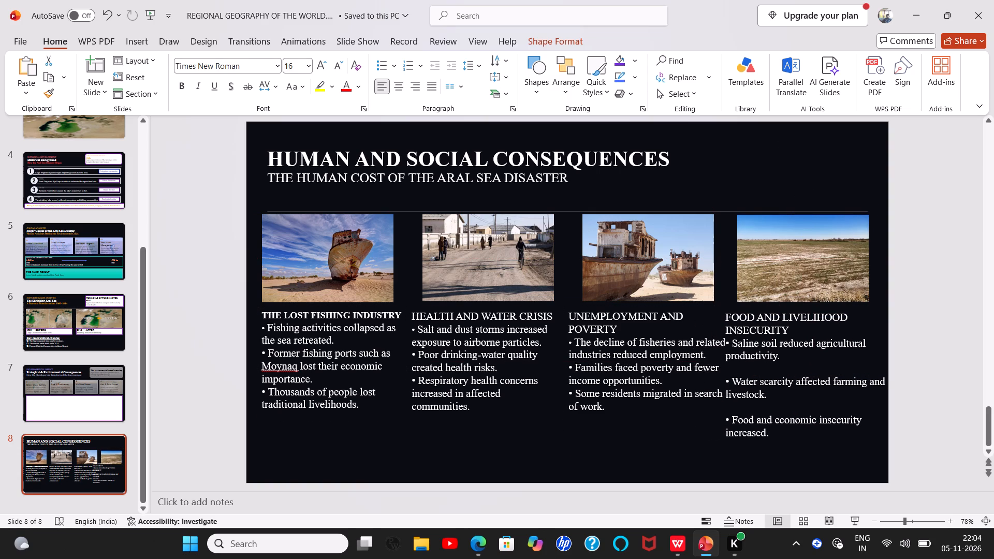
left_click_drag(803, 307, 805, 305)
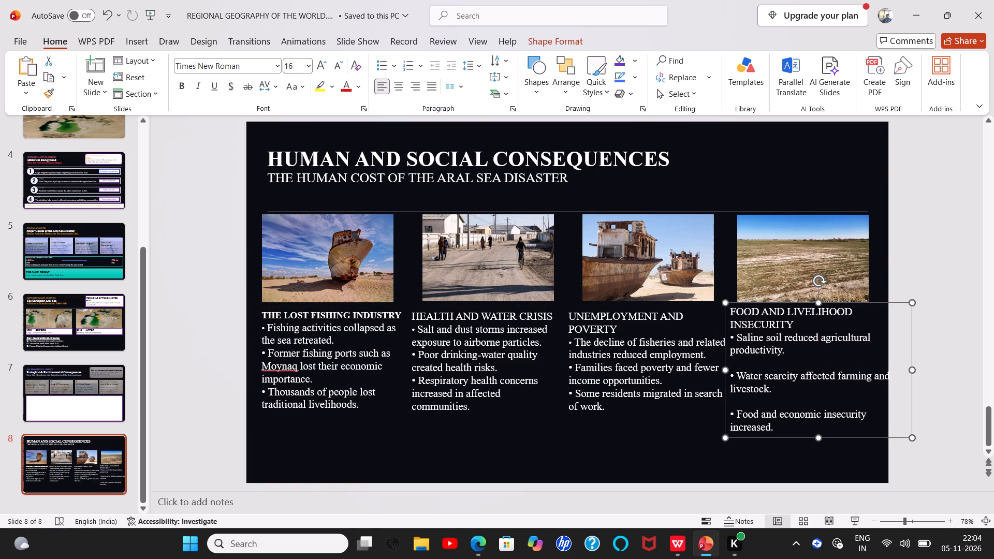
left_click_drag(915, 436, 888, 436)
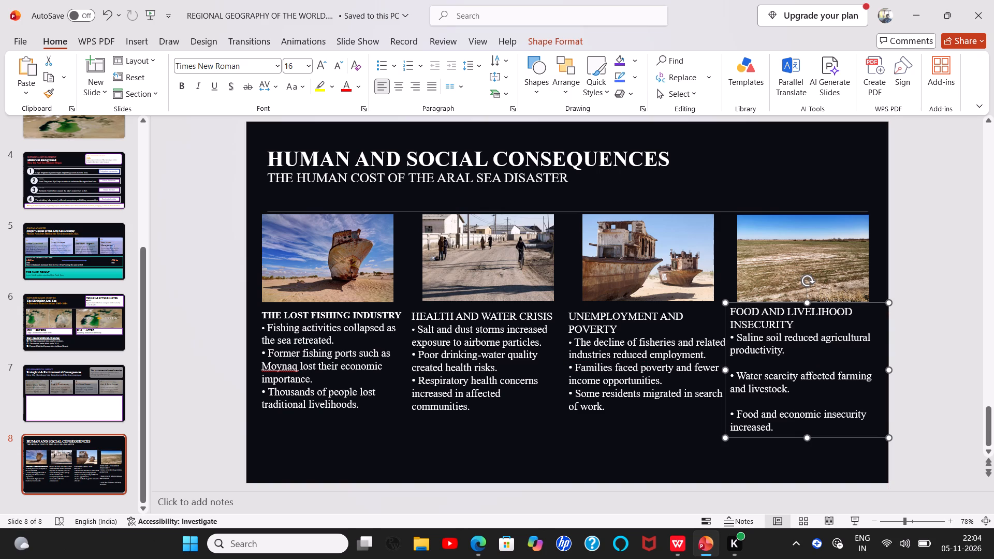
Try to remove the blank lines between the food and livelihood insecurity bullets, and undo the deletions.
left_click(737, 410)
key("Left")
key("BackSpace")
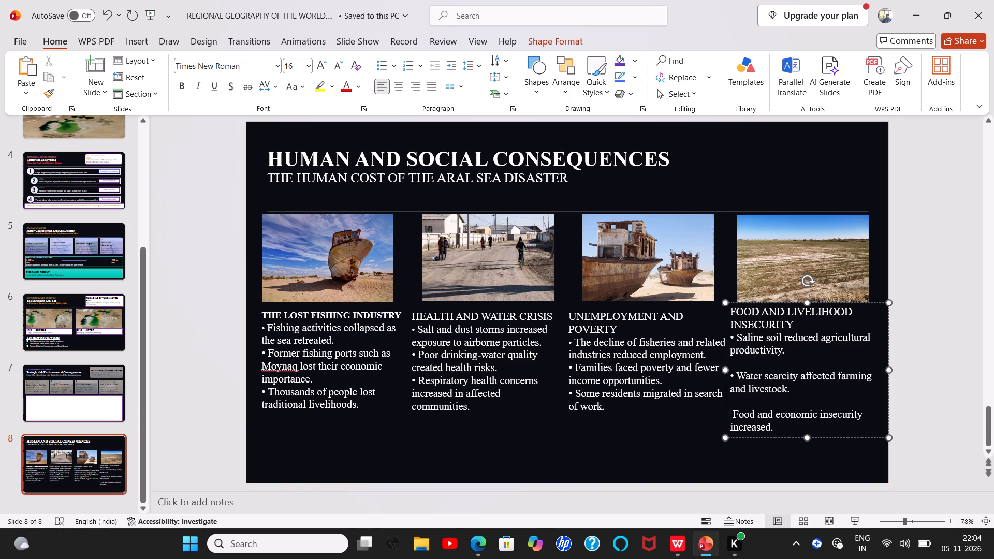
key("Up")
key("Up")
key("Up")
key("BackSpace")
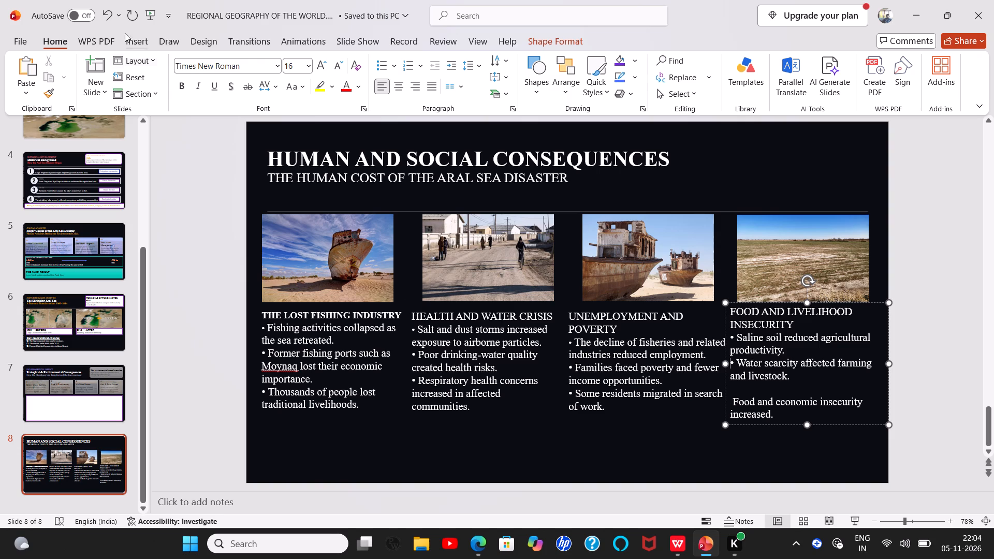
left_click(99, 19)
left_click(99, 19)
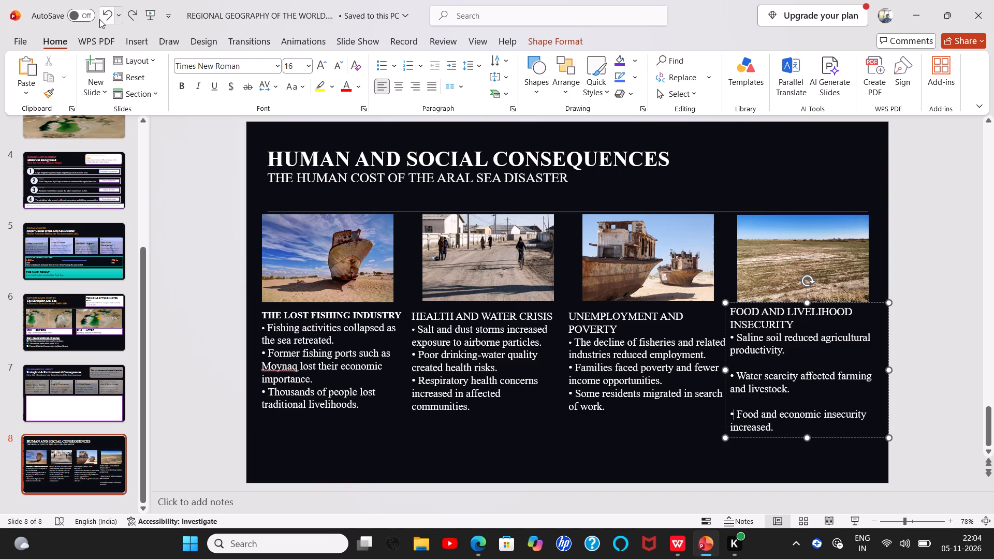
Remove the blank lines above the water scarcity bullet and the food and economic insecurity bullet.
key("Left")
key("BackSpace")
key("Up")
key("Up")
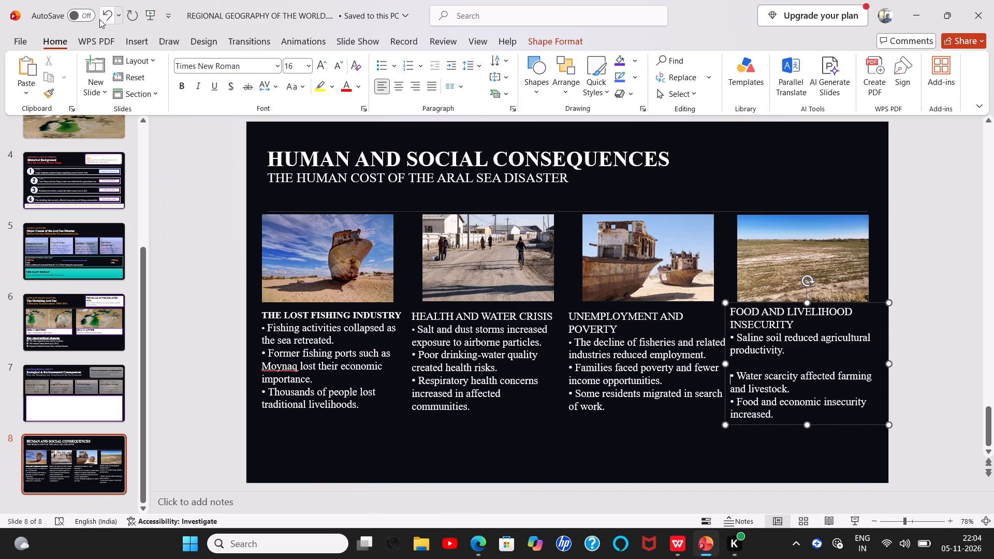
key("BackSpace")
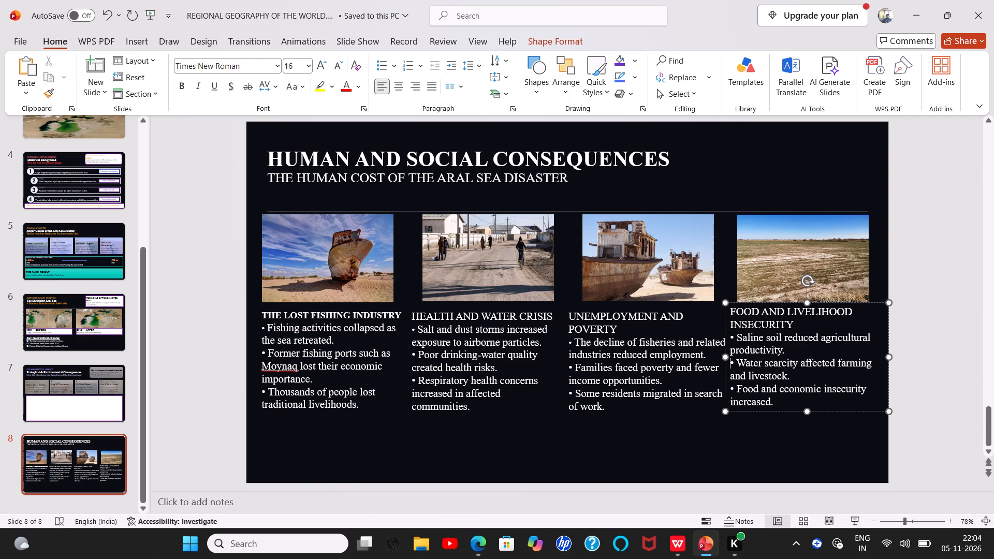
Lower the food and livelihood insecurity text box slightly so it is level with the neighbouring text boxes.
left_click_drag(784, 301, 785, 306)
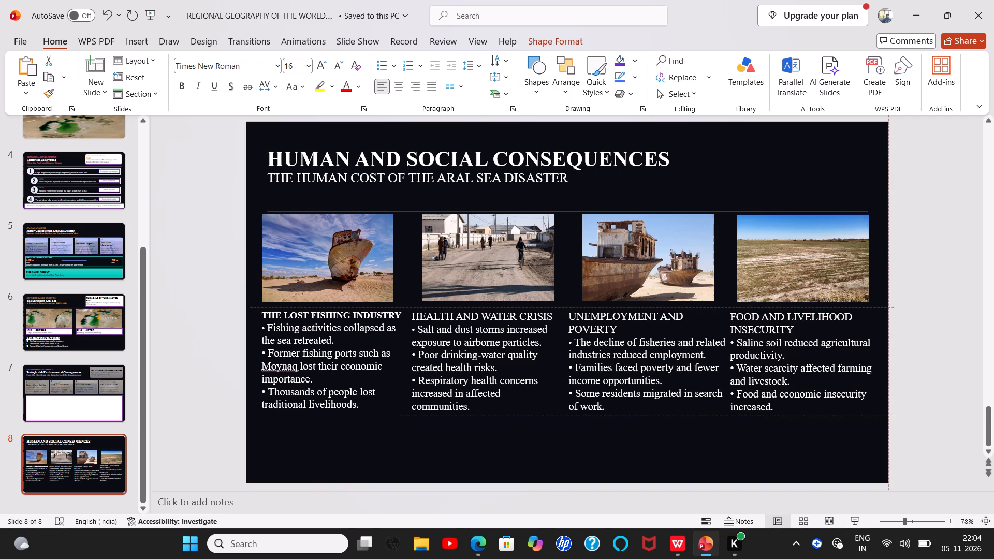
left_click_drag(785, 306, 785, 305)
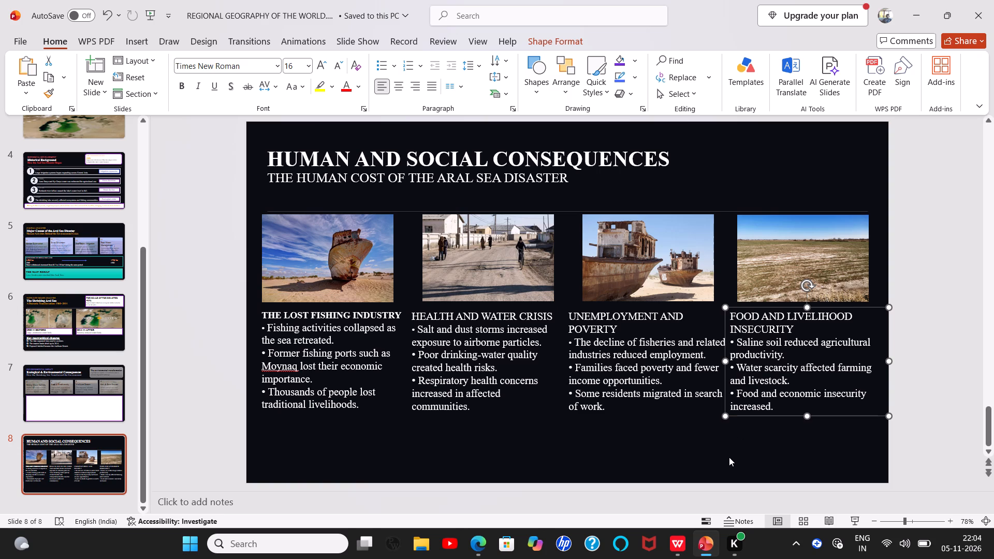
left_click(729, 457)
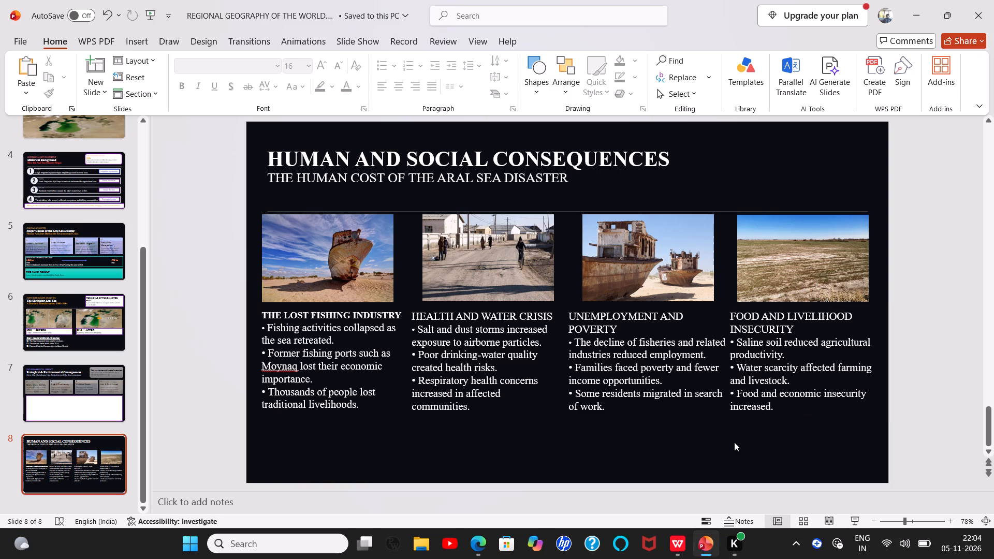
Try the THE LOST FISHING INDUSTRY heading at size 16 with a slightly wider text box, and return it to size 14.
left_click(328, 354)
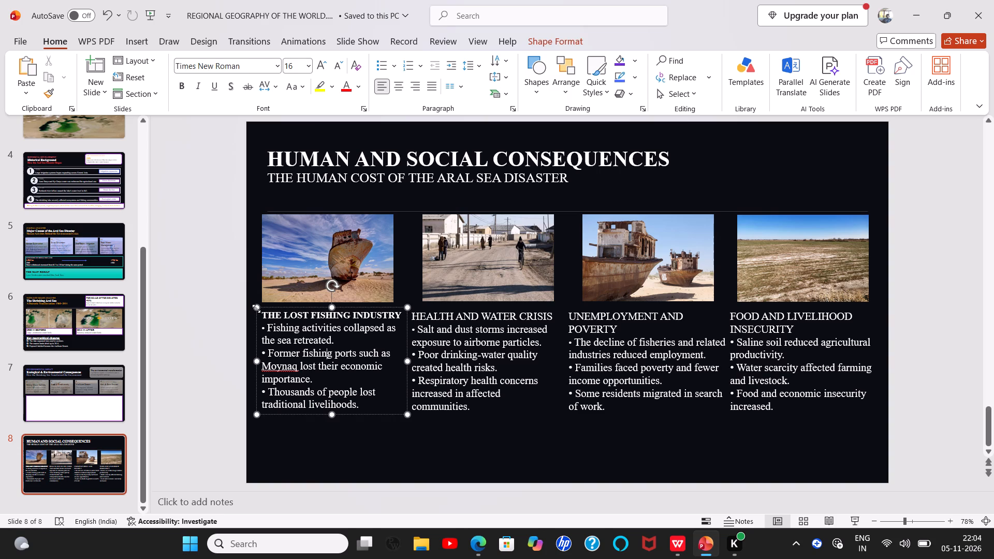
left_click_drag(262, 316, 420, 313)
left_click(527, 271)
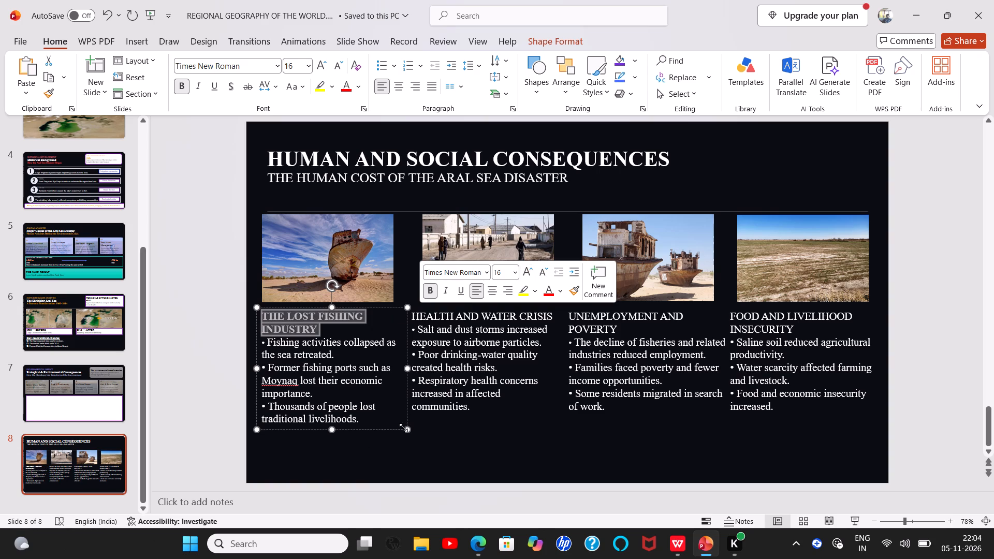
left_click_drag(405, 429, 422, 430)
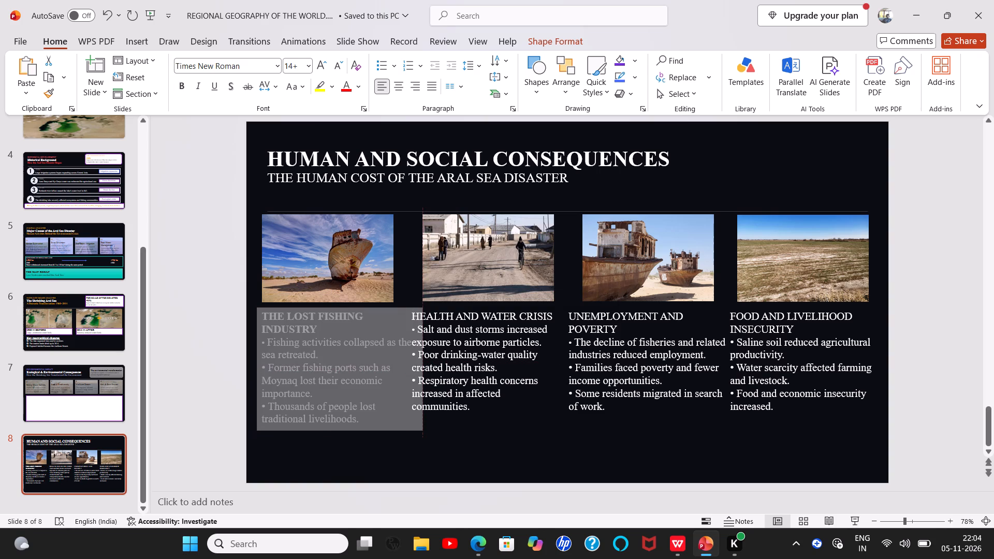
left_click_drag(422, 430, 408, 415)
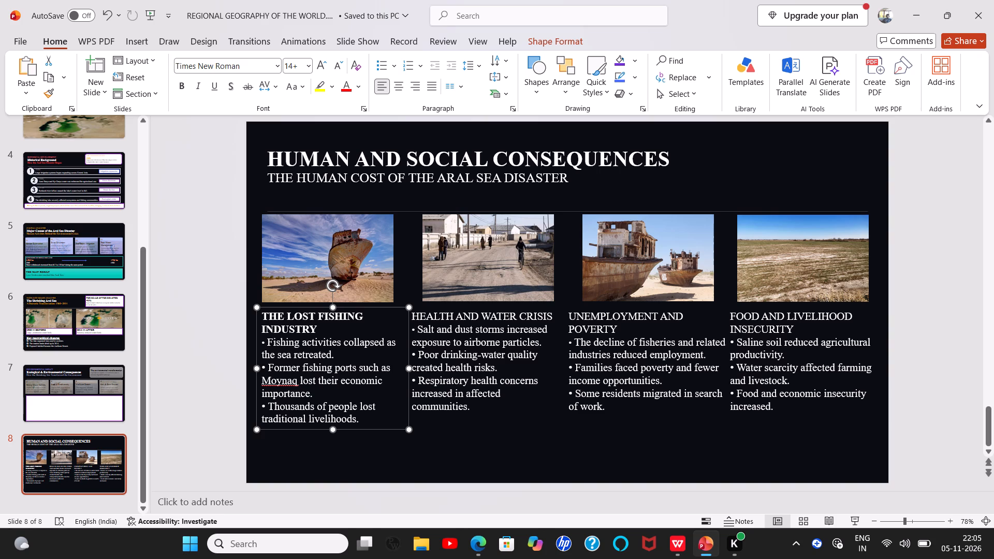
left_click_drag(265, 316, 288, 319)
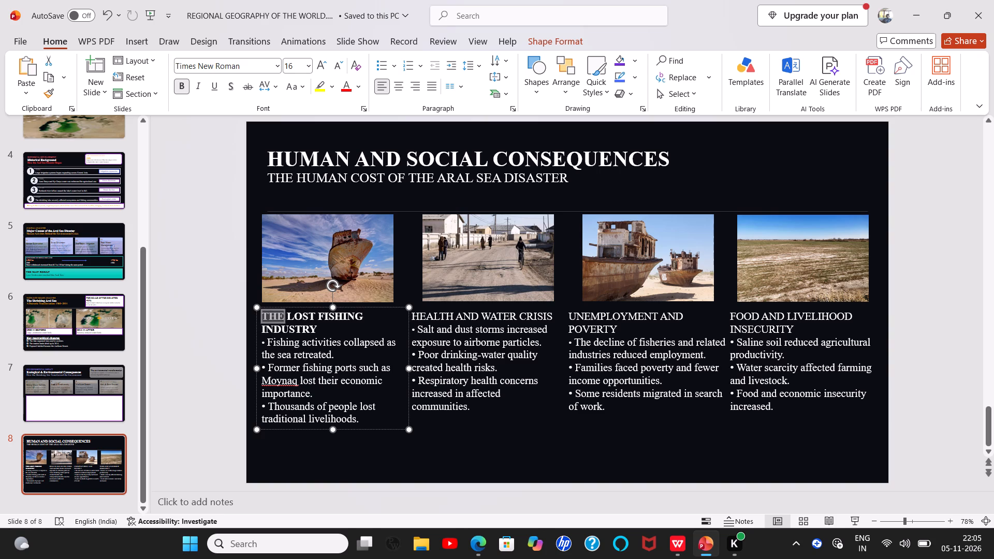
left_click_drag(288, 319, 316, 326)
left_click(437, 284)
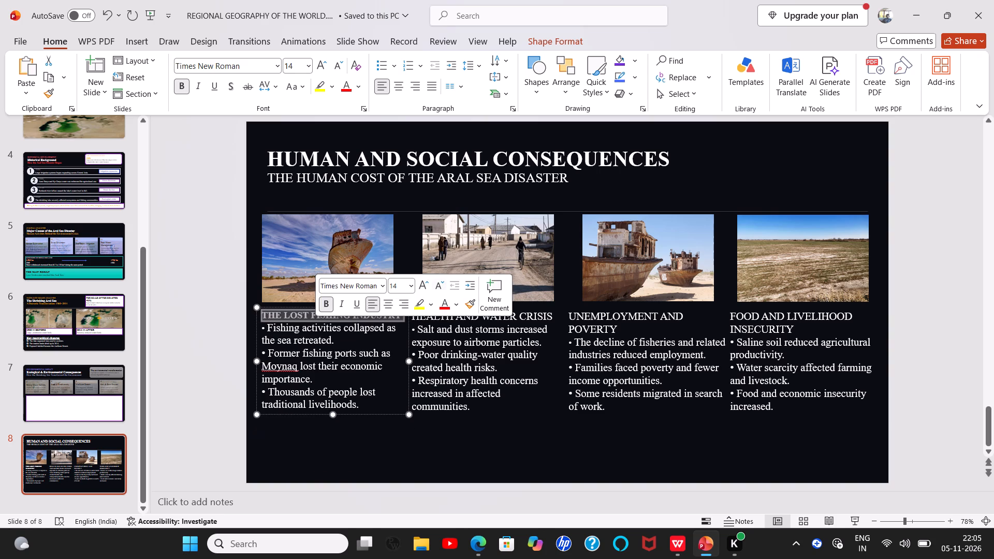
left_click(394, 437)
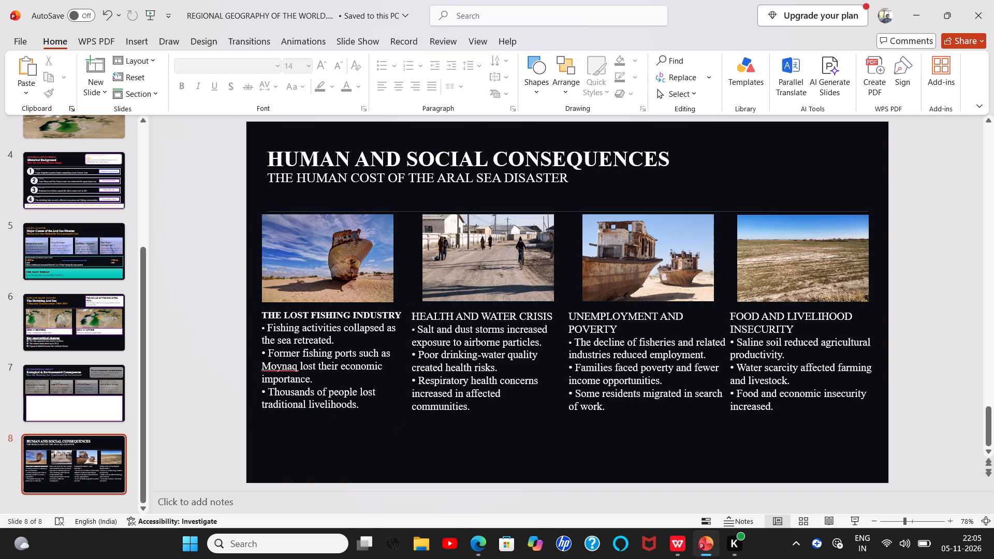
Colour the headings THE LOST FISHING INDUSTRY, HEALTH AND WATER CRISIS, and UNEMPLOYMENT AND POVERTY in the recently used light purple.
left_click_drag(262, 313, 404, 319)
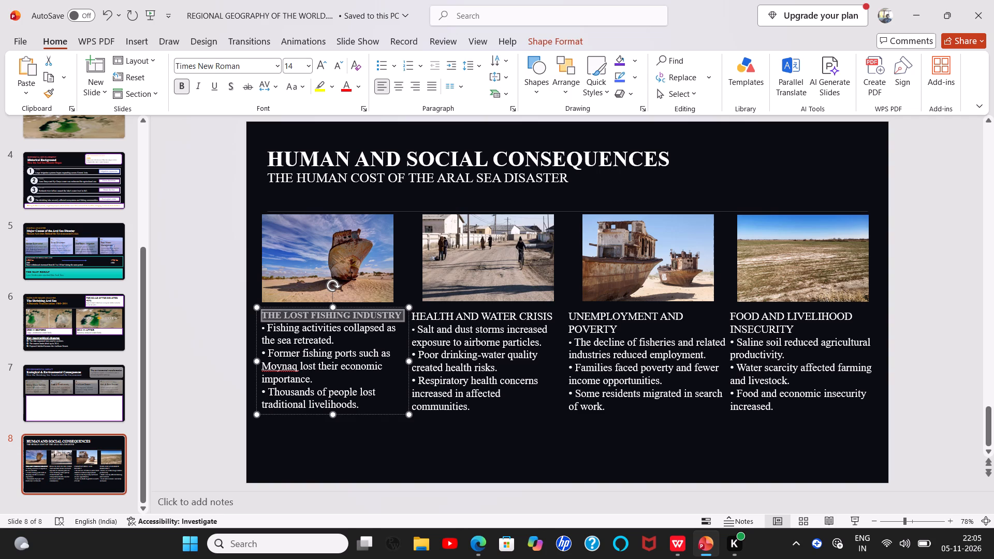
left_click_drag(404, 319, 405, 319)
left_click(544, 293)
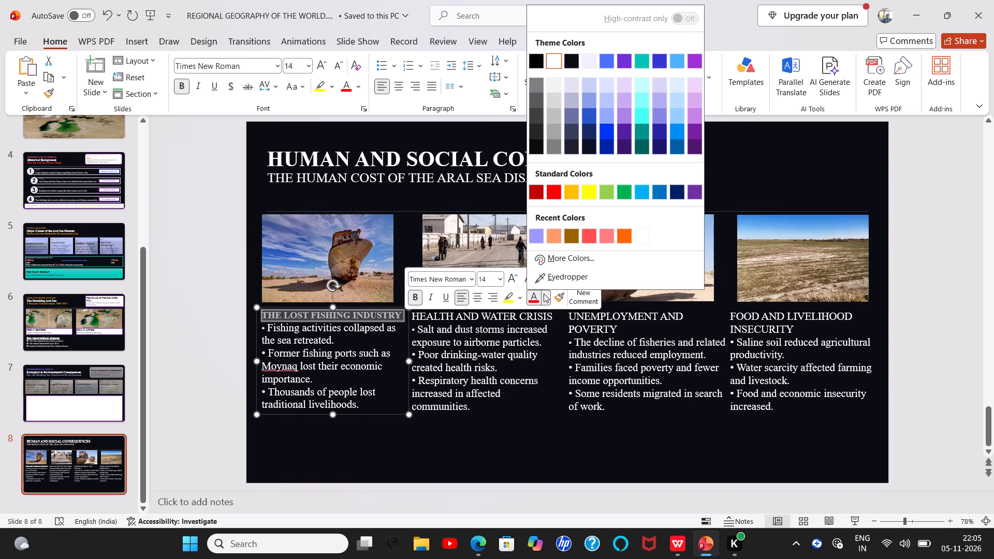
left_click(536, 234)
left_click_drag(413, 316, 445, 315)
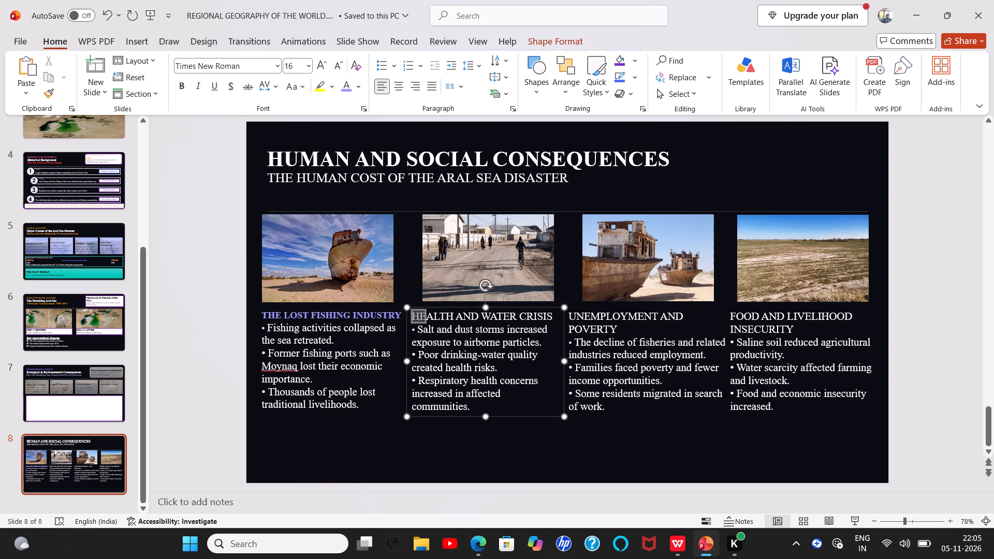
left_click_drag(445, 315, 539, 317)
left_click(666, 296)
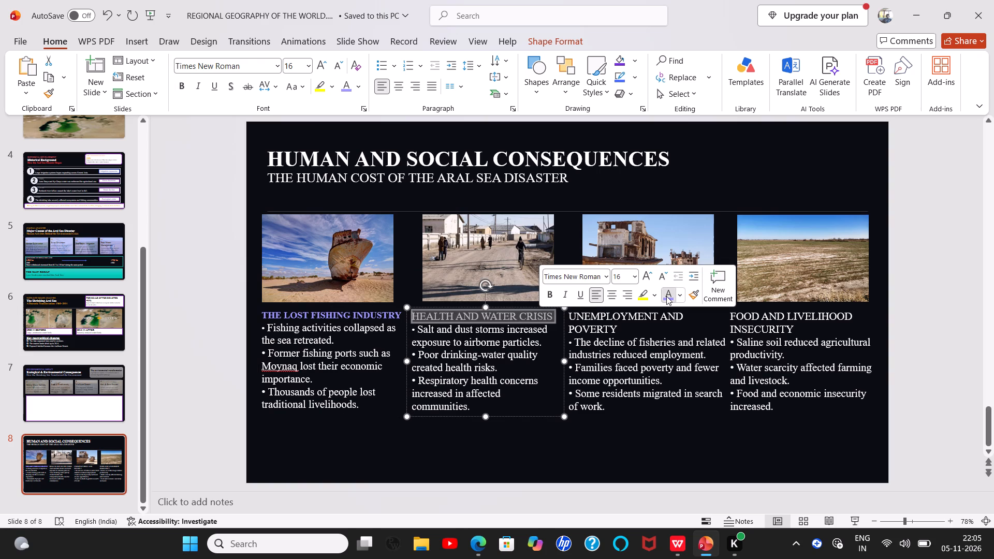
left_click_drag(569, 316, 621, 327)
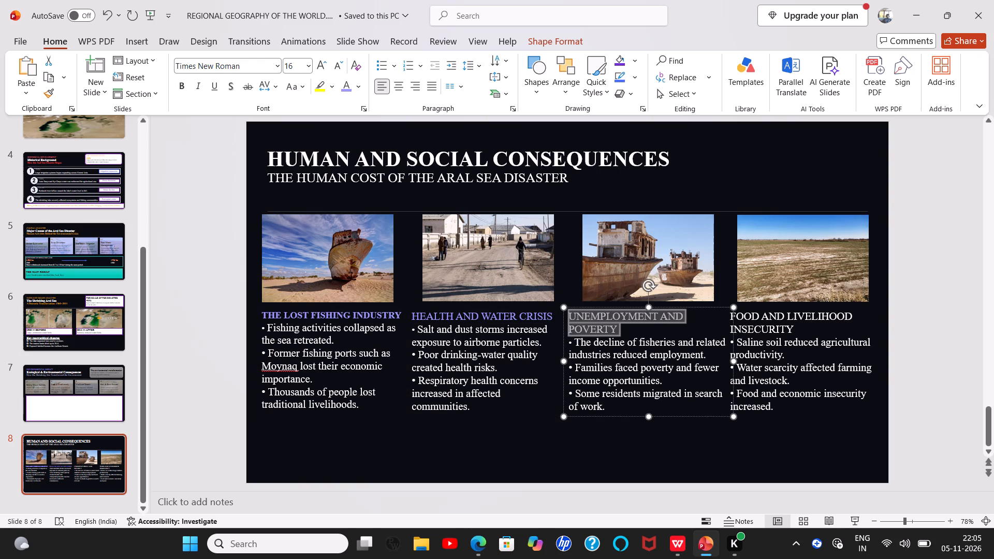
left_click_drag(621, 327, 622, 327)
left_click(749, 302)
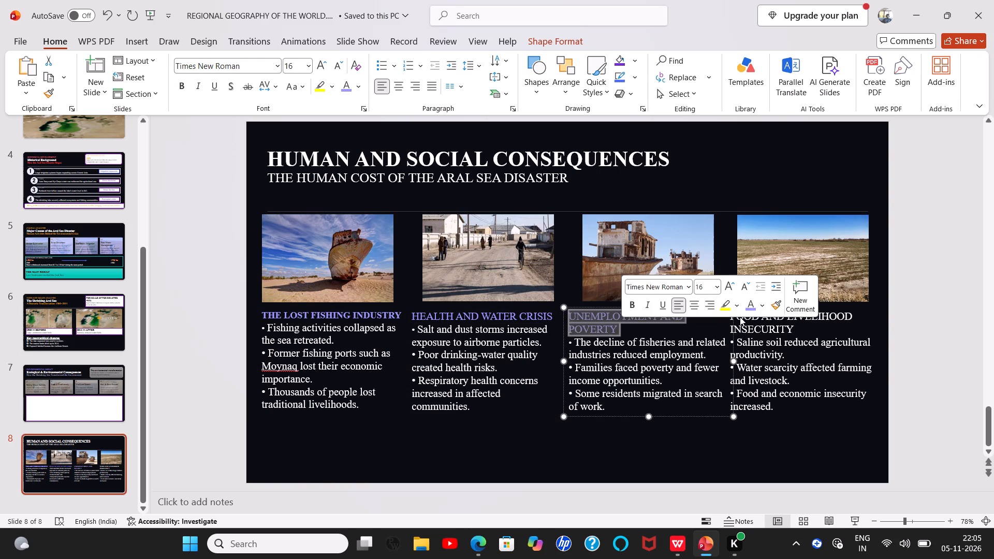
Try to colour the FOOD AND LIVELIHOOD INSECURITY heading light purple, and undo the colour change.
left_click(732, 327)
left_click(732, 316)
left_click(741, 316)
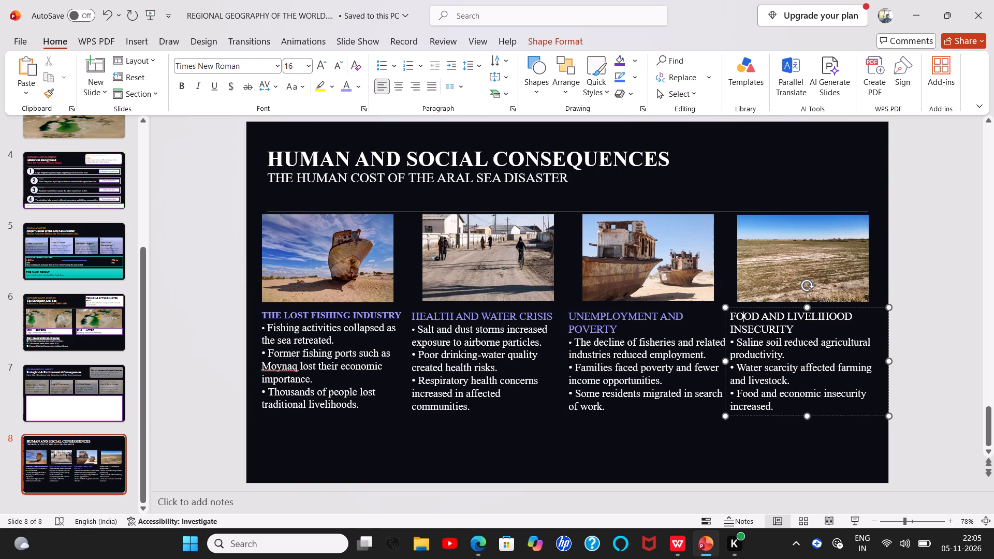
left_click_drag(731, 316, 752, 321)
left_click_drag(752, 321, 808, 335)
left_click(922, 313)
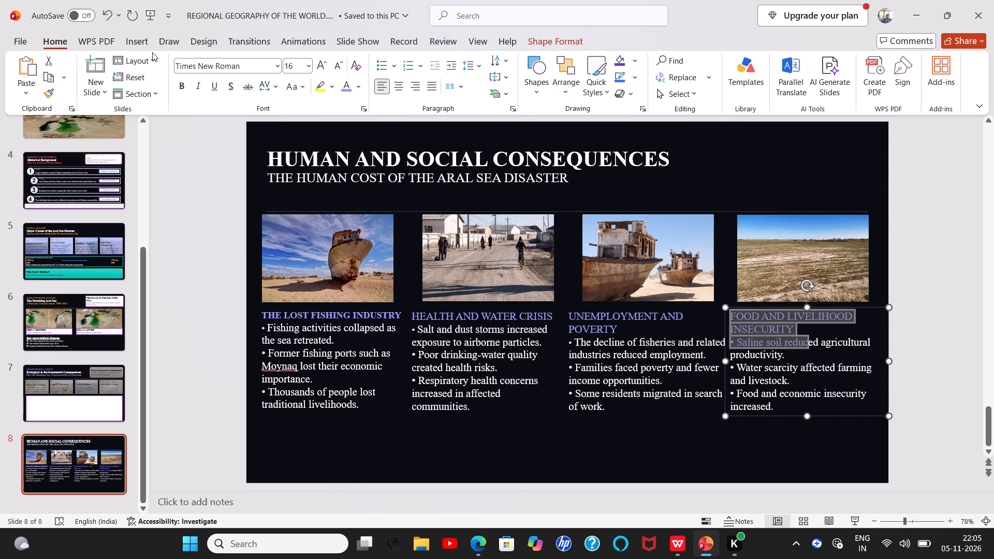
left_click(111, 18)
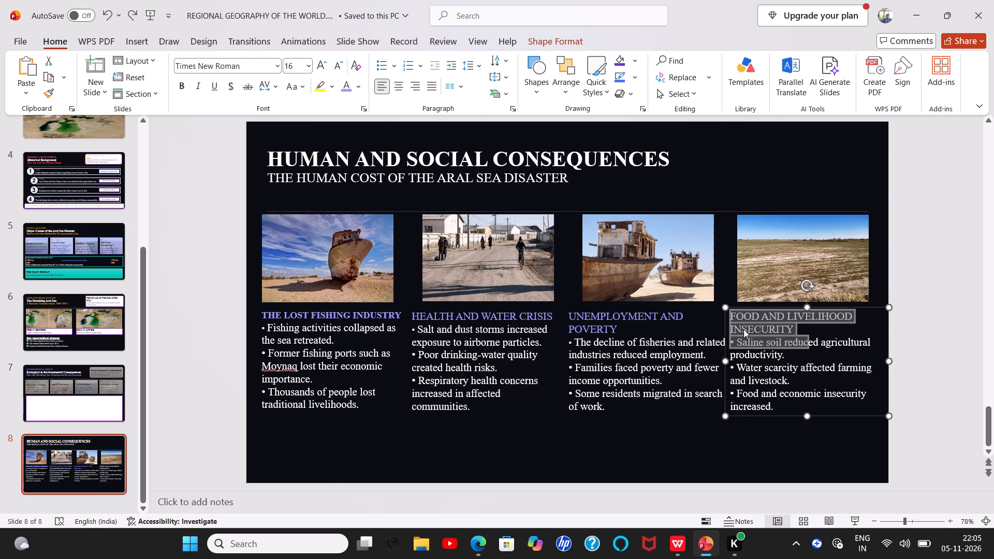
Colour only the heading FOOD AND LIVELIHOOD INSECURITY in the same light purple as the other headings.
left_click(731, 314)
left_click_drag(732, 317, 809, 332)
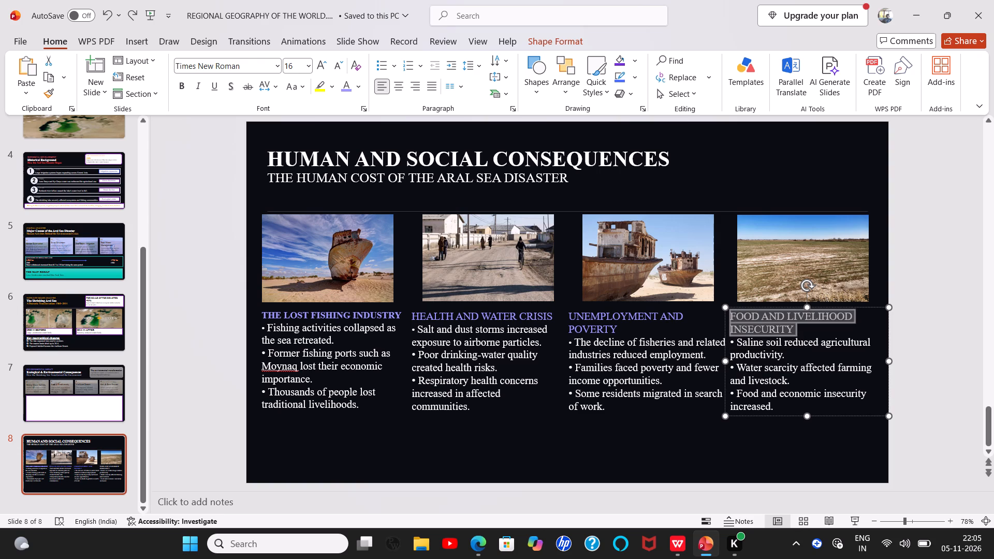
left_click_drag(809, 332, 810, 332)
left_click(922, 308)
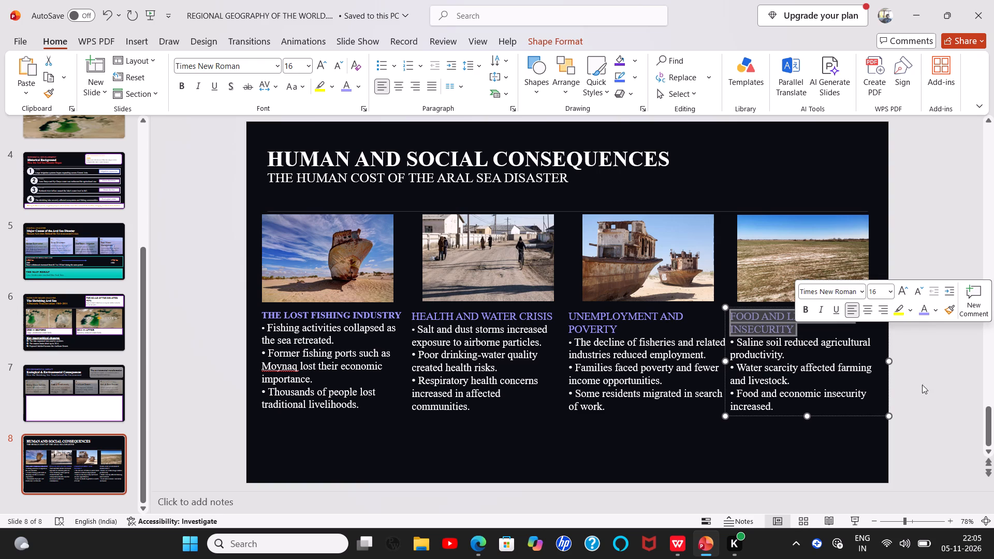
left_click(928, 412)
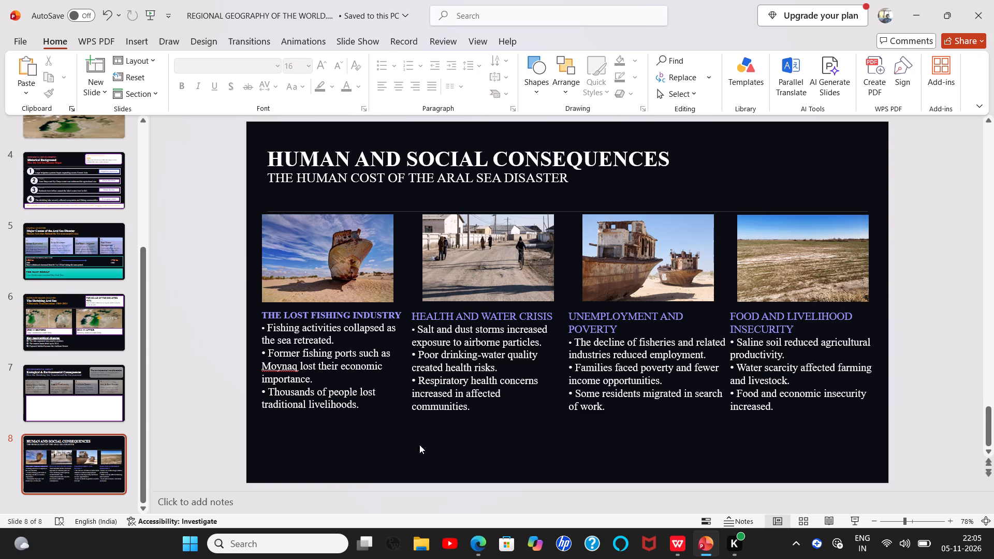
Shift the street picture toward the first picture, lining its left edge up with the HEALTH AND WATER CRISIS text.
left_click_drag(451, 295, 448, 295)
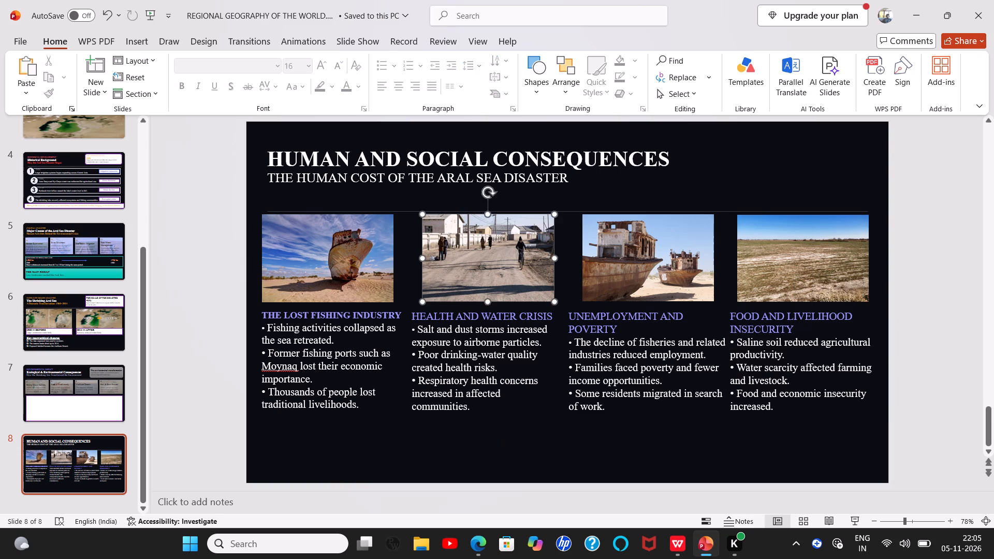
left_click_drag(448, 295, 441, 295)
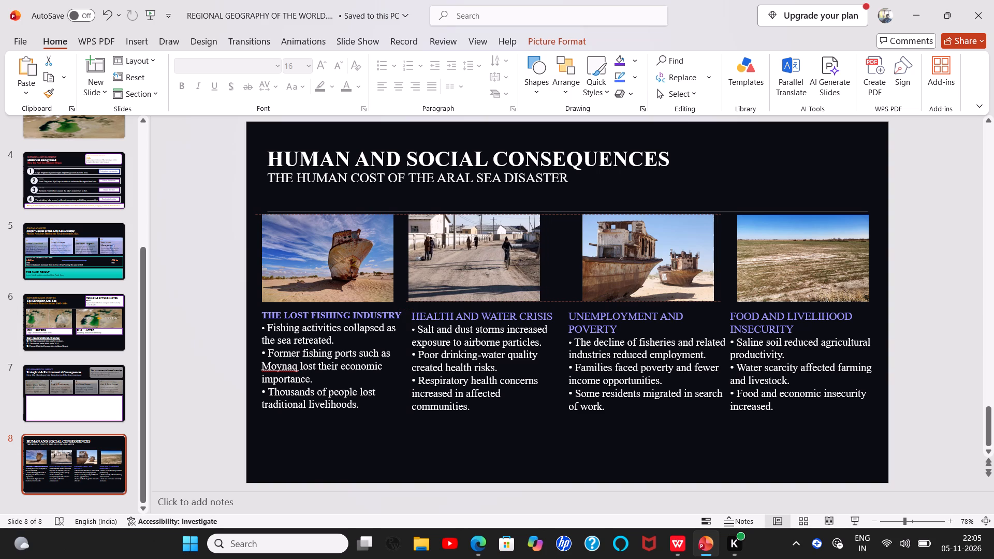
left_click_drag(441, 295, 442, 295)
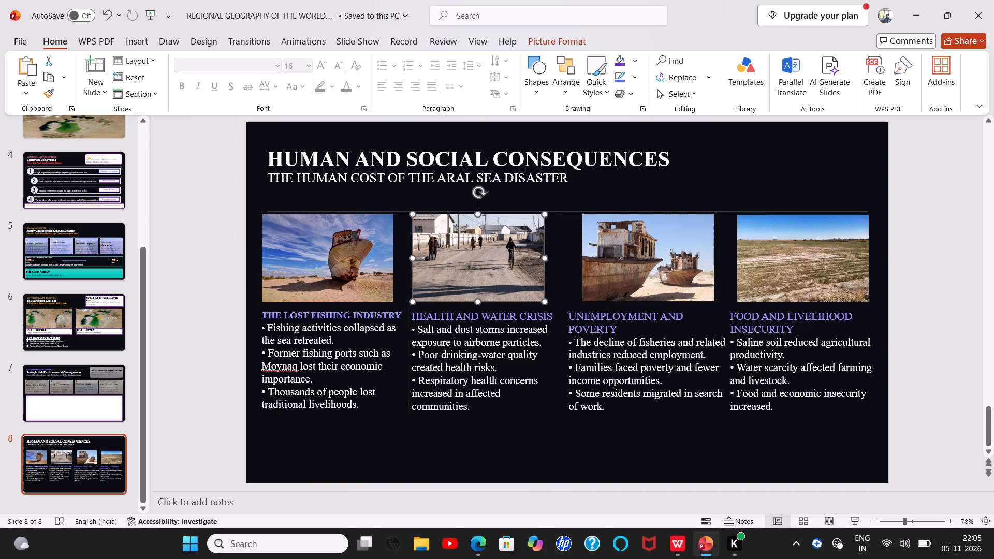
Widen the street picture to match the width of the HEALTH AND WATER CRISIS heading.
left_click_drag(546, 258, 552, 258)
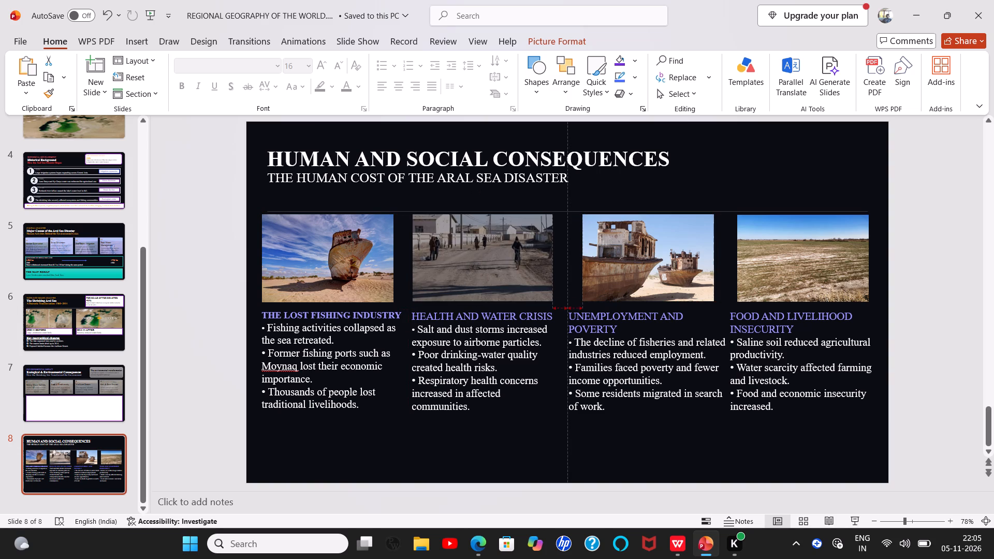
left_click_drag(552, 258, 551, 257)
Line up the third picture's left edge with the UNEMPLOYMENT AND POVERTY text and widen it to nearly the text's width.
left_click_drag(621, 264, 611, 264)
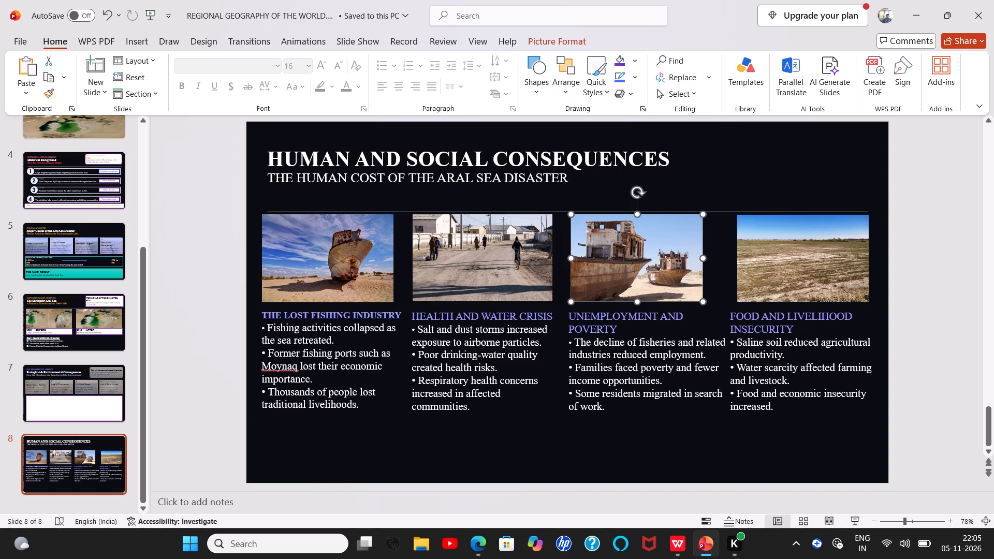
left_click_drag(703, 258, 719, 256)
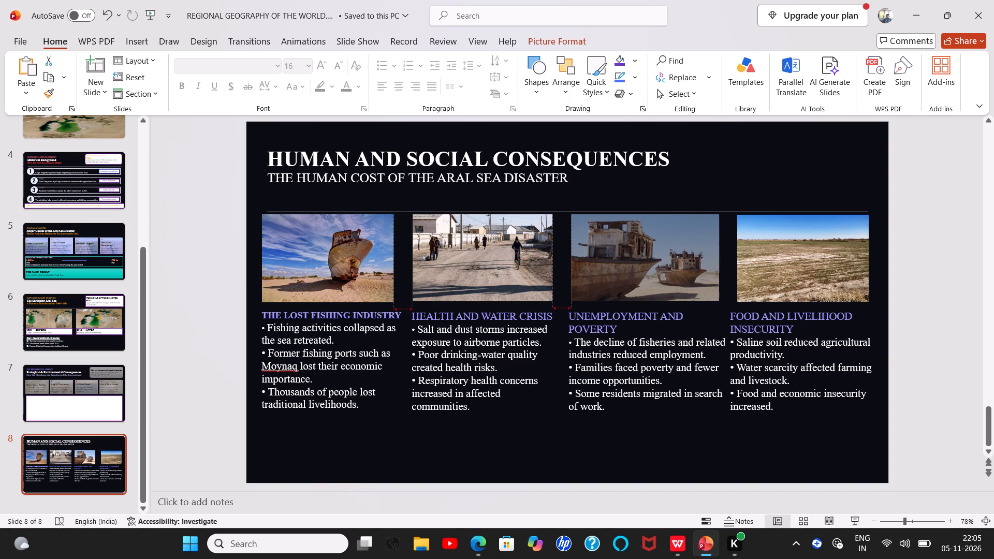
left_click_drag(719, 256, 719, 256)
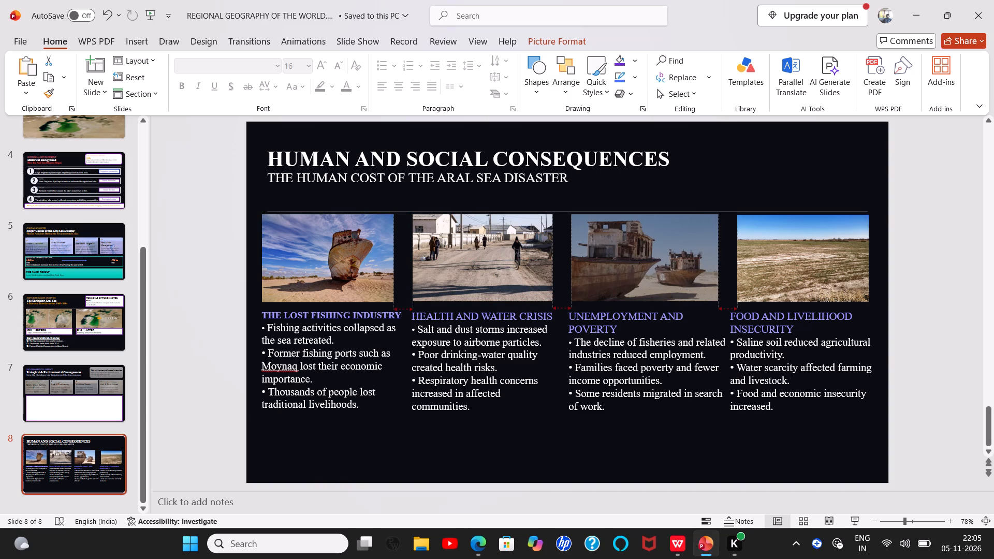
left_click_drag(719, 256, 720, 256)
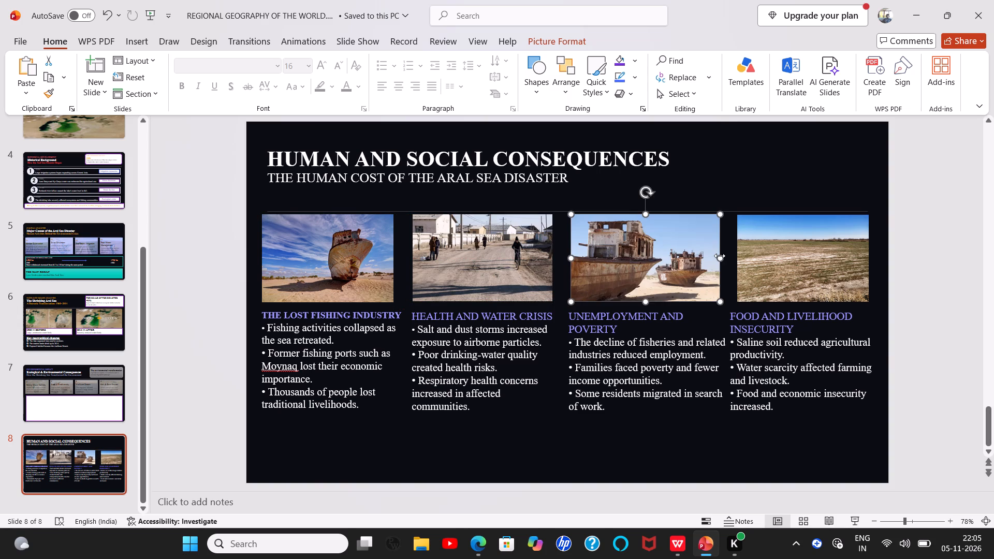
Align the dry field picture's left edge with the FOOD AND LIVELIHOOD INSECURITY text and widen it to match the text.
left_click_drag(782, 258, 777, 259)
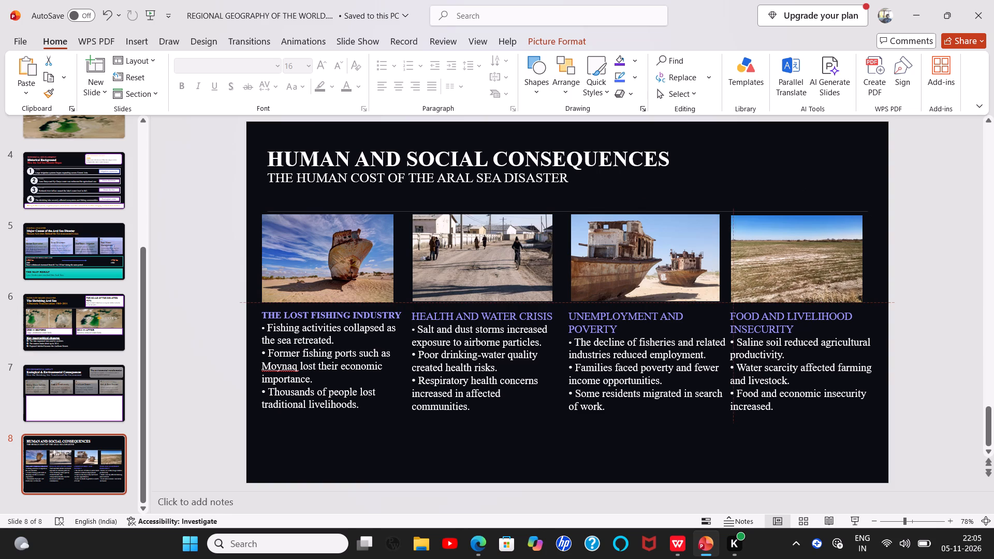
left_click_drag(777, 259, 774, 258)
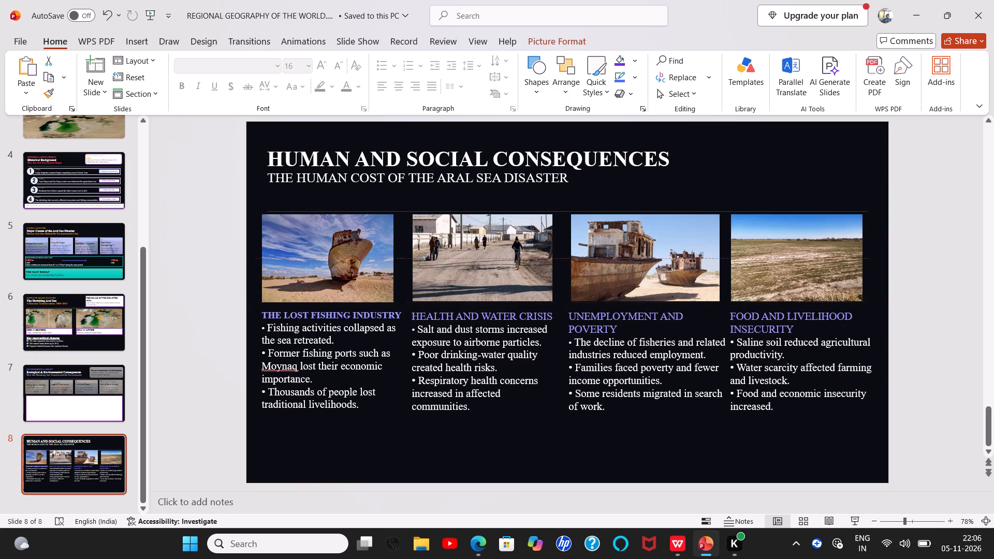
left_click_drag(774, 258, 773, 258)
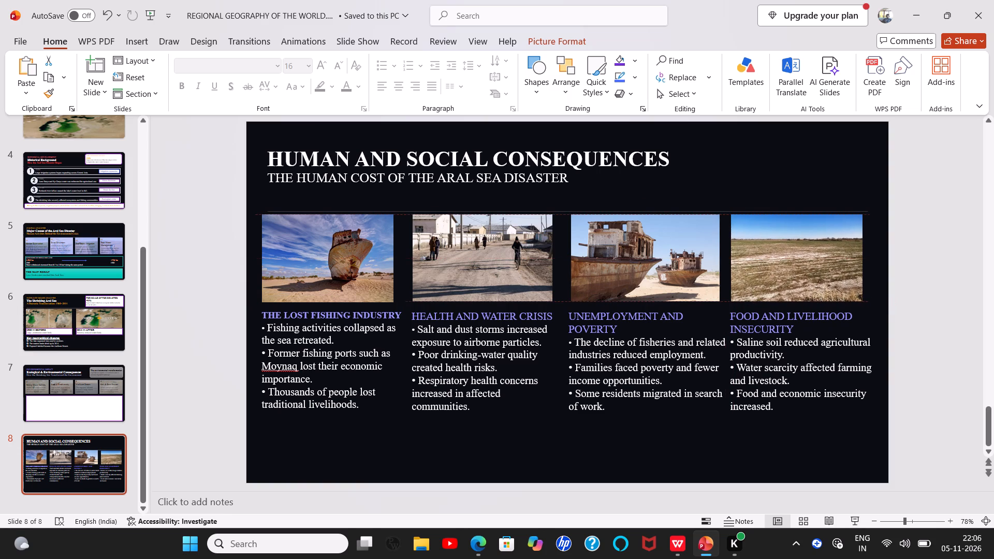
left_click_drag(773, 258, 774, 258)
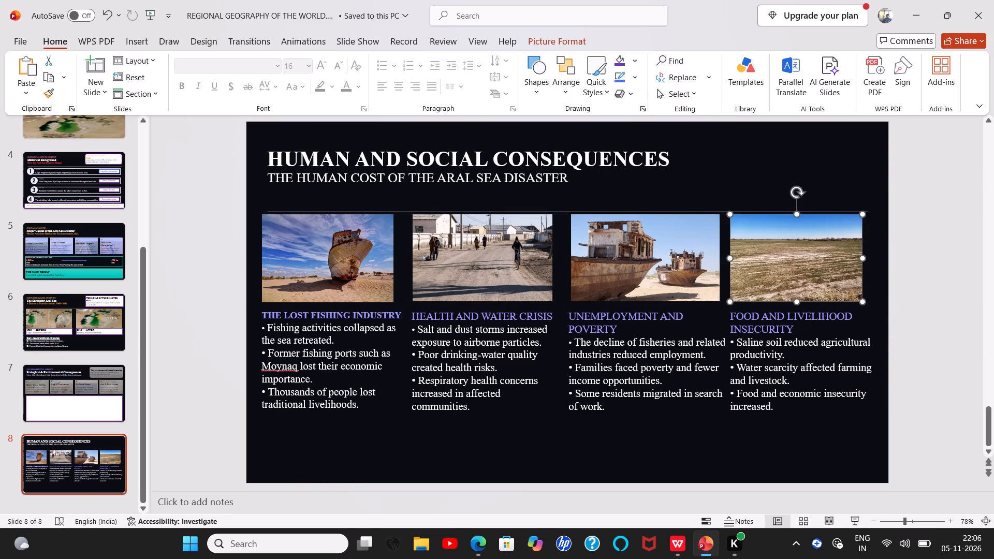
left_click_drag(863, 259, 869, 258)
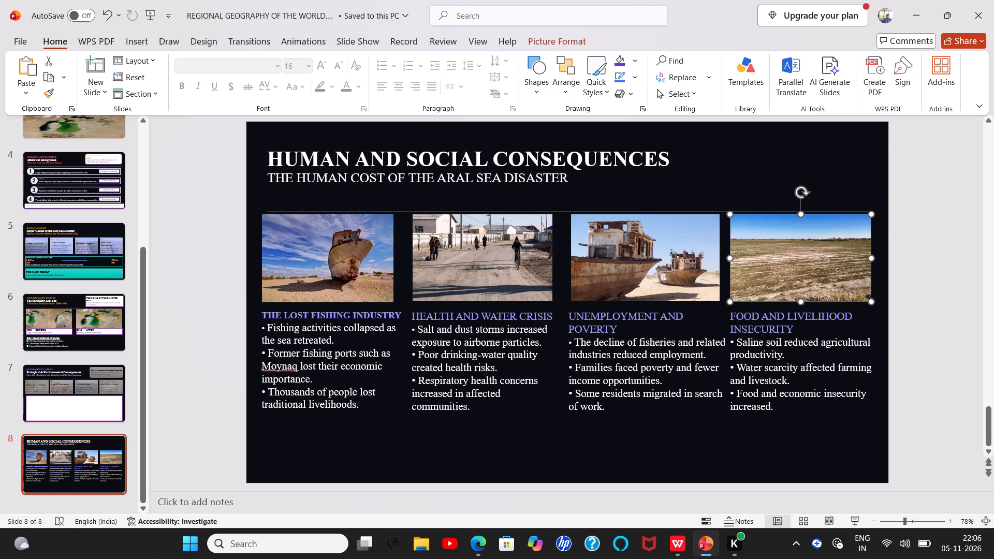
left_click(741, 198)
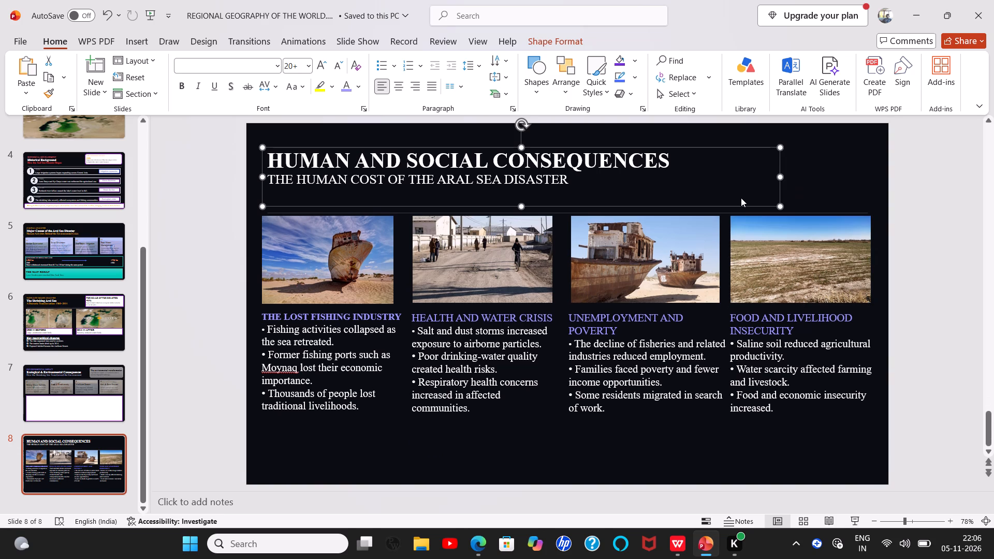
left_click(849, 176)
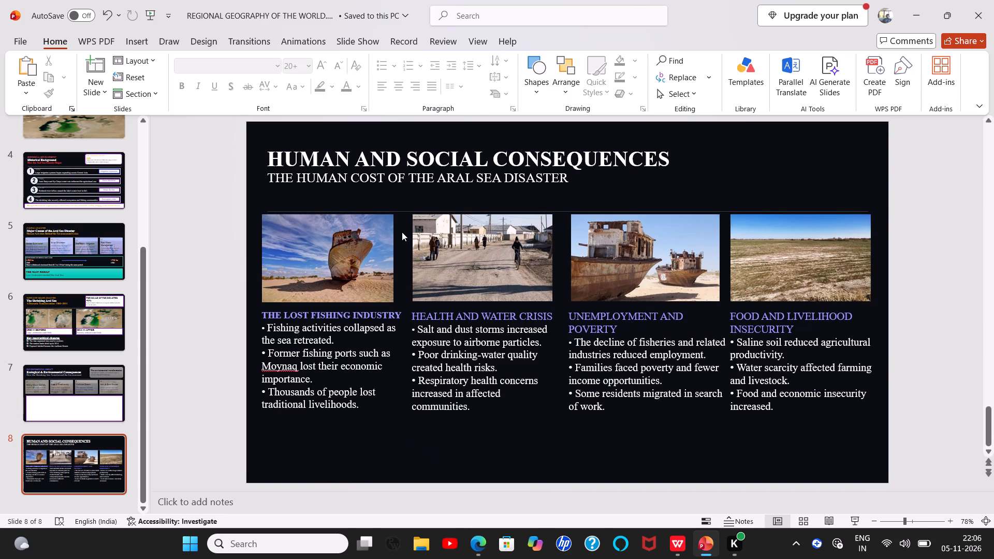
Draw a rectangle about 10.54 cm high and 7.65 cm wide over the first picture and its LOST FISHING INDUSTRY text.
left_click(128, 46)
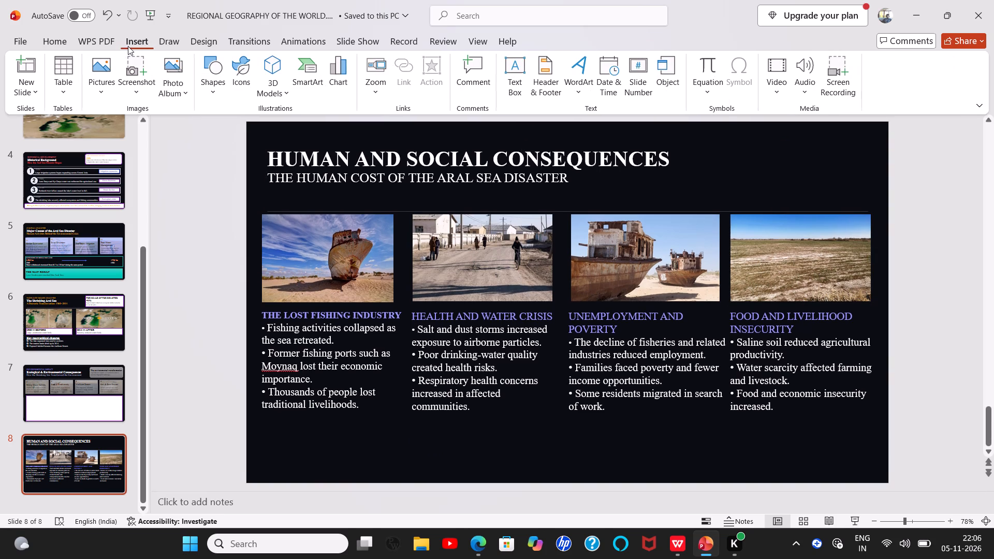
left_click(212, 84)
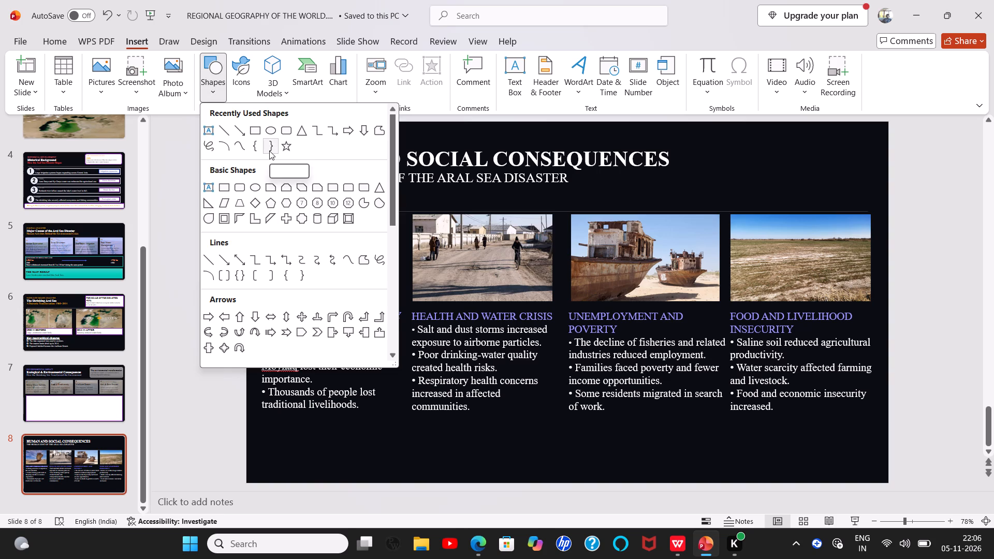
left_click(227, 188)
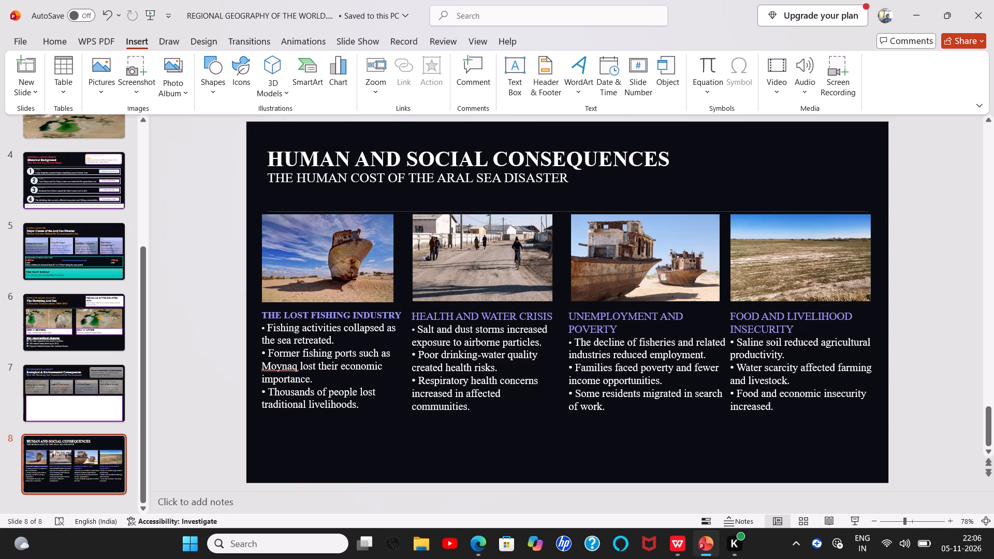
left_click_drag(255, 211, 290, 241)
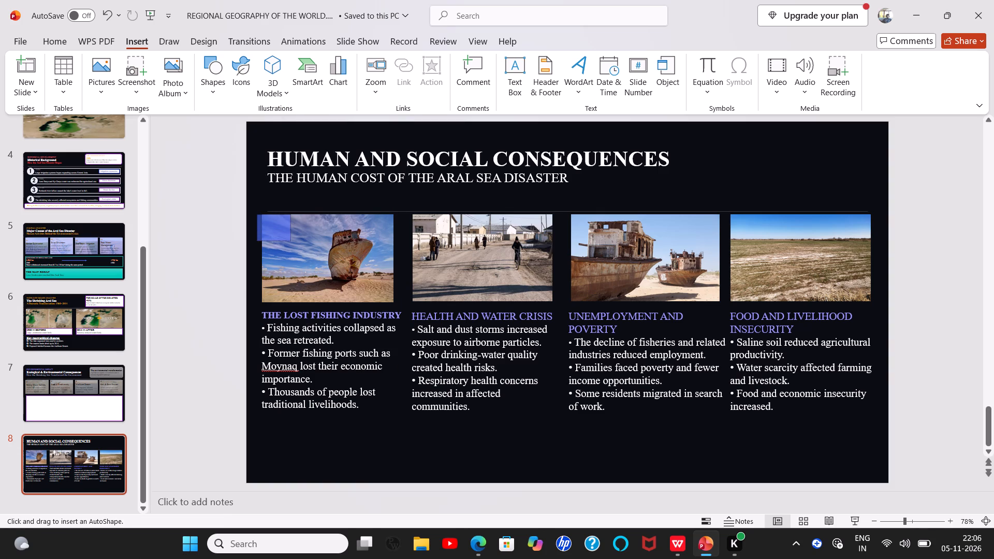
left_click_drag(290, 241, 406, 414)
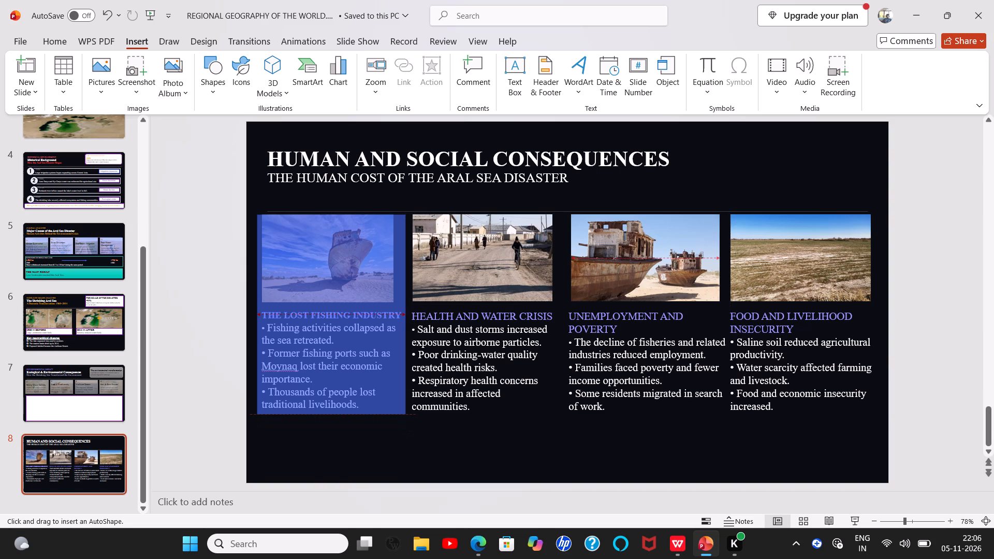
left_click_drag(406, 414, 404, 411)
left_click_drag(404, 411, 403, 411)
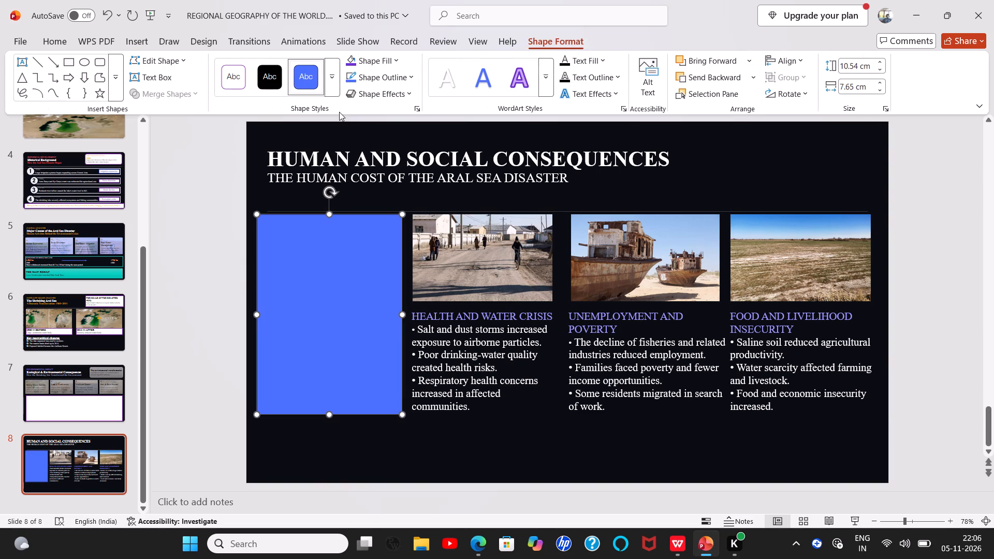
Give the rectangle over the first column the transparent preset shape style with a black outline.
left_click(236, 67)
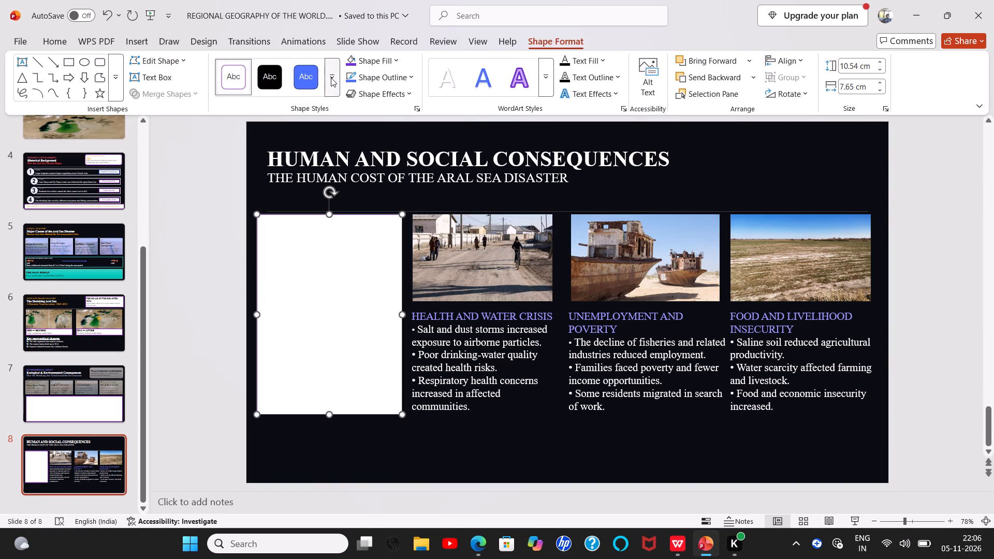
left_click(331, 78)
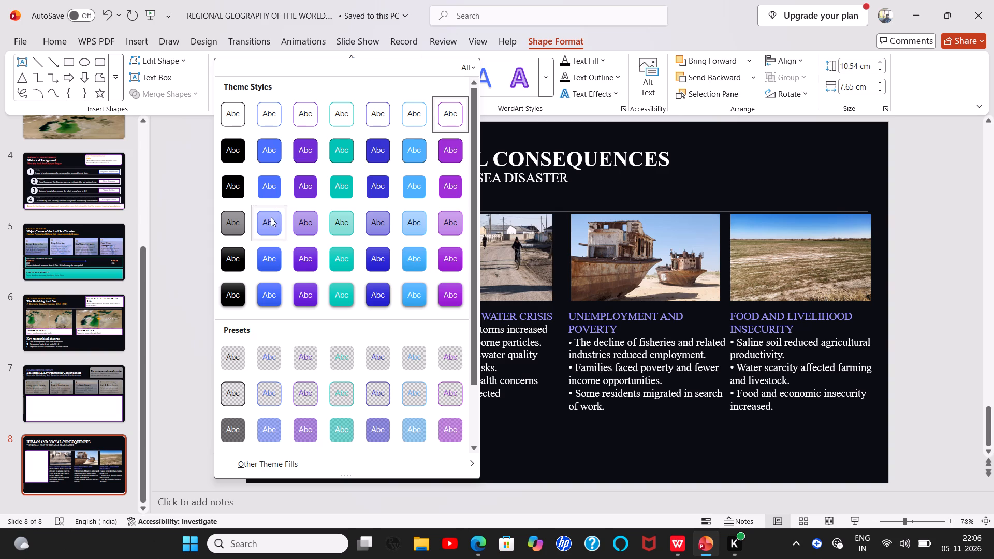
left_click(235, 379)
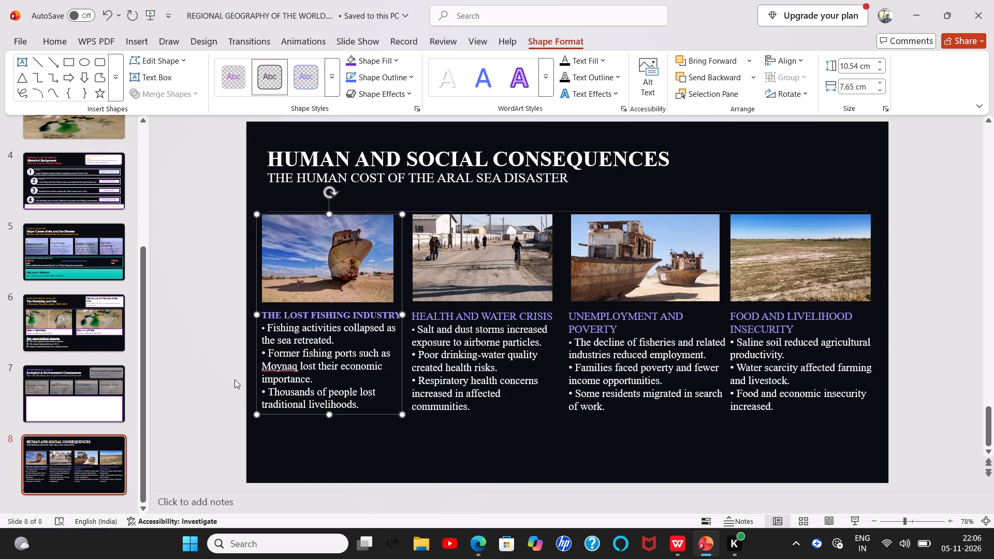
left_click(376, 436)
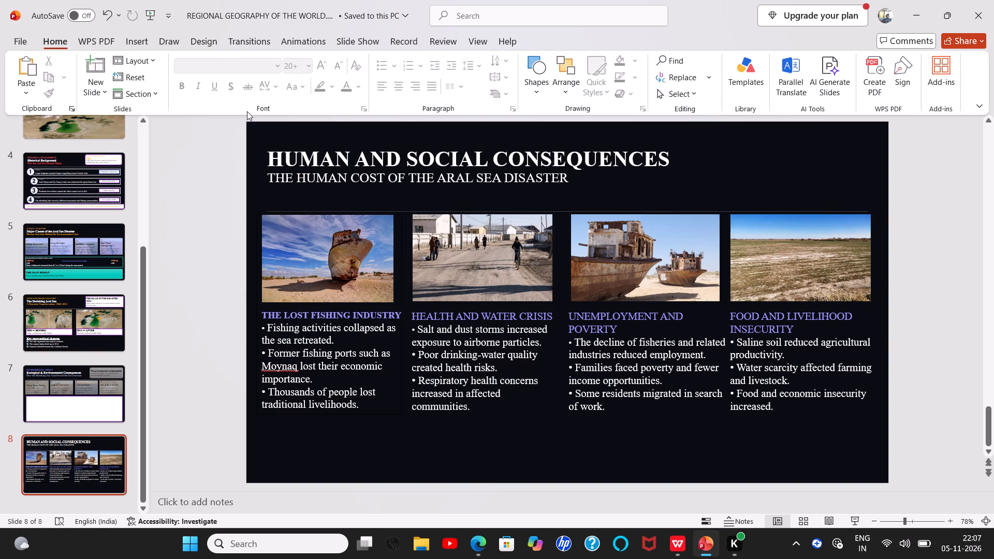
Colour the outline of the first column's frame light grey from the theme colours.
left_click(336, 212)
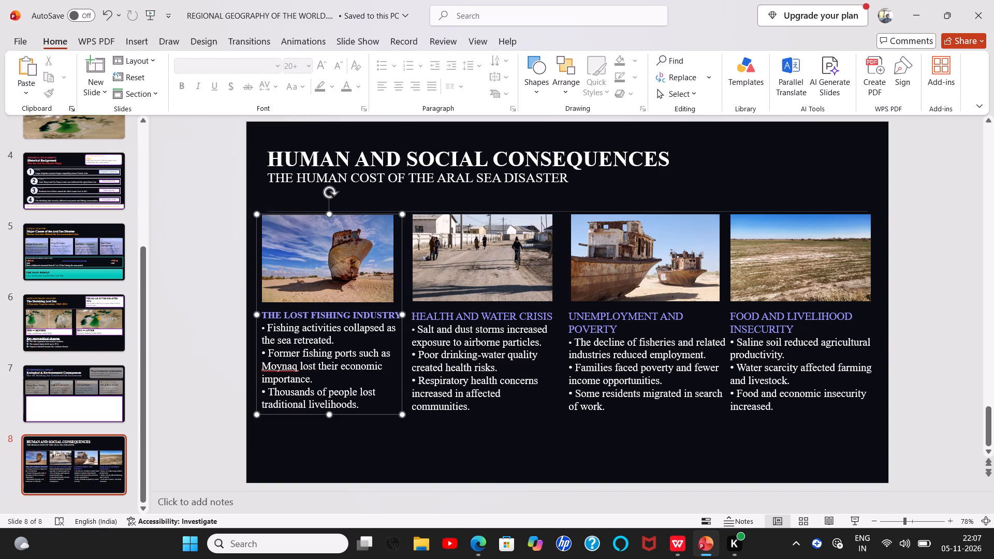
left_click(549, 35)
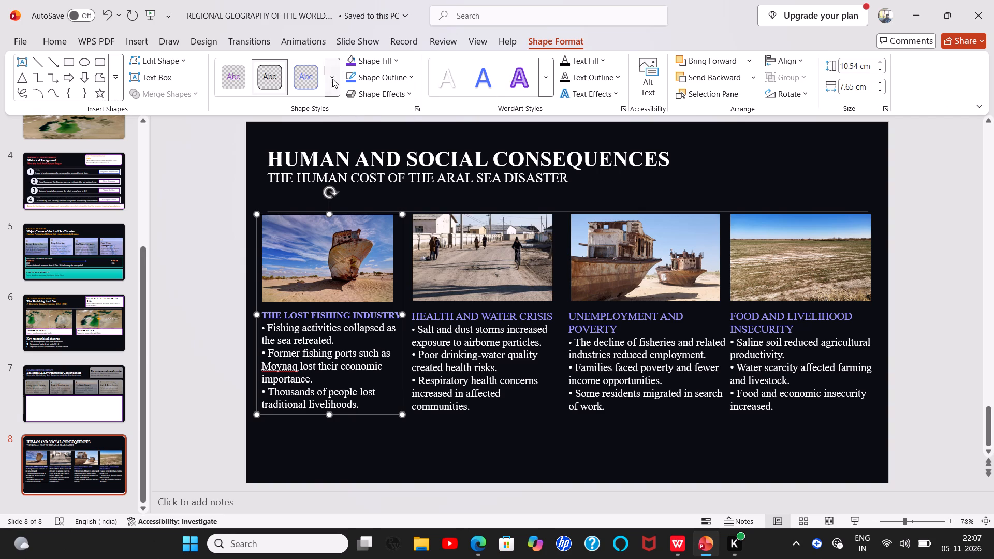
left_click(415, 75)
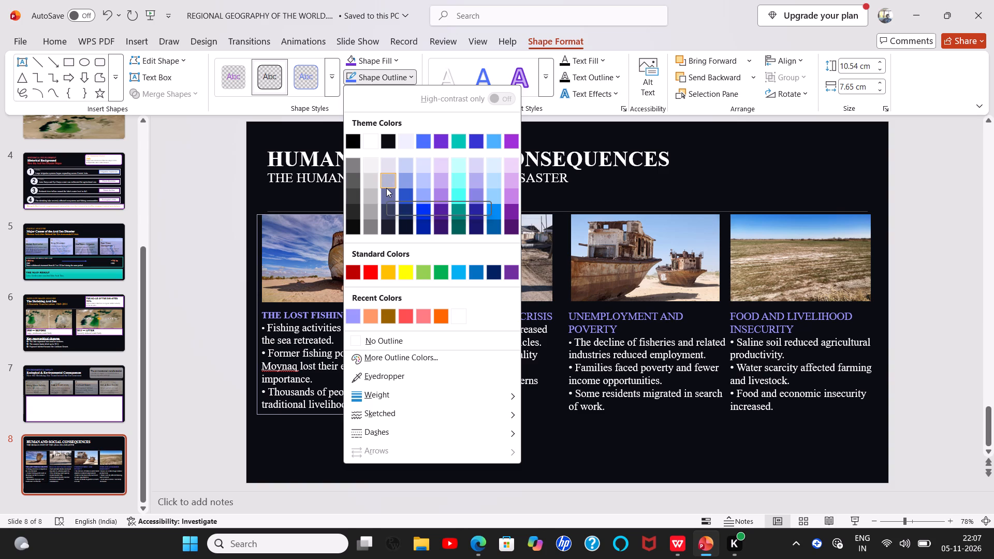
left_click(386, 175)
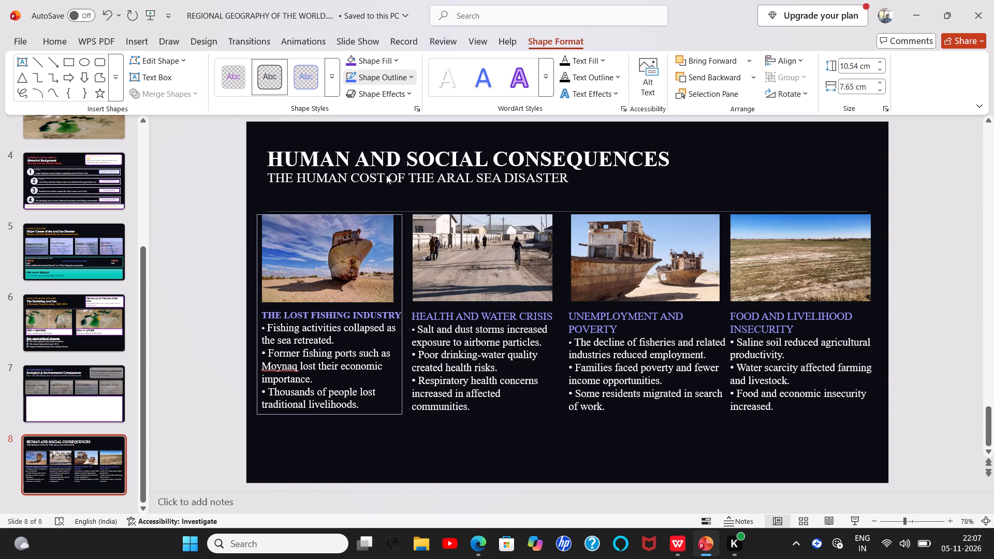
left_click(551, 192)
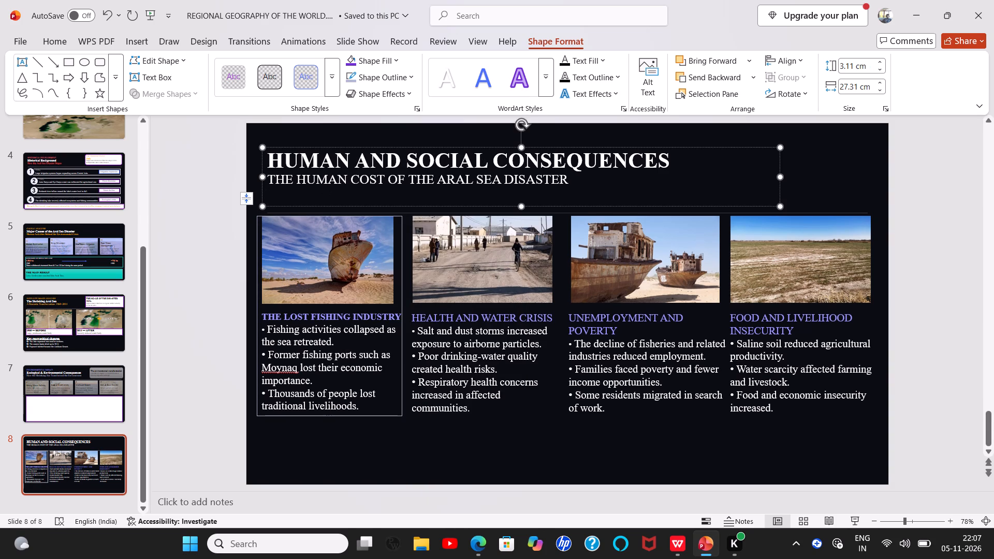
Move the first column's frame slightly up so its top edge meets the thin divider line under the title.
left_click(402, 414)
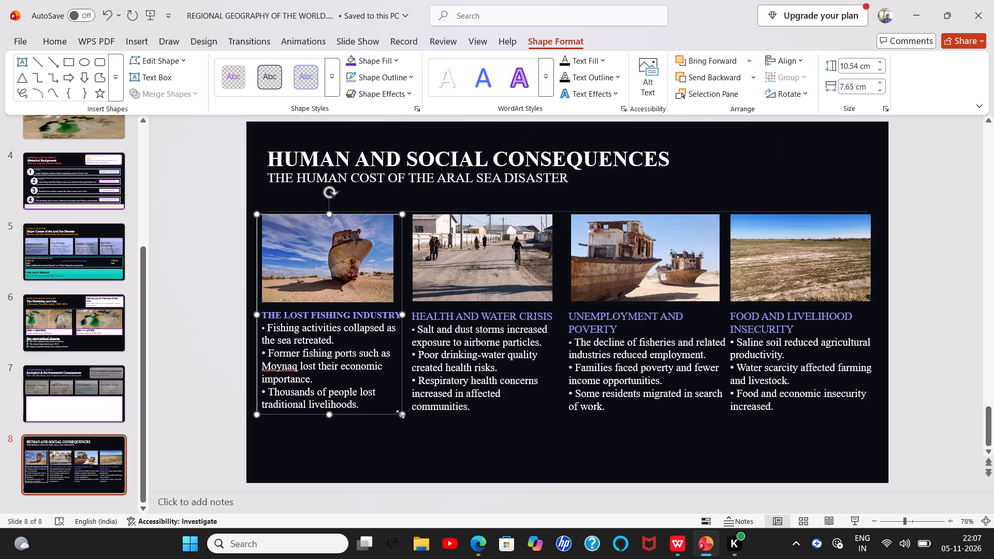
left_click(396, 413)
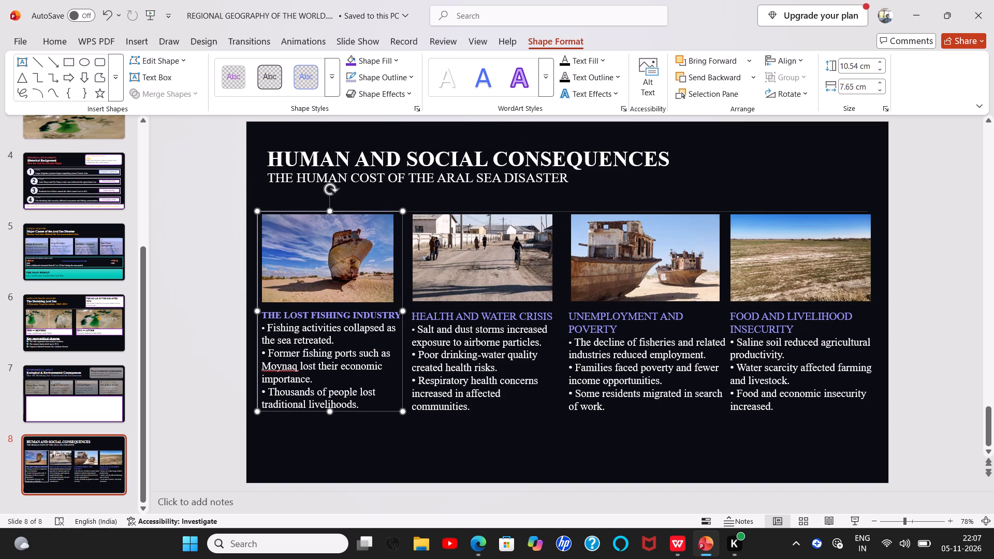
left_click(415, 439)
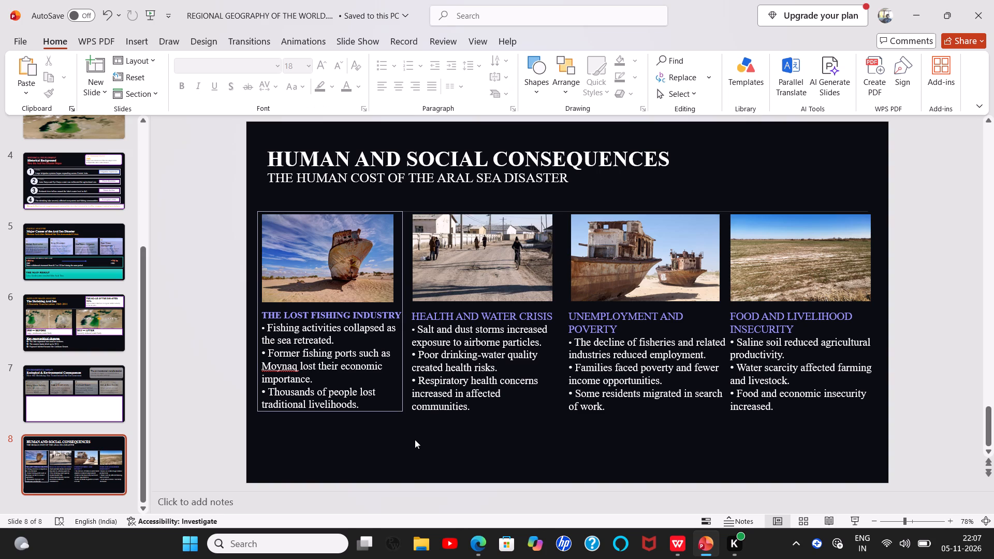
Draw a rectangle about 10.54 cm high and 8.25 cm wide over the second picture and its HEALTH AND WATER CRISIS text.
left_click(137, 47)
left_click(210, 85)
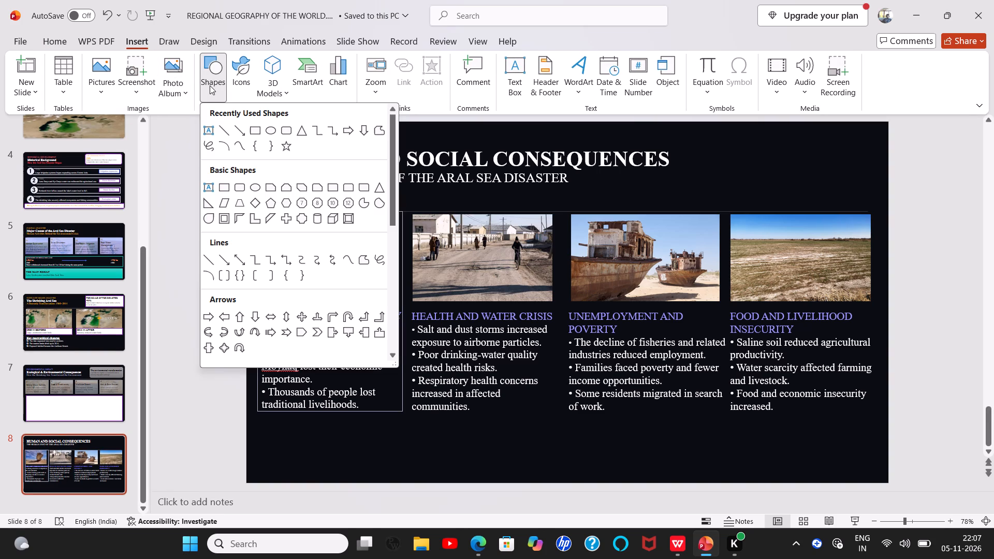
left_click(255, 126)
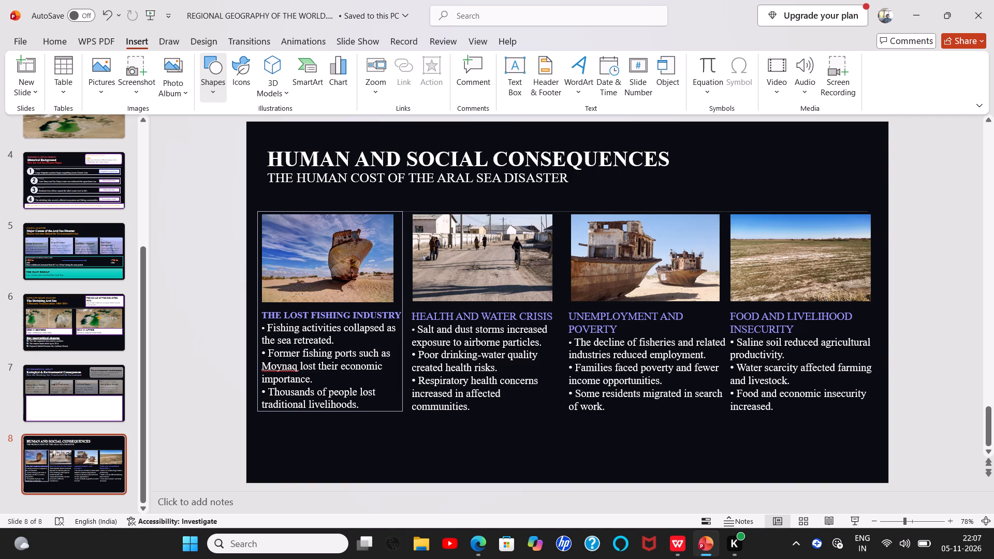
left_click_drag(403, 212, 425, 238)
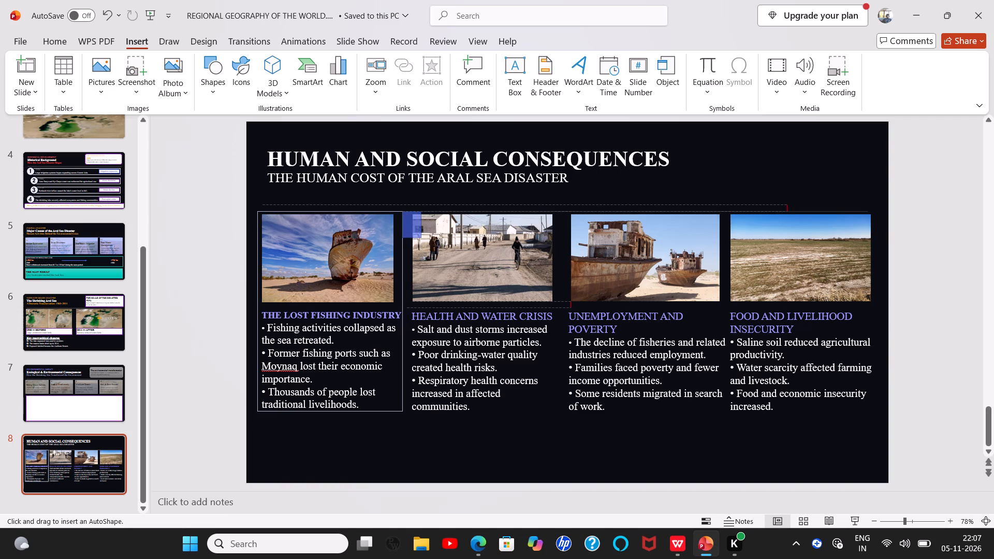
left_click_drag(425, 238, 557, 441)
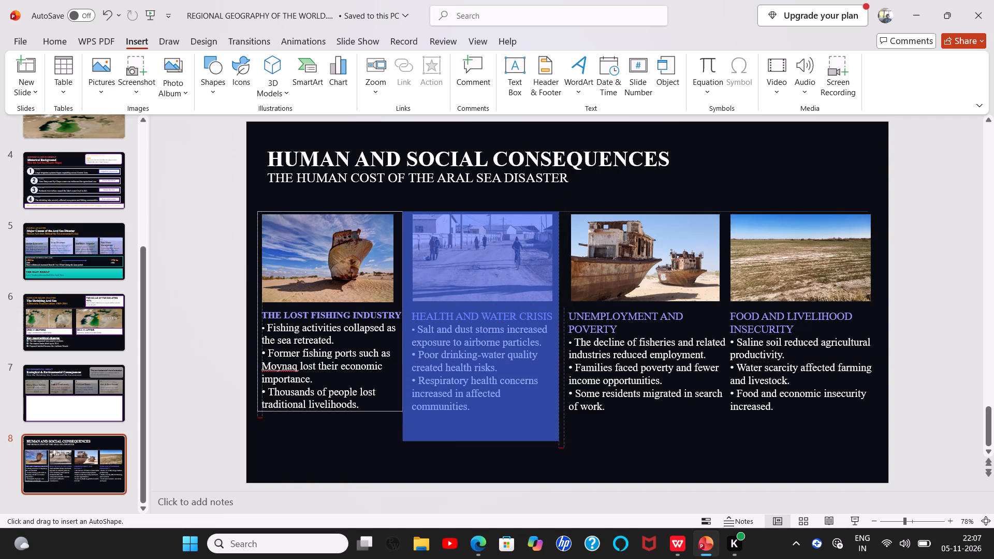
left_click_drag(557, 441, 556, 413)
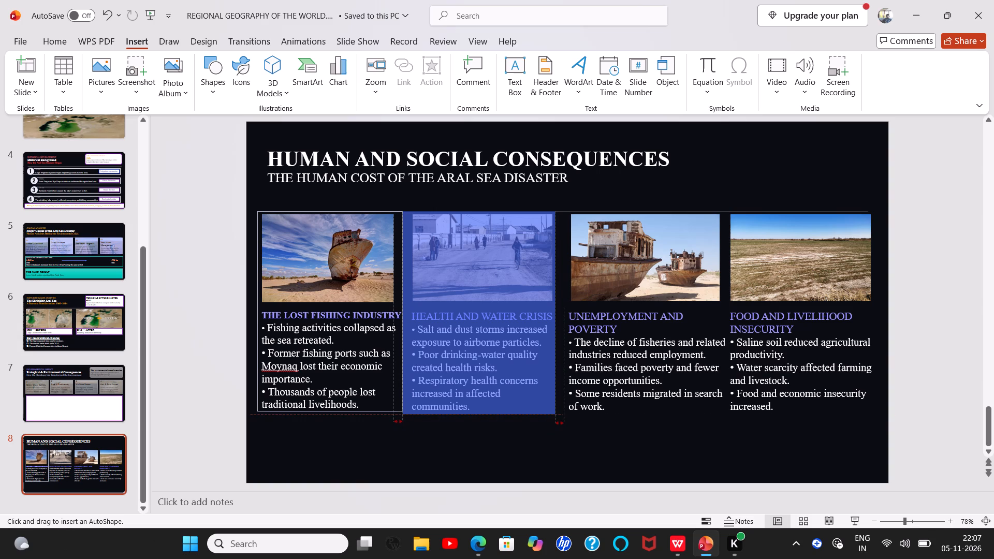
left_click_drag(556, 413, 557, 409)
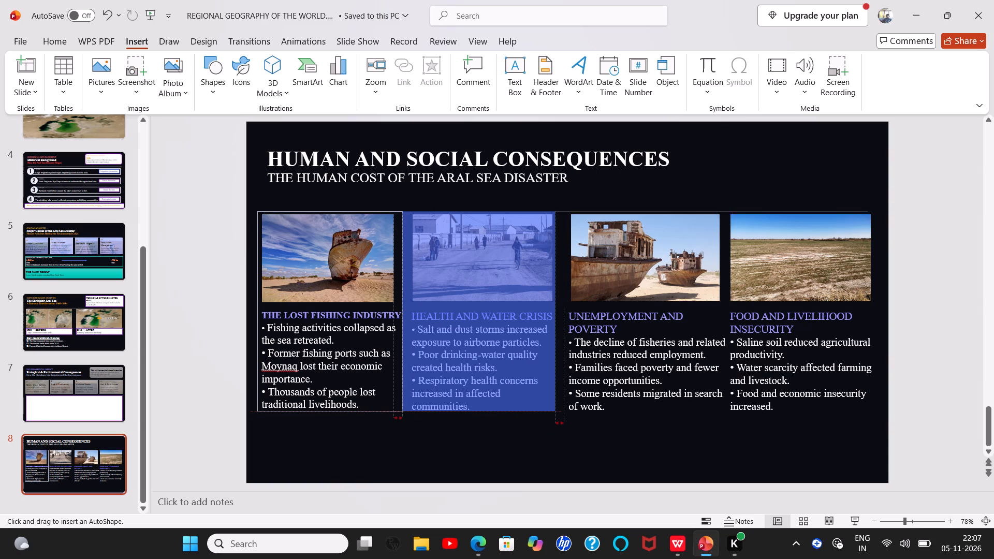
left_click_drag(557, 409, 559, 409)
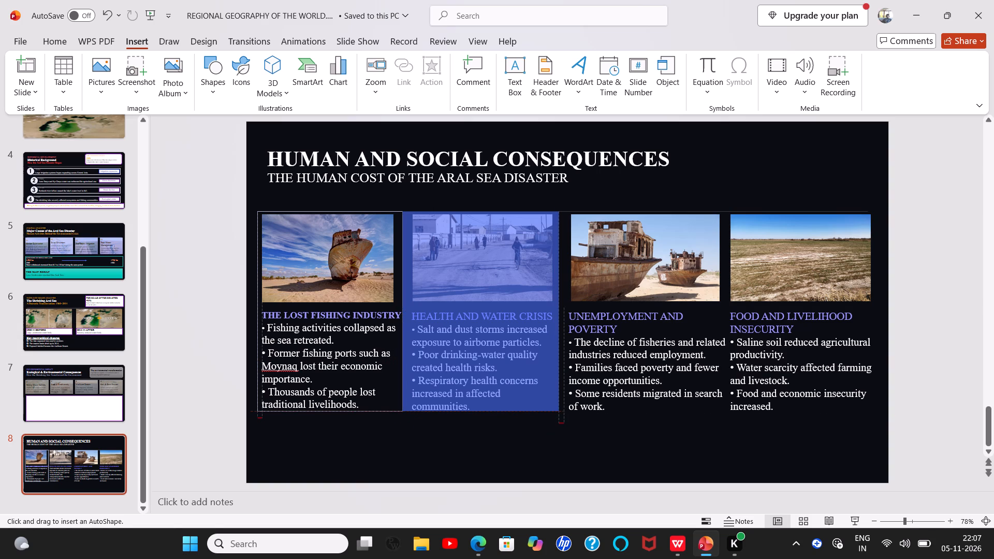
left_click_drag(559, 409, 558, 409)
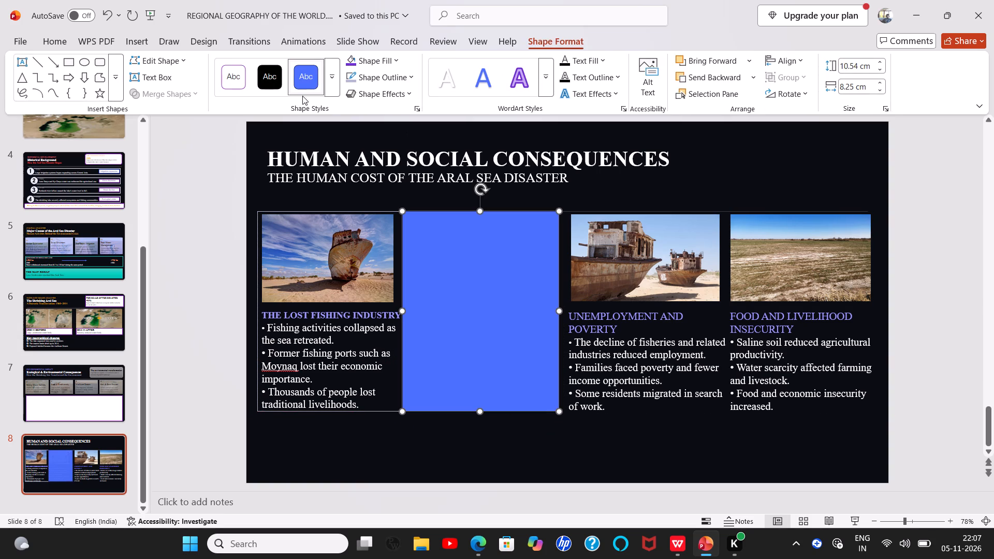
Give the second column's rectangle the transparent preset style with a black outline and recolour its outline light purple from the recent colours.
left_click(331, 82)
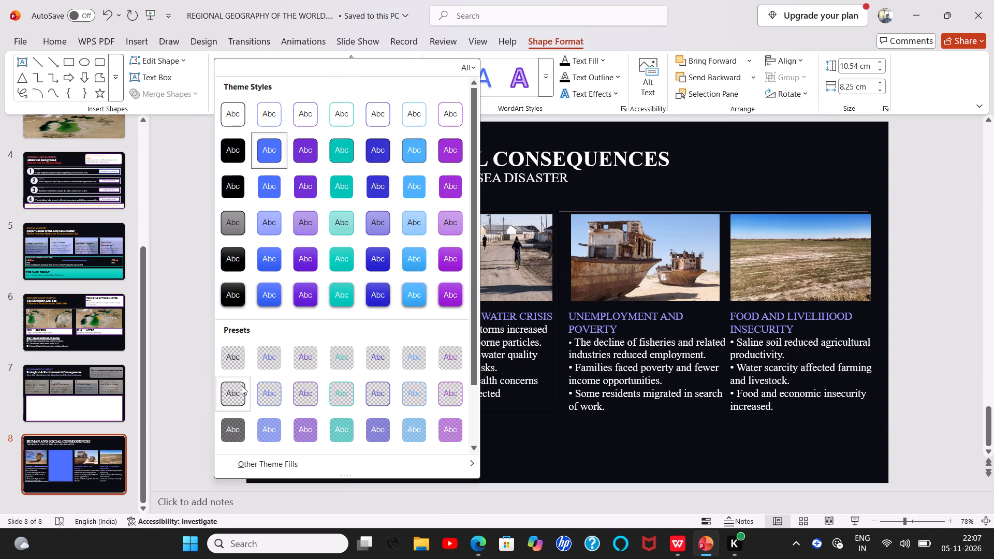
left_click(242, 386)
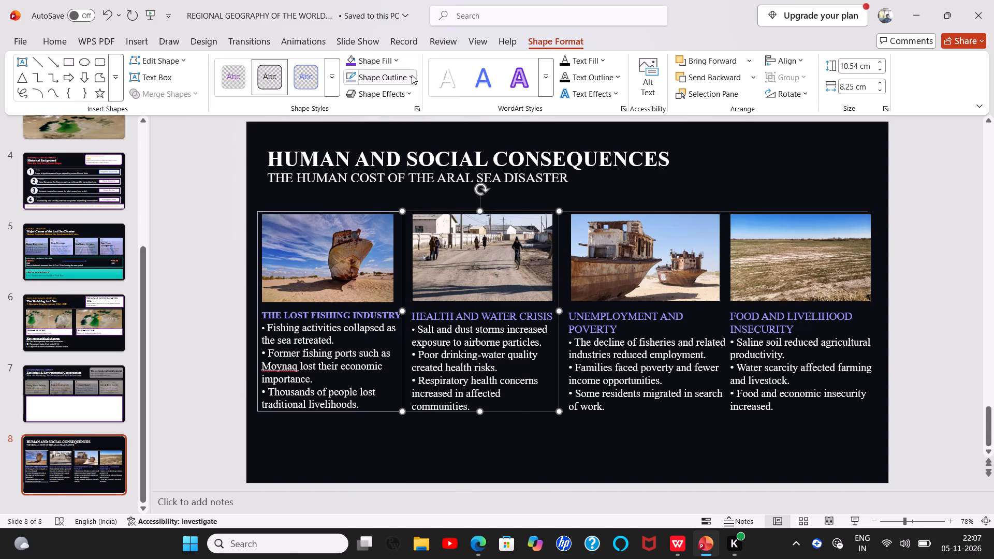
left_click(412, 75)
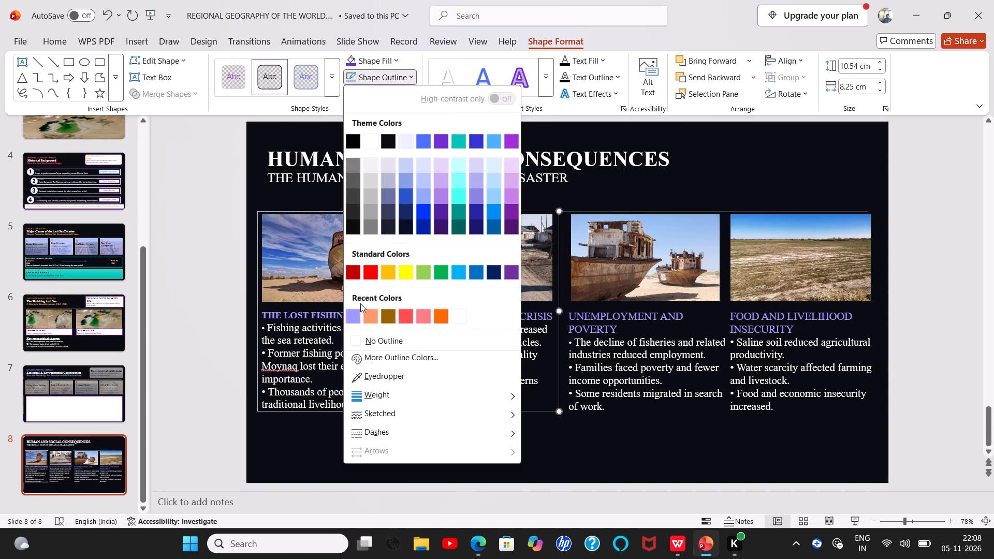
left_click(354, 314)
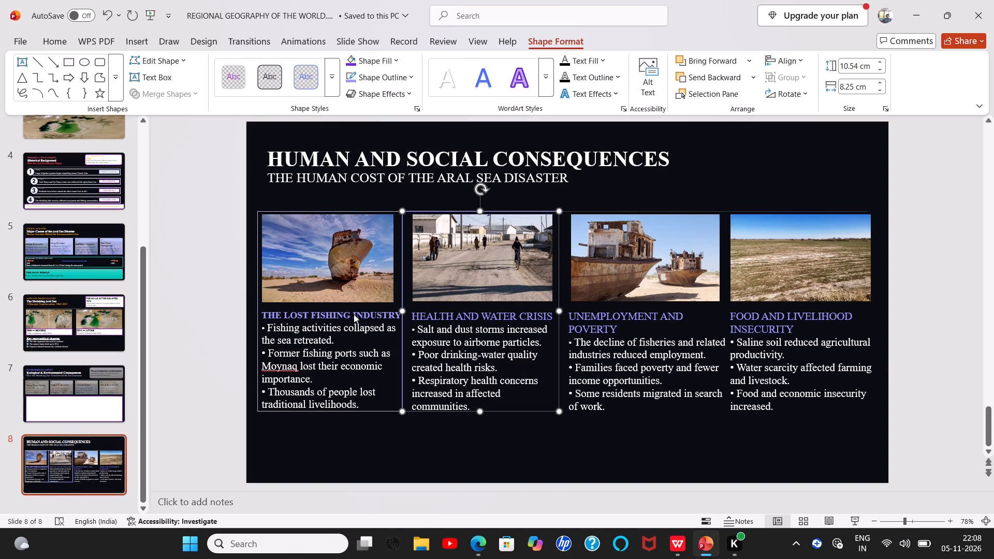
left_click(492, 430)
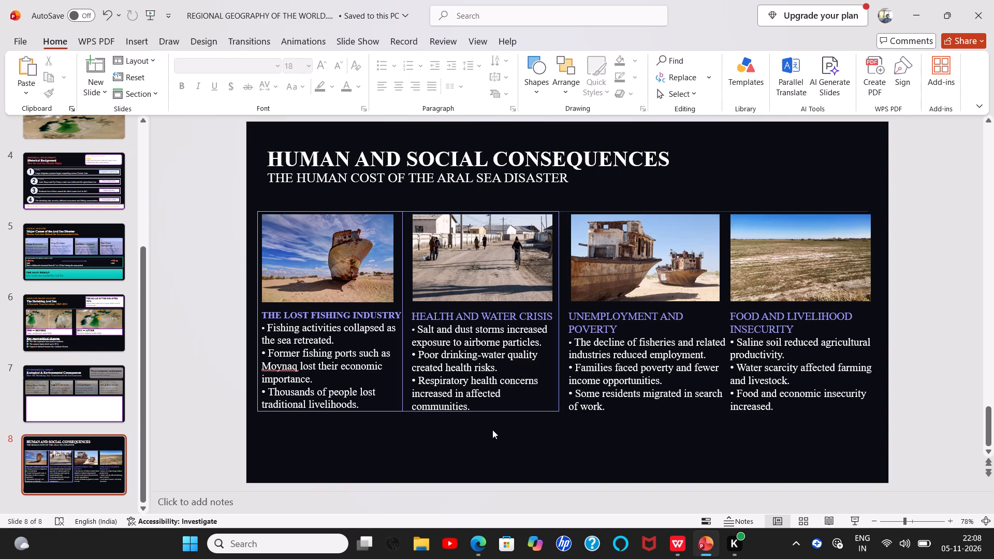
Draw a rectangle to frame the third column, UNEMPLOYMENT AND POVERTY.
left_click(138, 37)
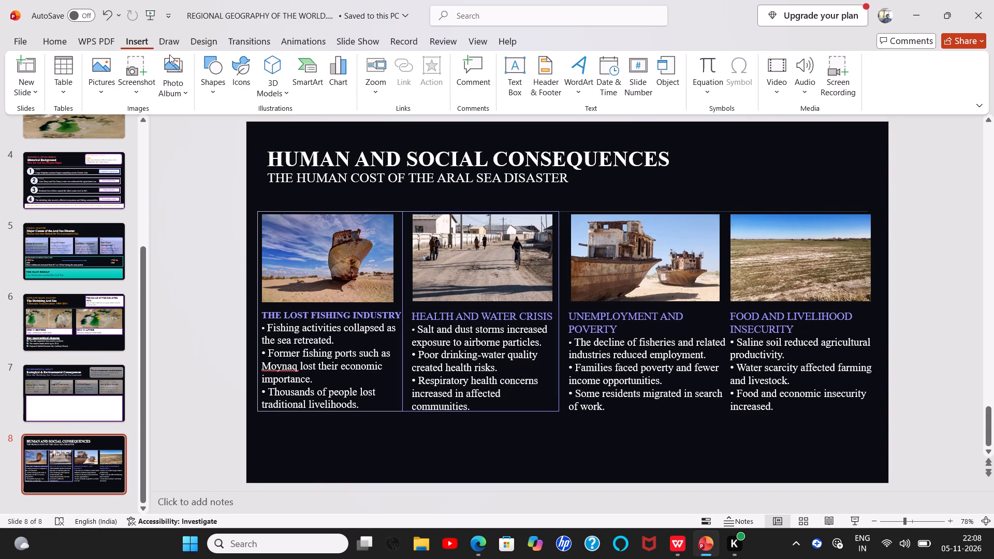
left_click(220, 96)
left_click(260, 129)
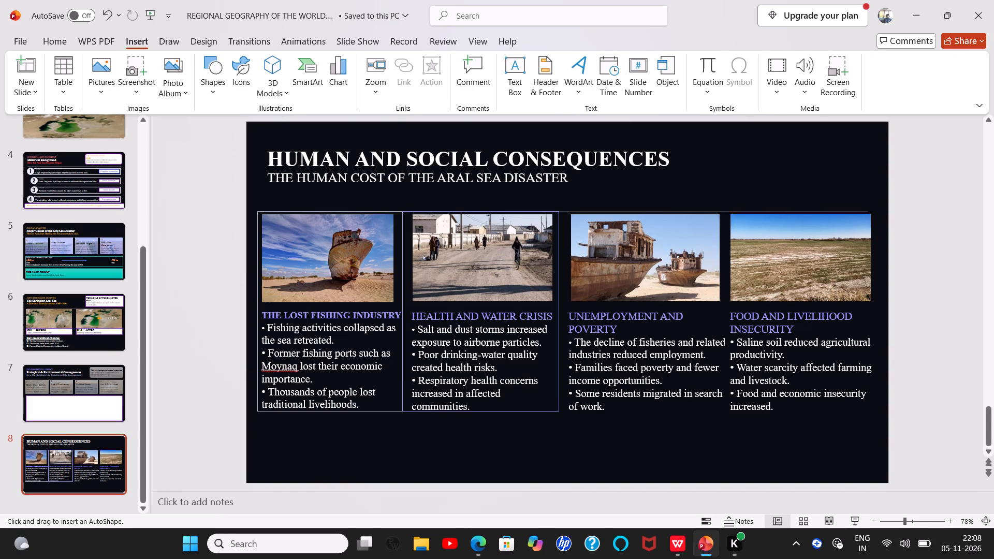
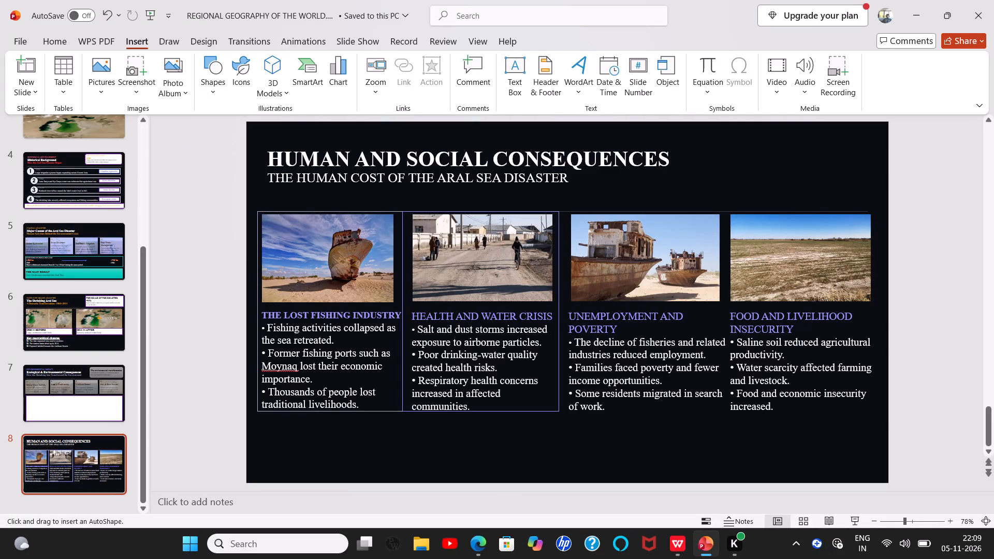
Draw a rectangle about 10.54 cm high and 8.75 cm wide over the third picture and its UNEMPLOYMENT AND POVERTY text.
left_click(211, 99)
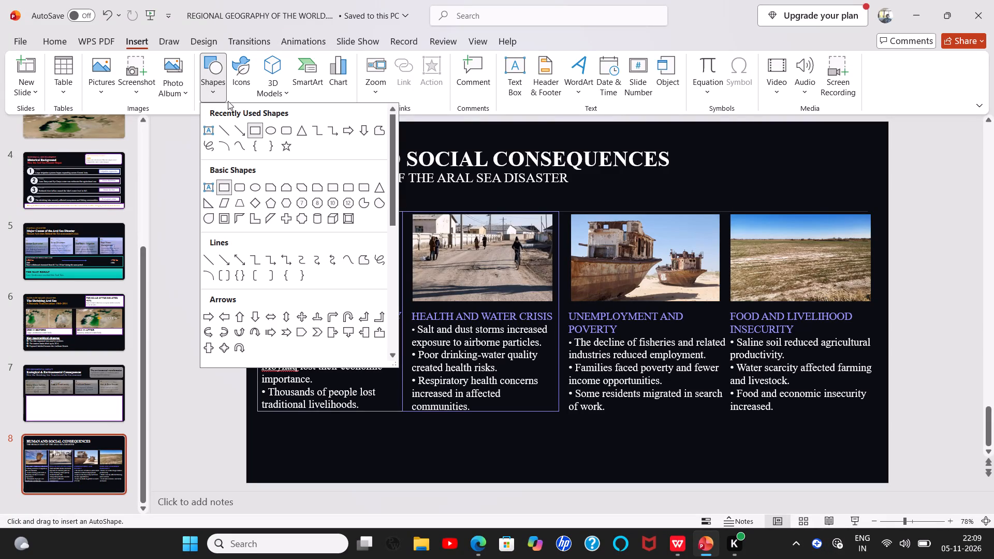
left_click(252, 128)
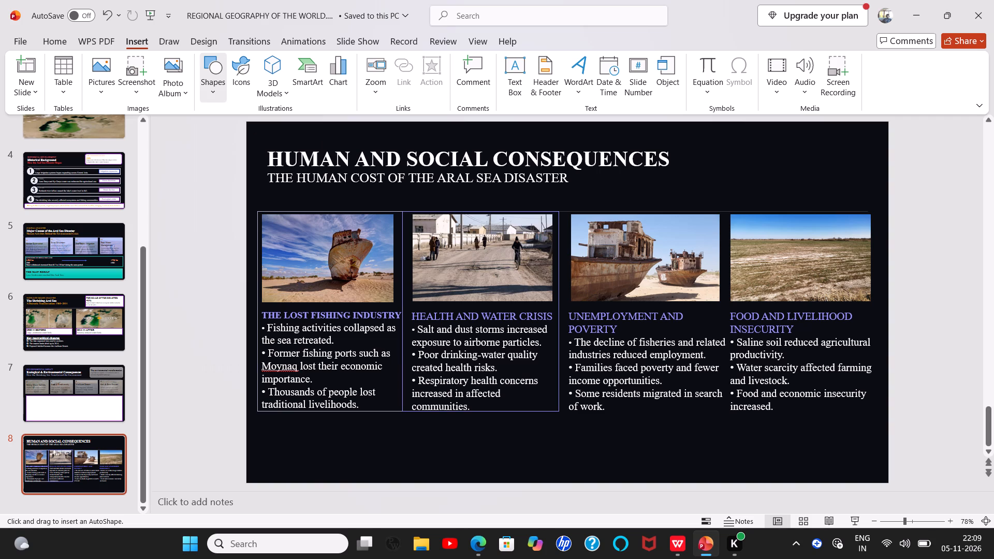
left_click(215, 90)
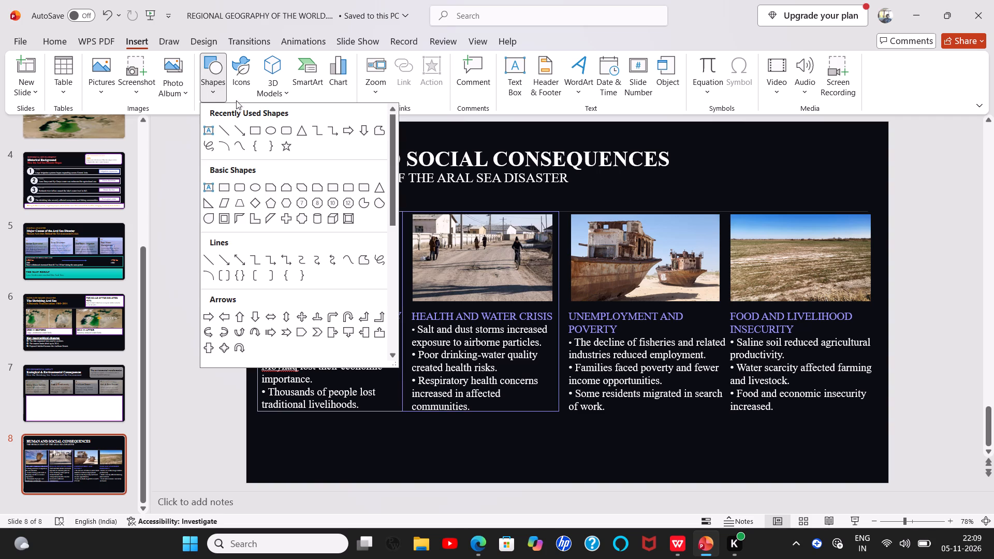
left_click(262, 130)
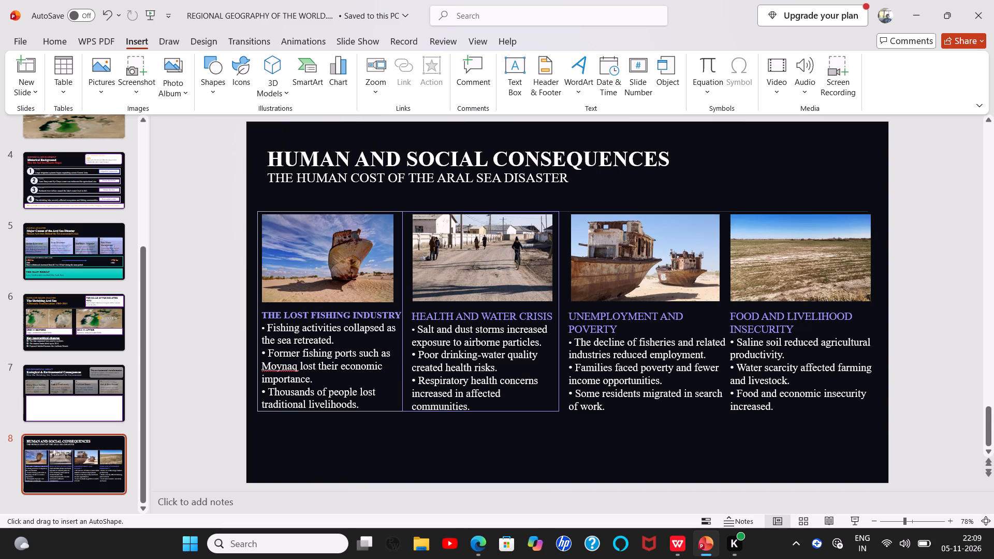
left_click_drag(559, 212, 574, 233)
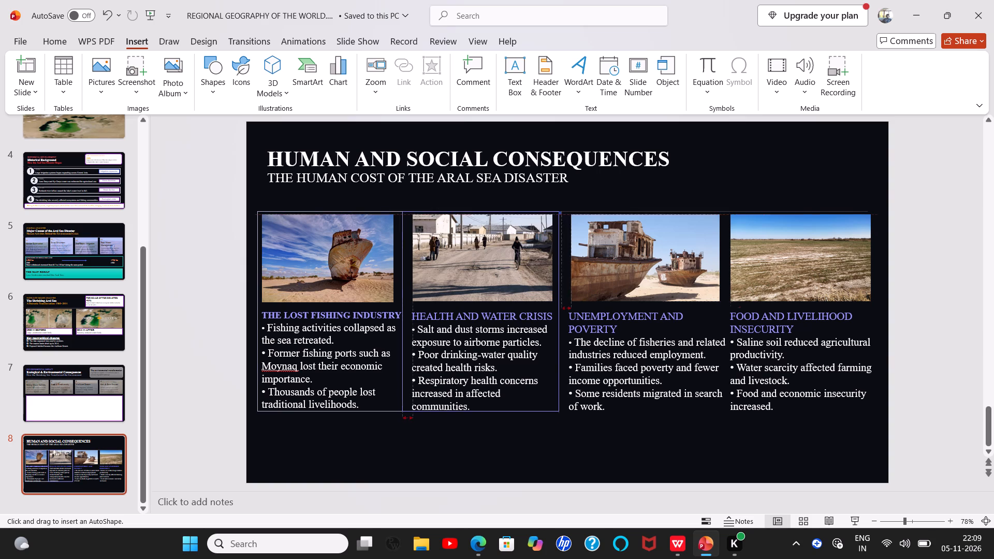
left_click_drag(574, 233, 713, 421)
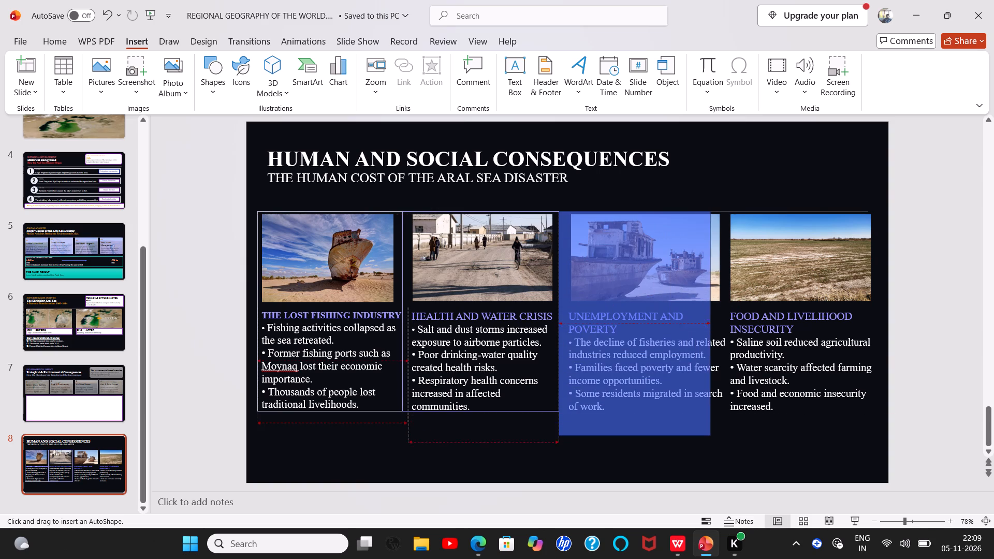
left_click_drag(713, 421, 723, 408)
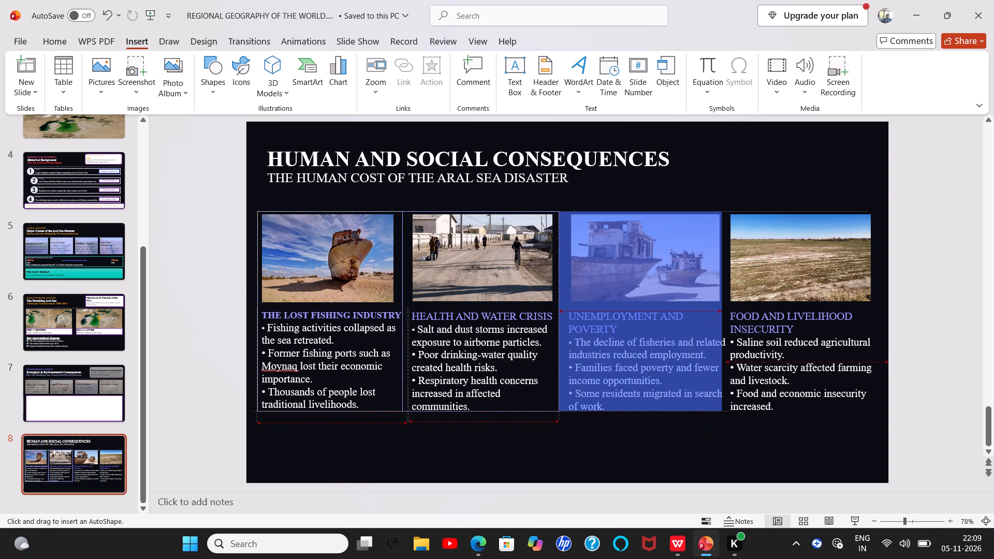
left_click_drag(723, 408, 724, 410)
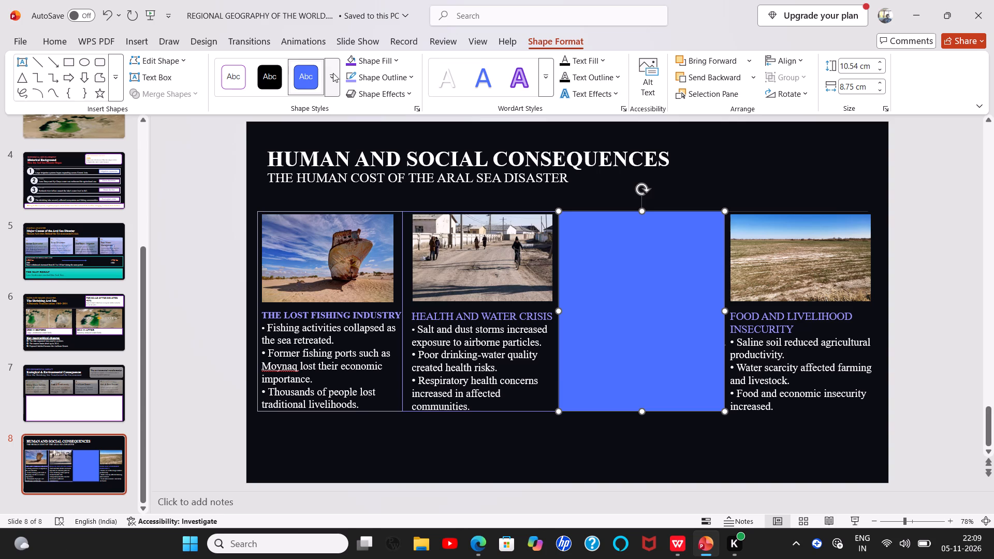
Give the third column's rectangle the transparent preset style with a black outline and recolour its outline light purple from the recent colours.
left_click(333, 73)
left_click(233, 395)
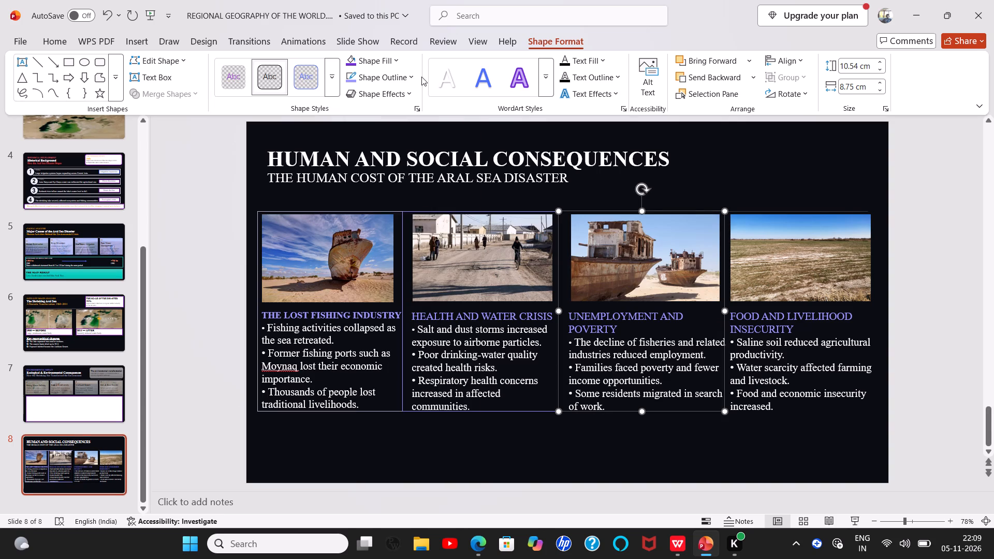
left_click(413, 76)
left_click(354, 316)
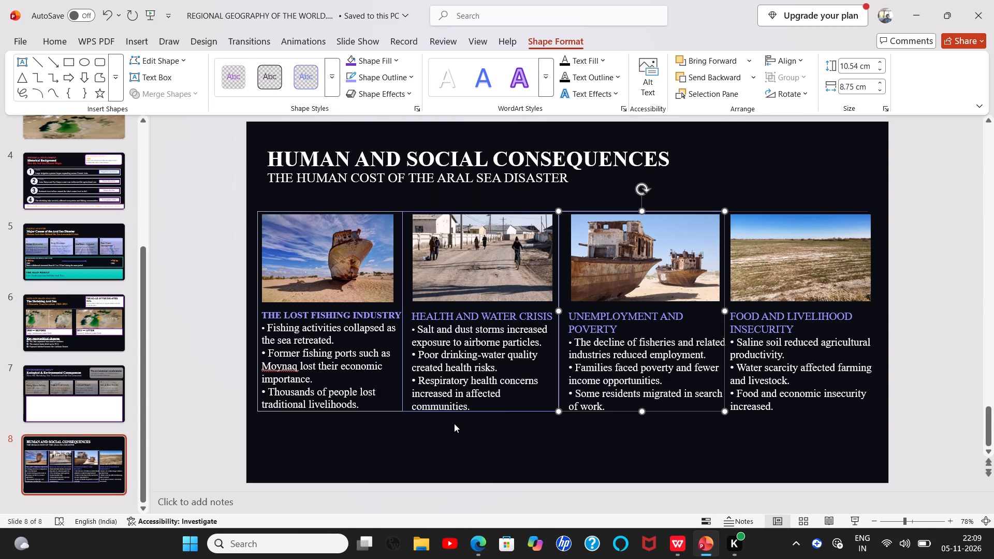
left_click(454, 423)
Draw a rectangle about 10.54 cm high and 8.1 cm wide over the fourth picture and its FOOD AND LIVELIHOOD INSECURITY text.
left_click(135, 47)
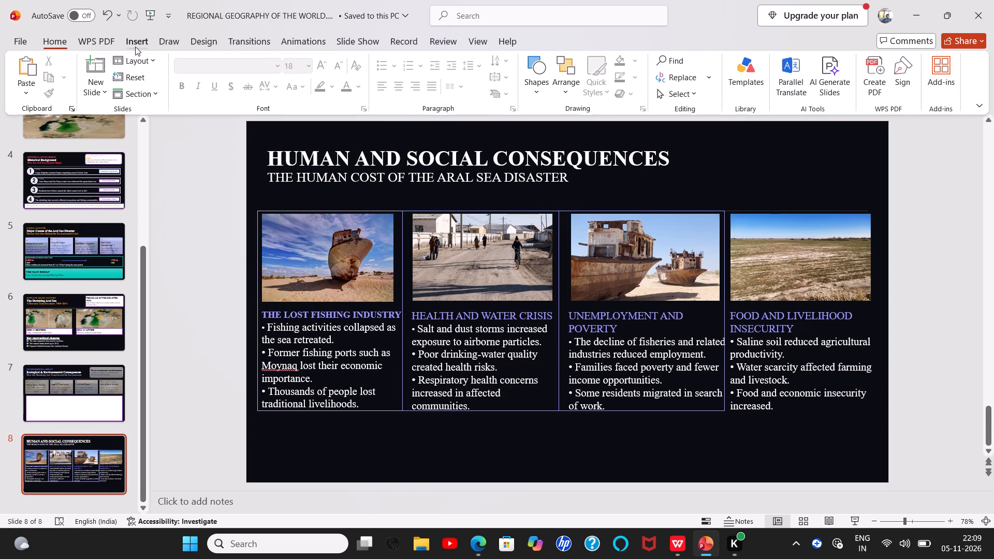
left_click(209, 93)
left_click(251, 127)
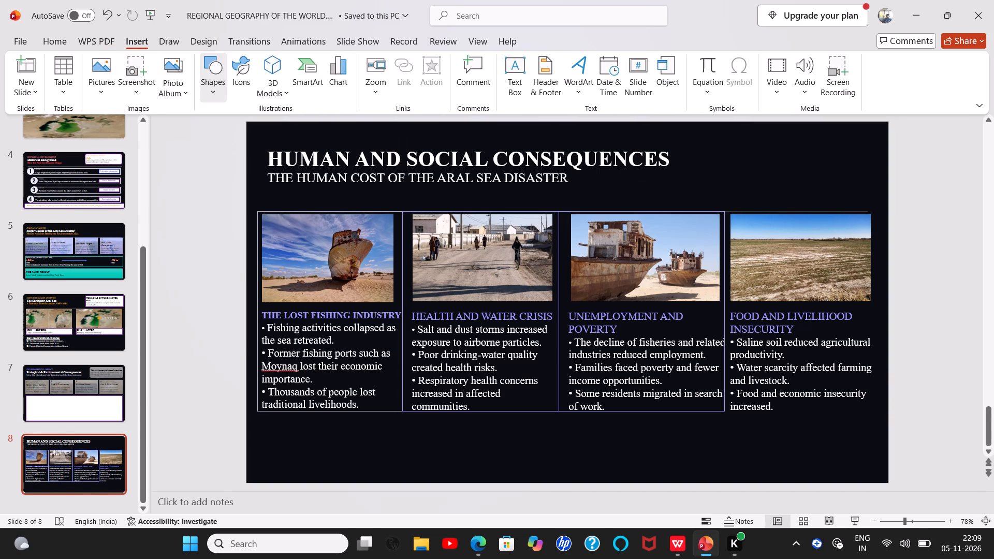
left_click_drag(724, 211, 881, 411)
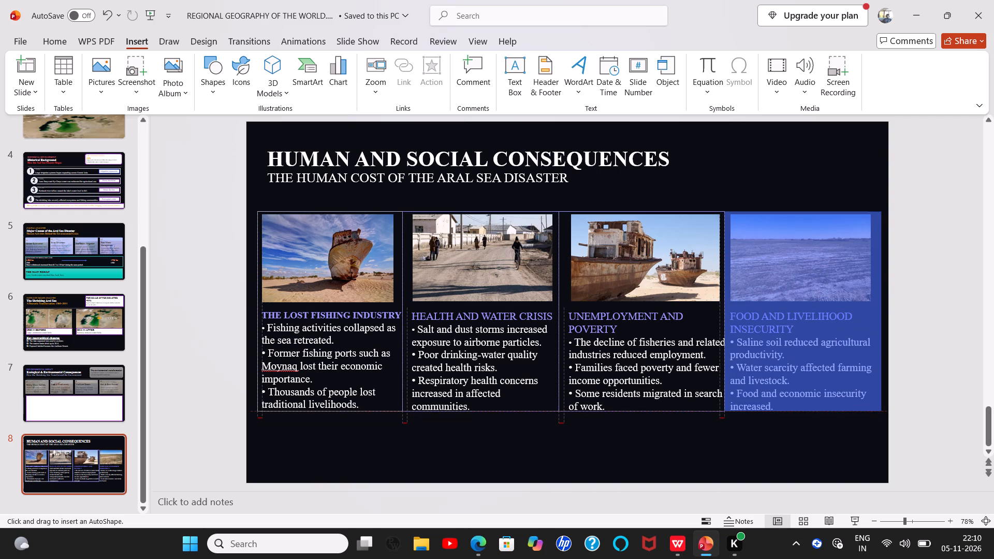
left_click_drag(881, 411, 878, 409)
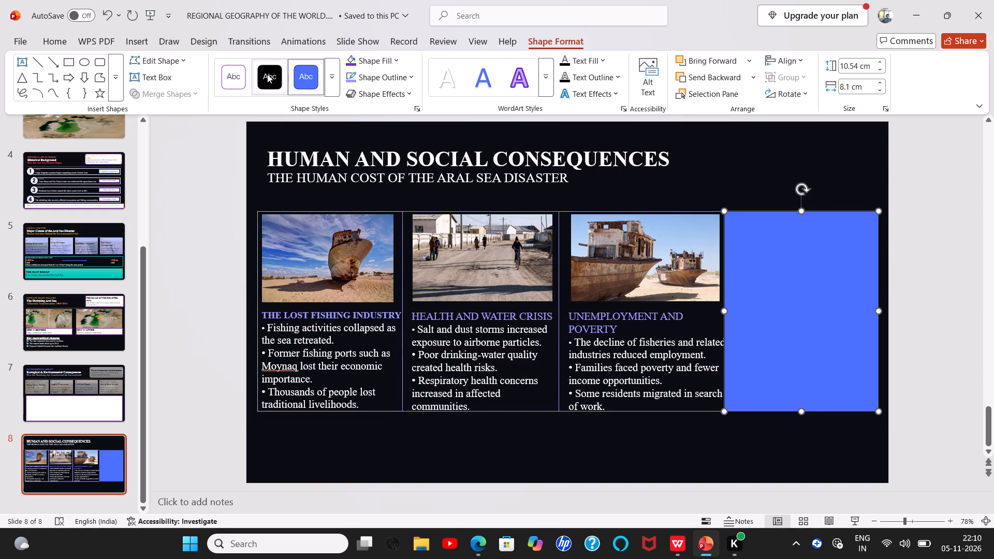
Give the fourth column's rectangle the transparent preset style with a black outline and recolour its outline light purple from the recent colours.
left_click(330, 90)
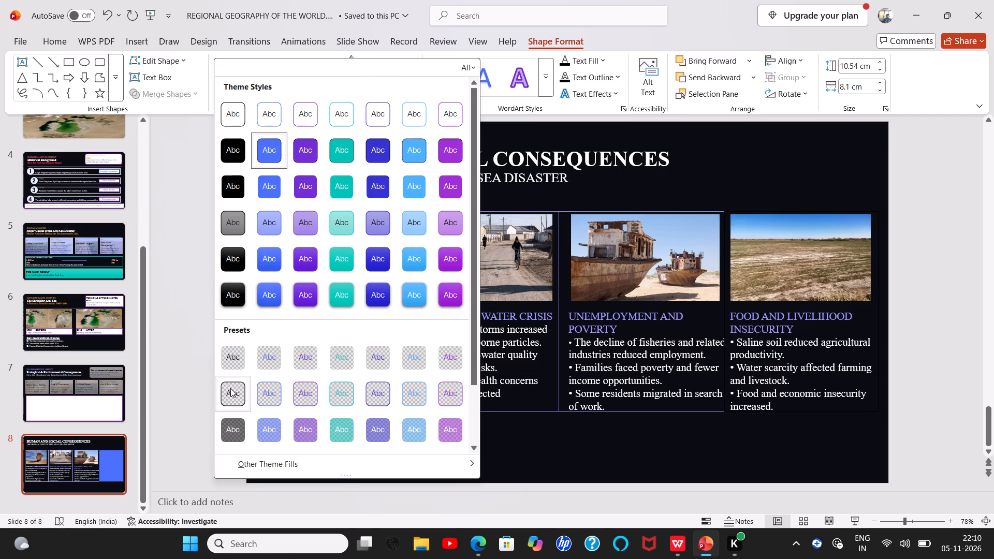
left_click(230, 388)
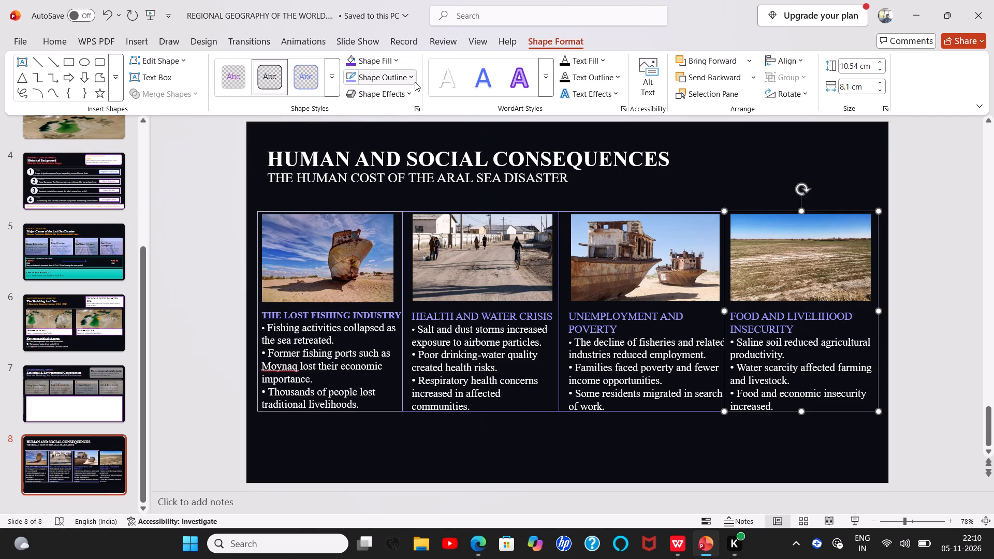
left_click(413, 80)
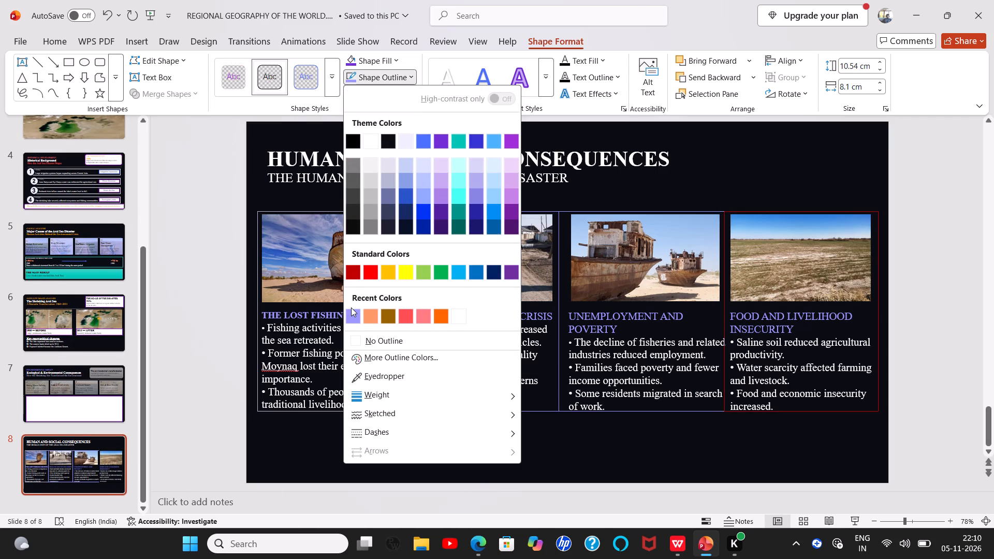
left_click(351, 315)
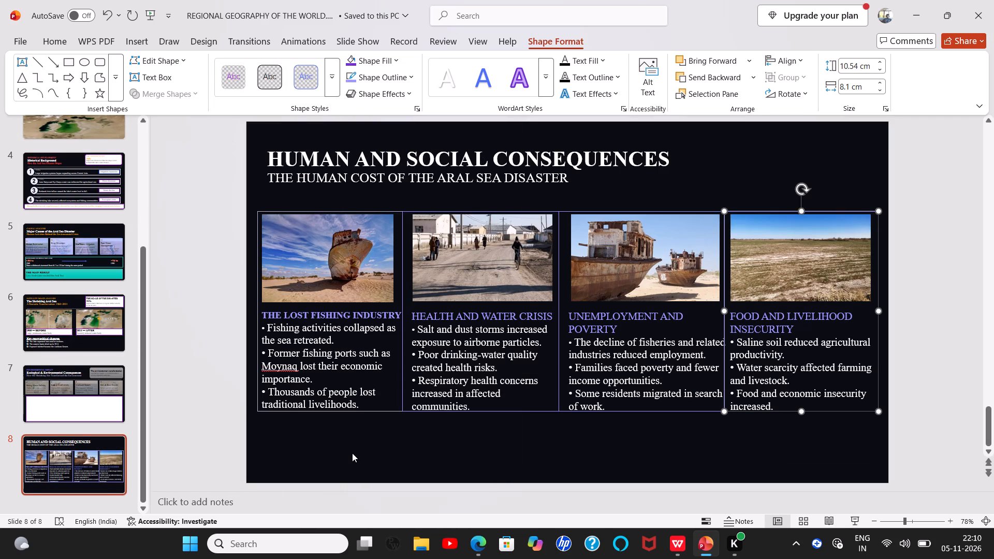
left_click(353, 451)
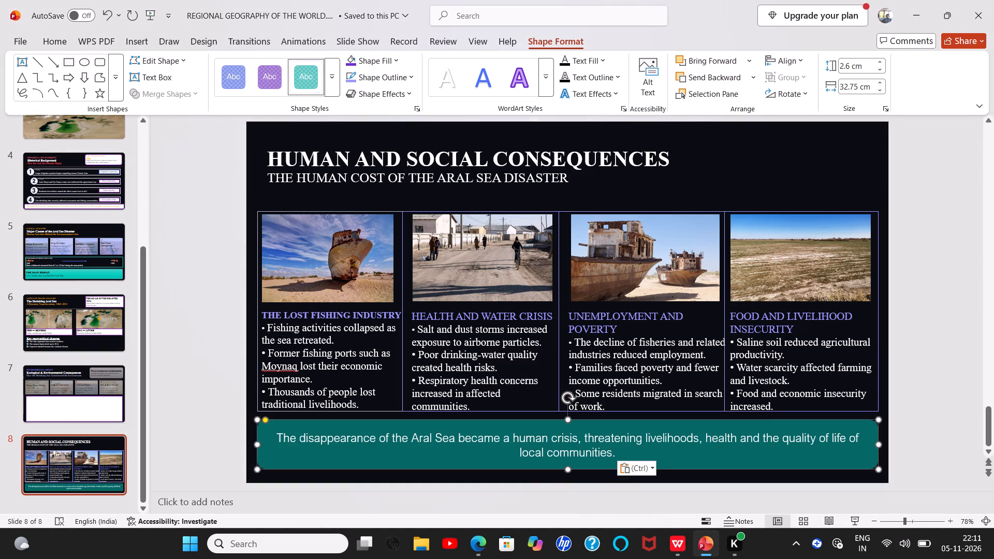
Format the takeaway sentence in the teal box as Times New Roman, 28 pt, without bold.
left_click_drag(278, 437, 616, 466)
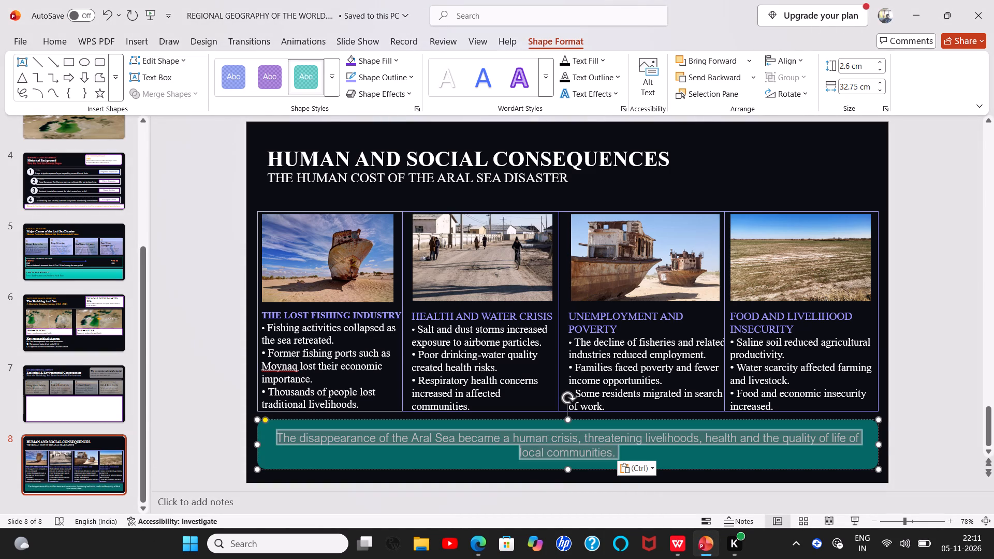
left_click_drag(616, 466, 617, 464)
left_click(684, 424)
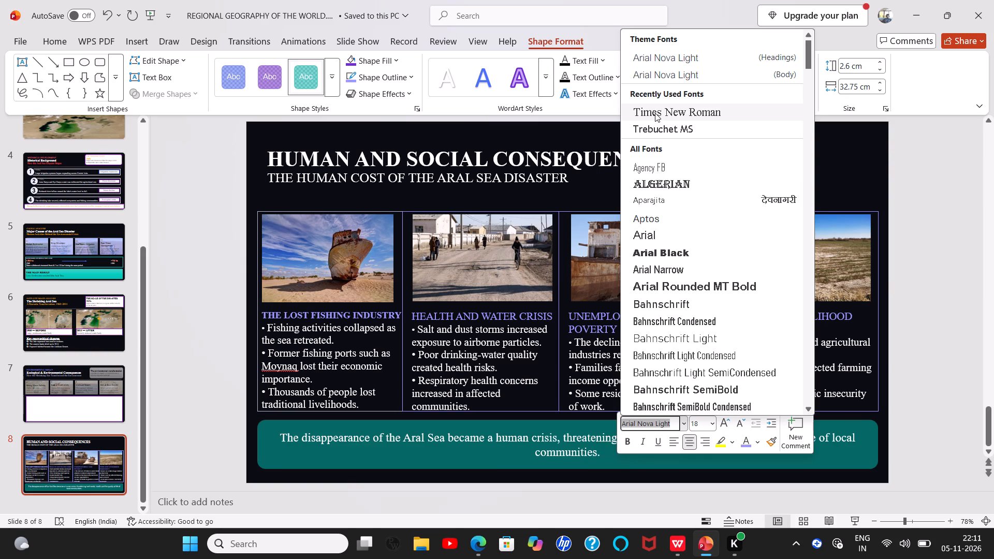
left_click(655, 113)
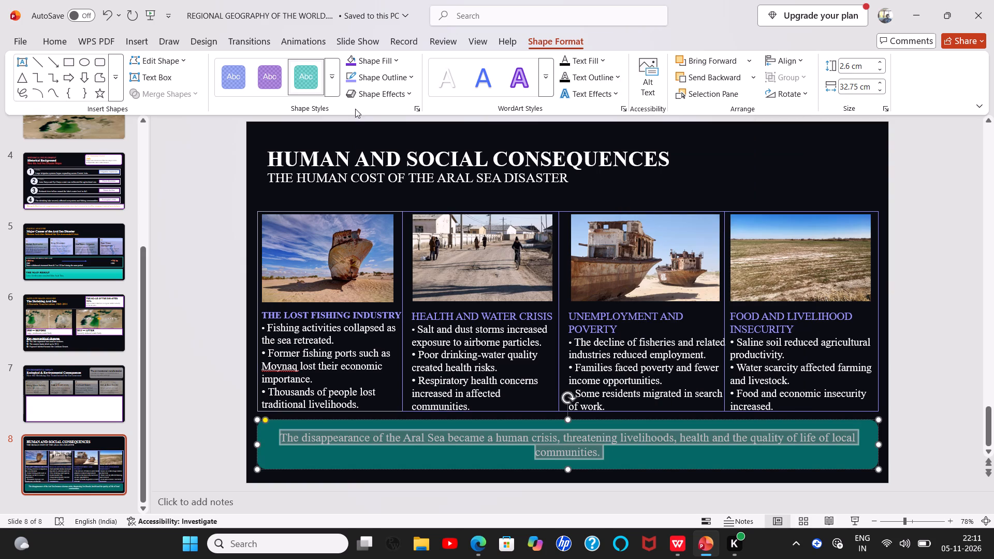
left_click(134, 44)
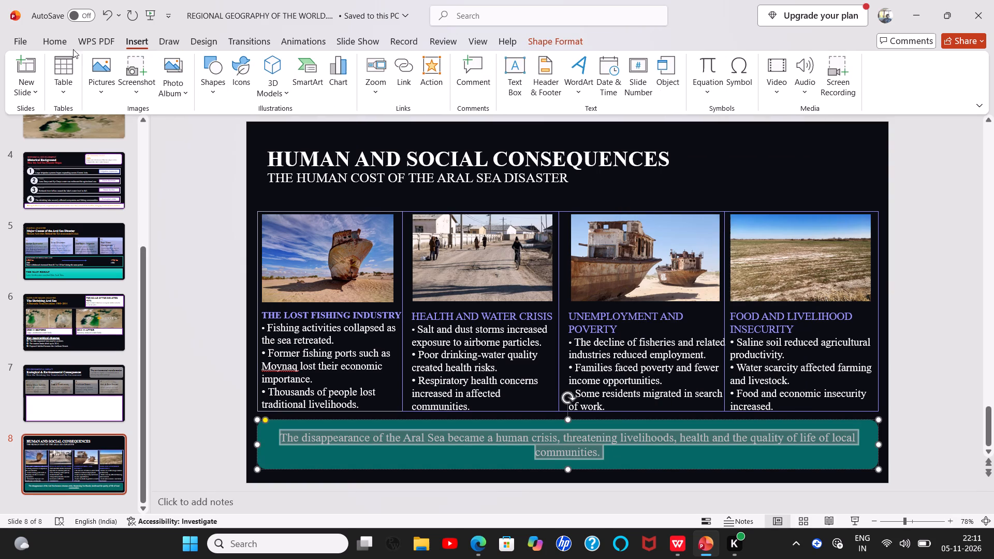
left_click(62, 41)
left_click(318, 67)
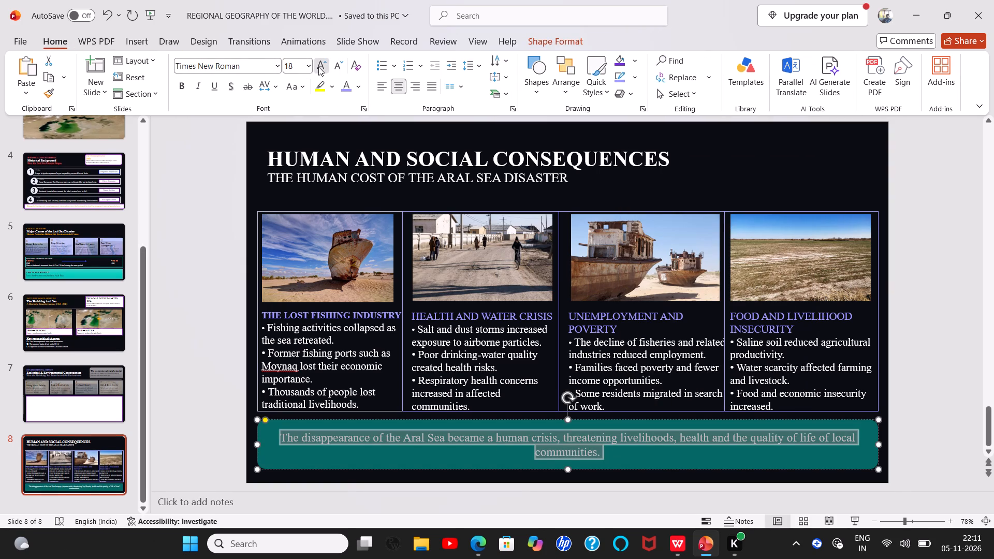
left_click(318, 67)
double_click(318, 67)
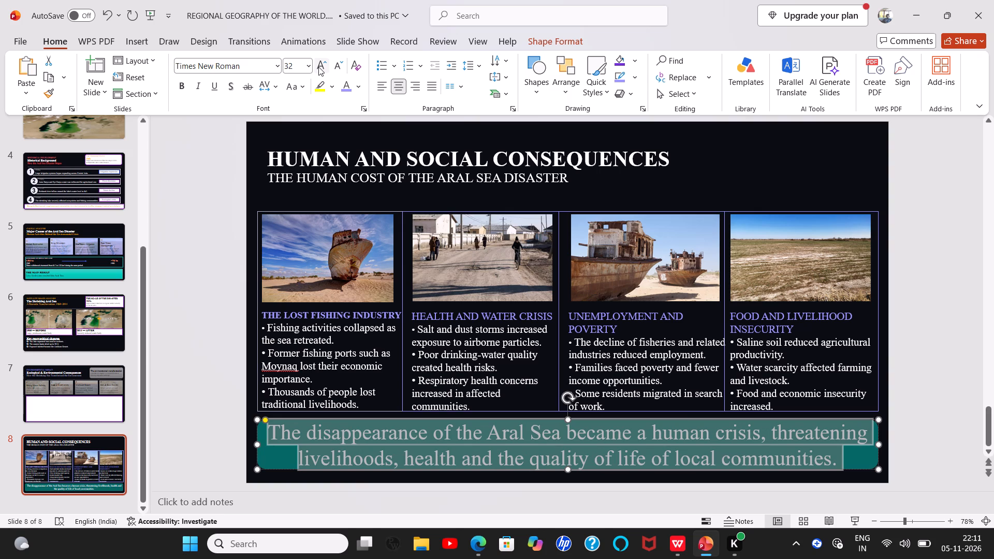
left_click(334, 67)
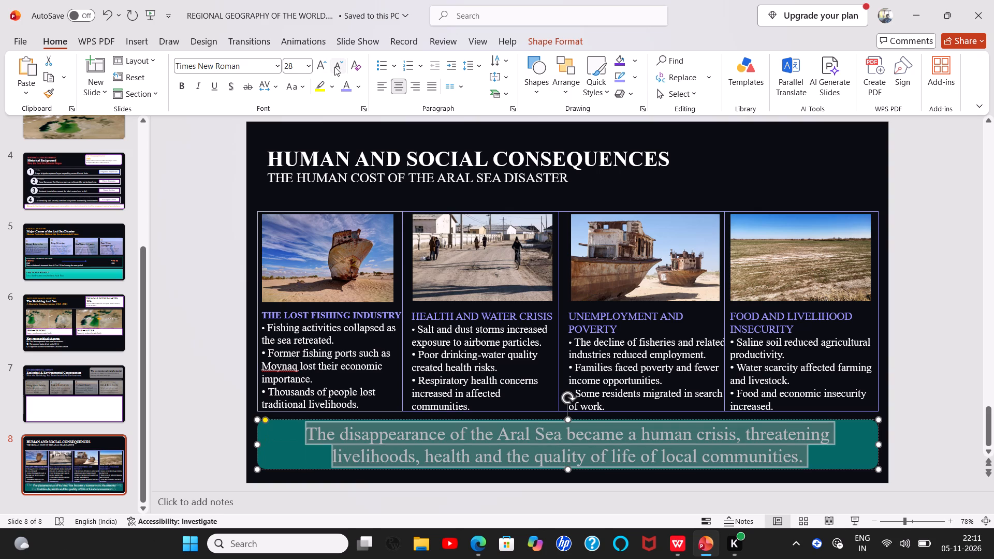
left_click(185, 90)
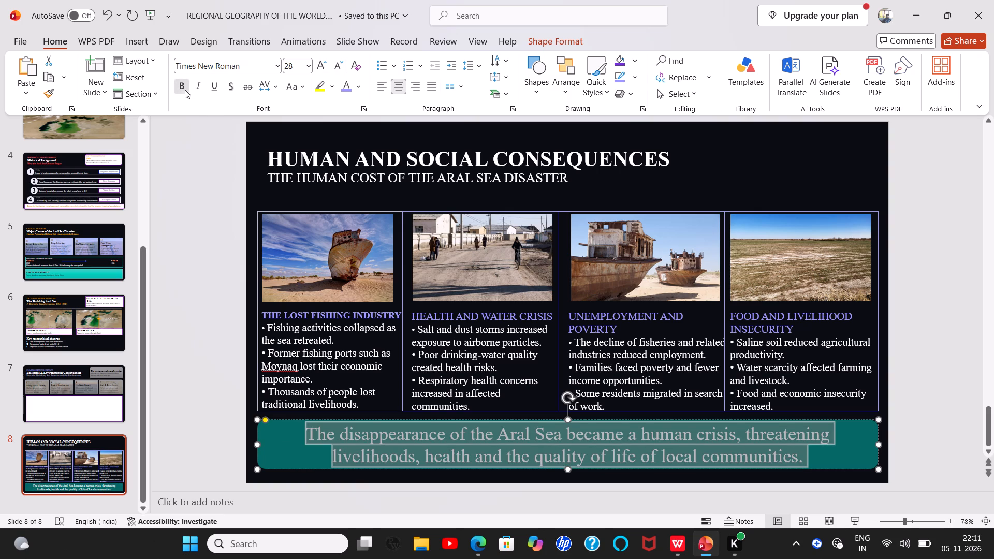
left_click(185, 90)
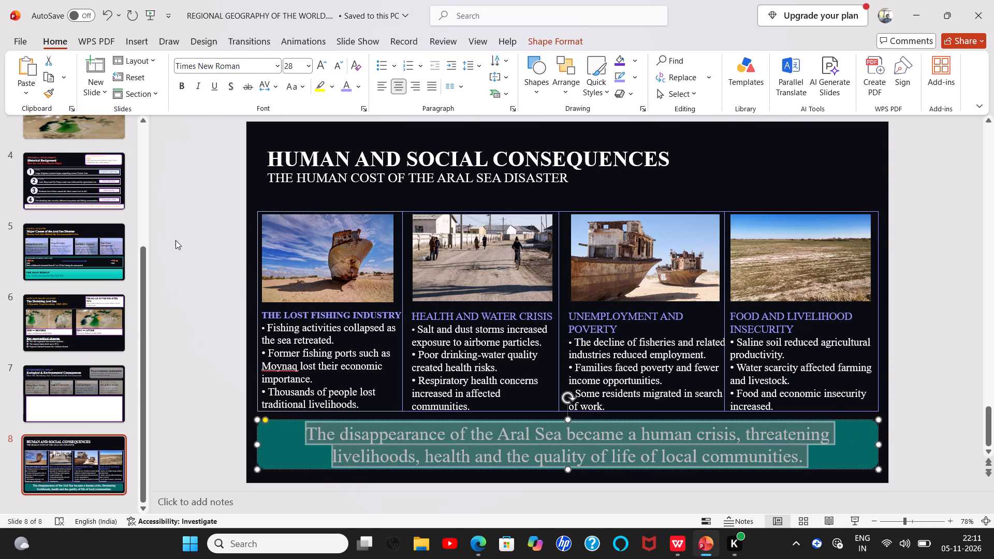
left_click(176, 240)
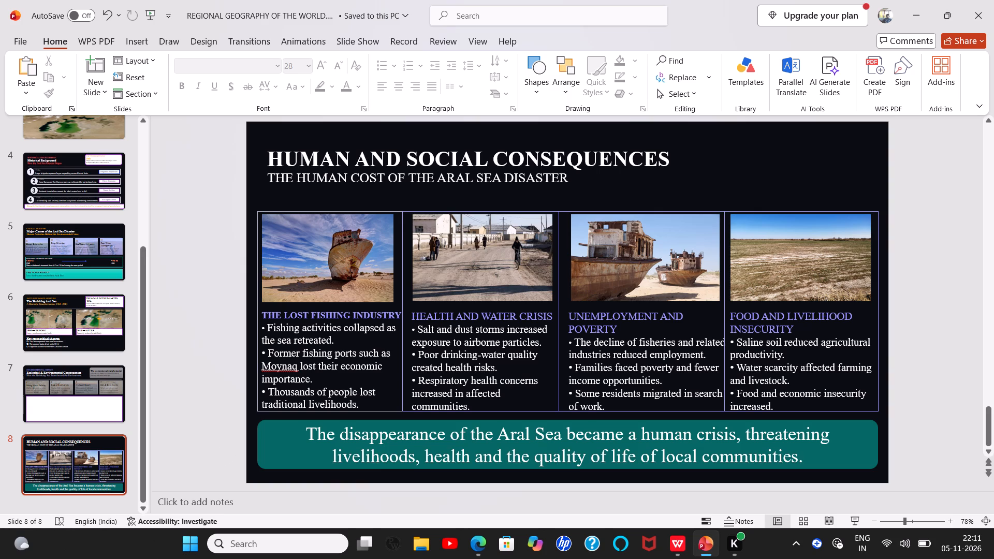
Recolour the subtitle THE HUMAN COST OF THE ARAL SEA DISASTER with a lighter shade of the theme's blue Accent 1.
left_click_drag(269, 176, 576, 167)
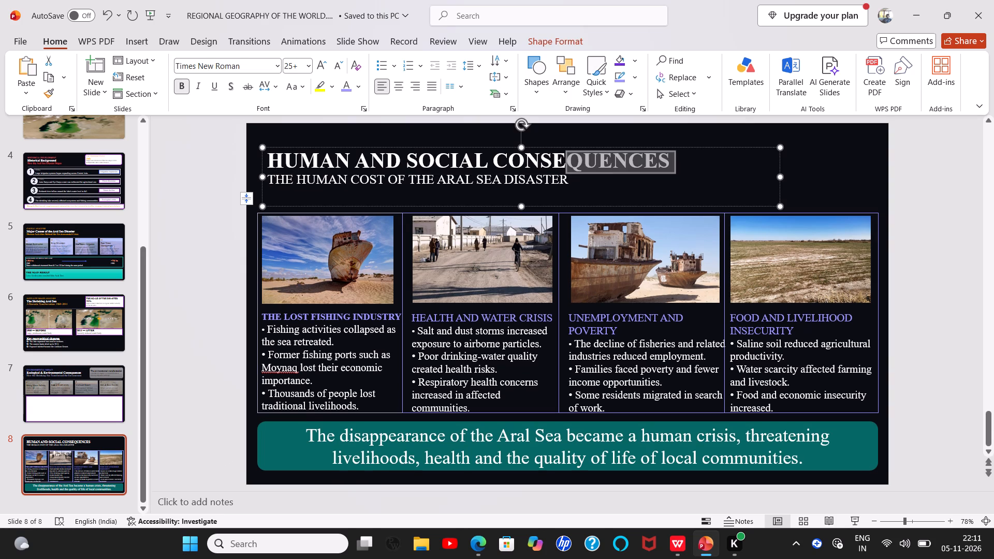
left_click_drag(576, 167, 587, 175)
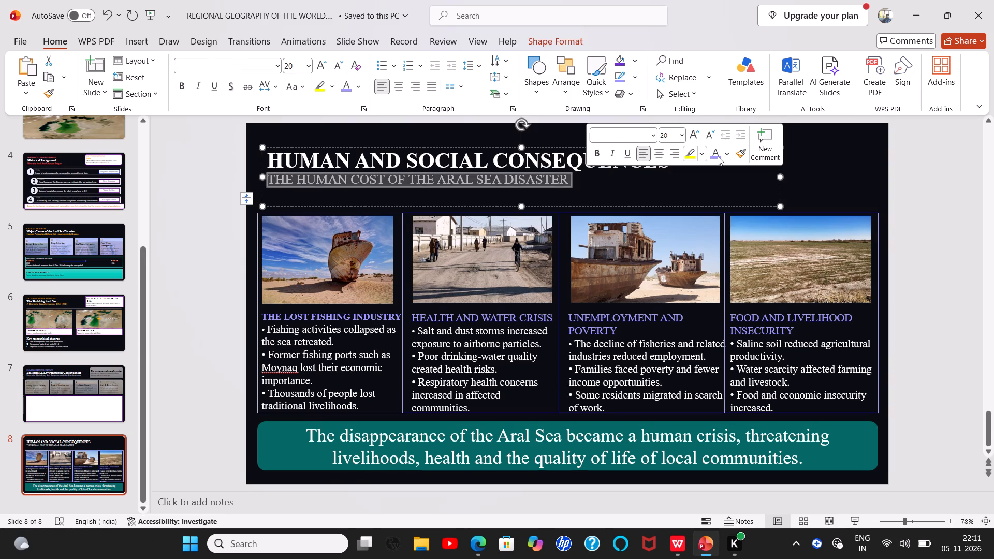
left_click(726, 156)
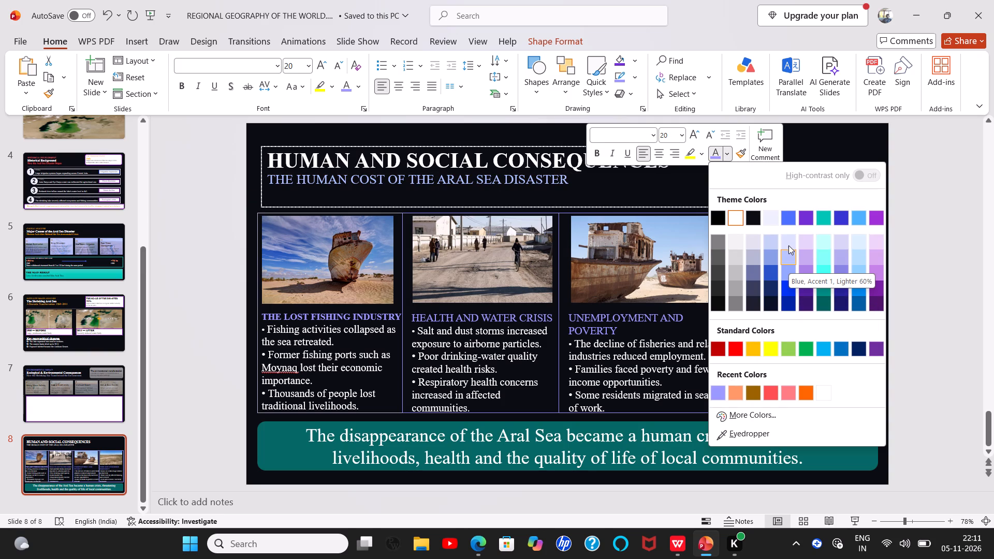
left_click(793, 272)
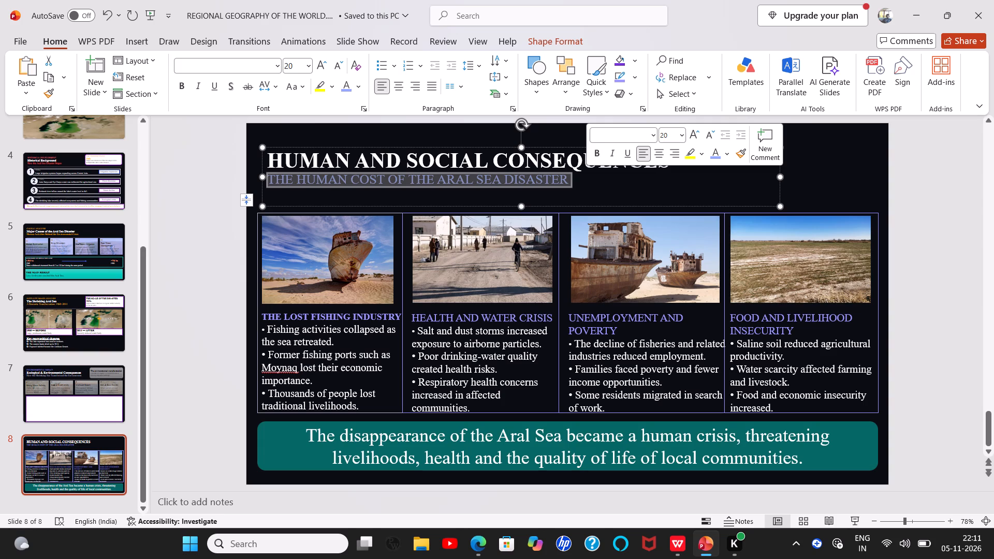
Move the slide's title and subtitle box slightly up and left, aligning its left edge with the first column's outline.
left_click_drag(491, 144, 484, 138)
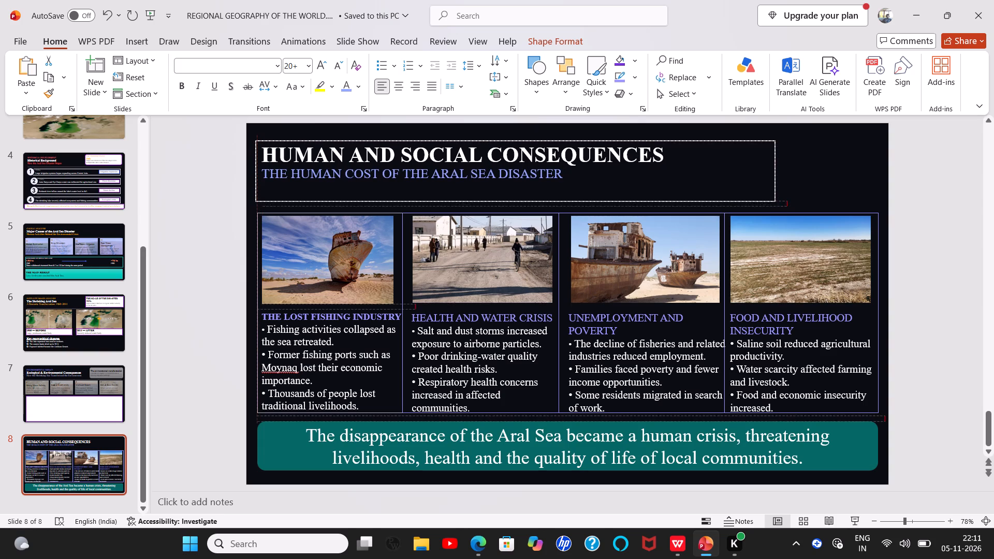
left_click_drag(484, 138, 487, 138)
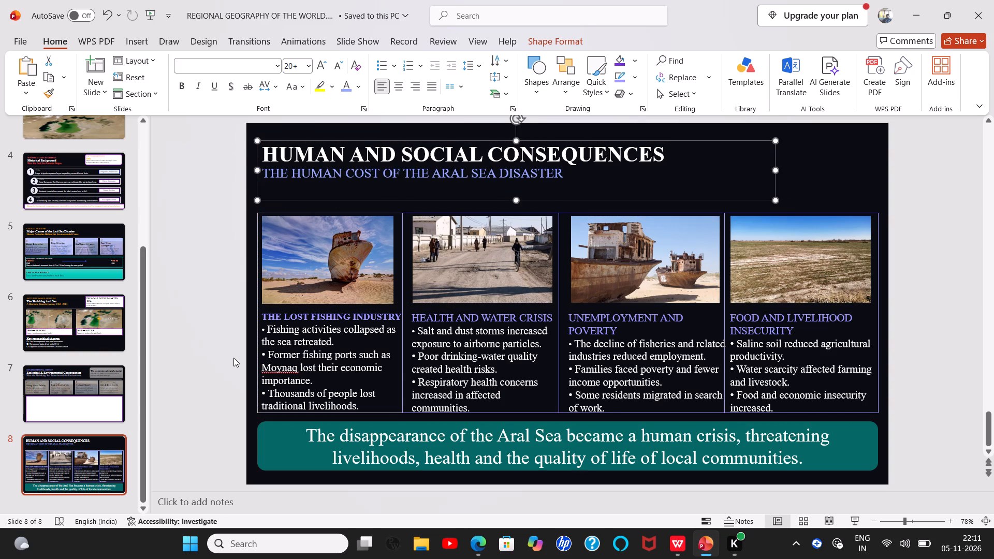
left_click(229, 362)
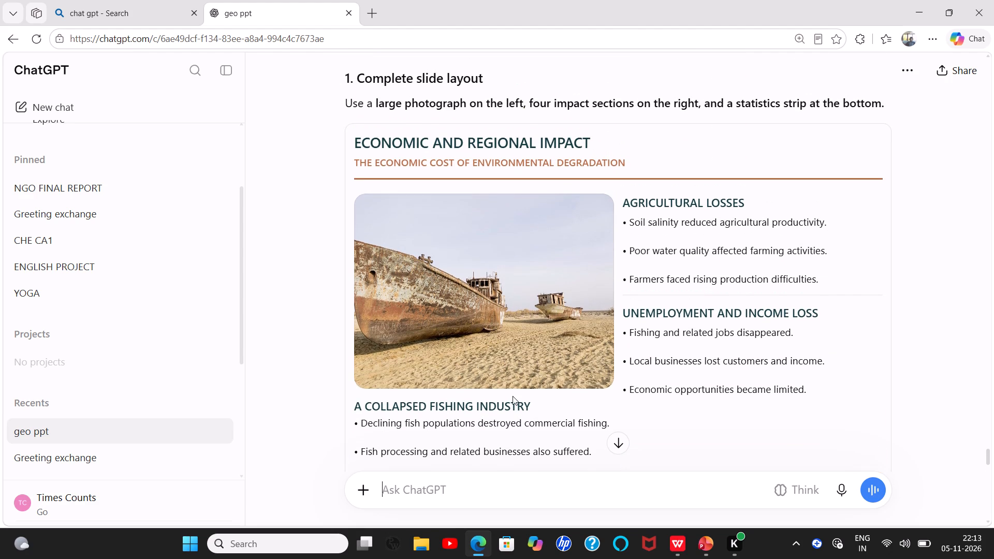
scroll(513, 396, "up", 2)
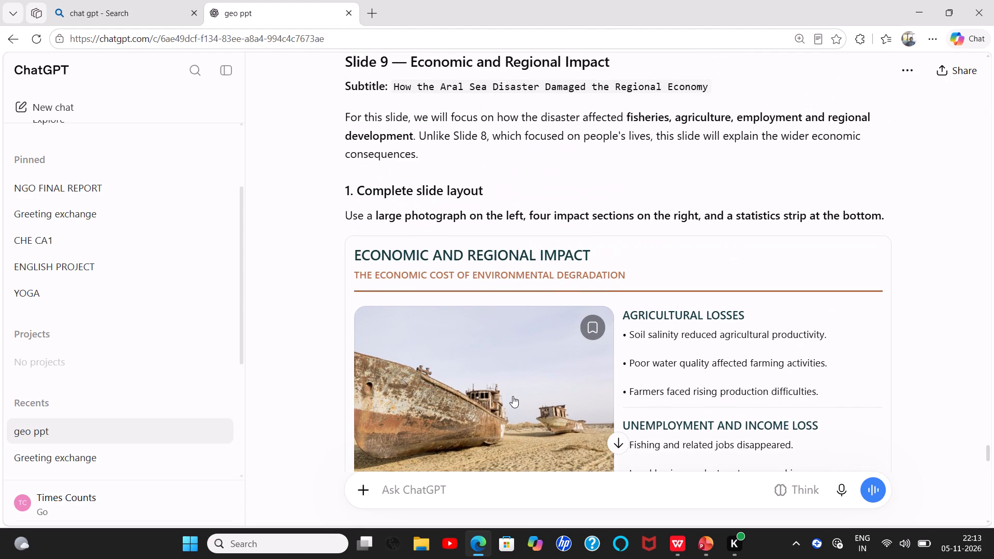
scroll(613, 261, "down", 1)
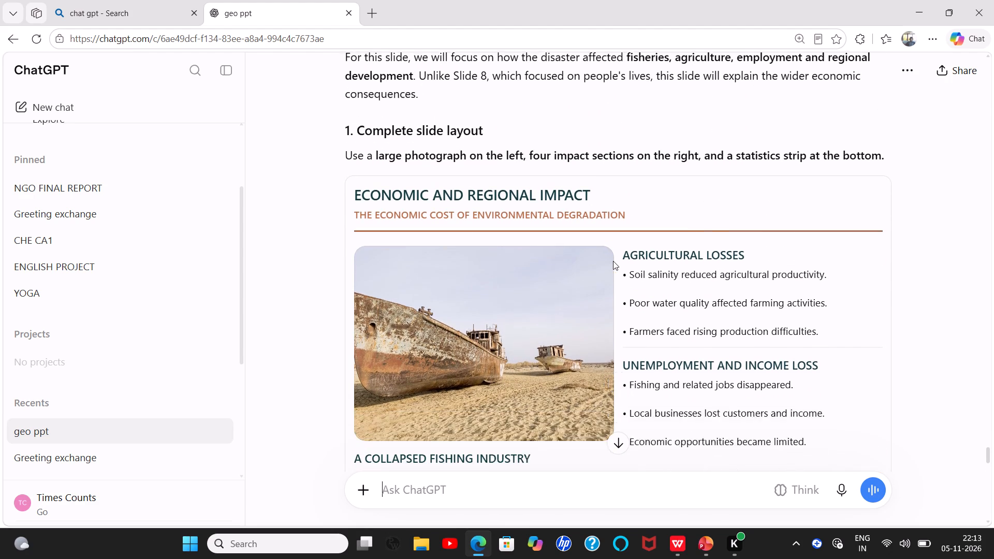
scroll(613, 261, "down", 1)
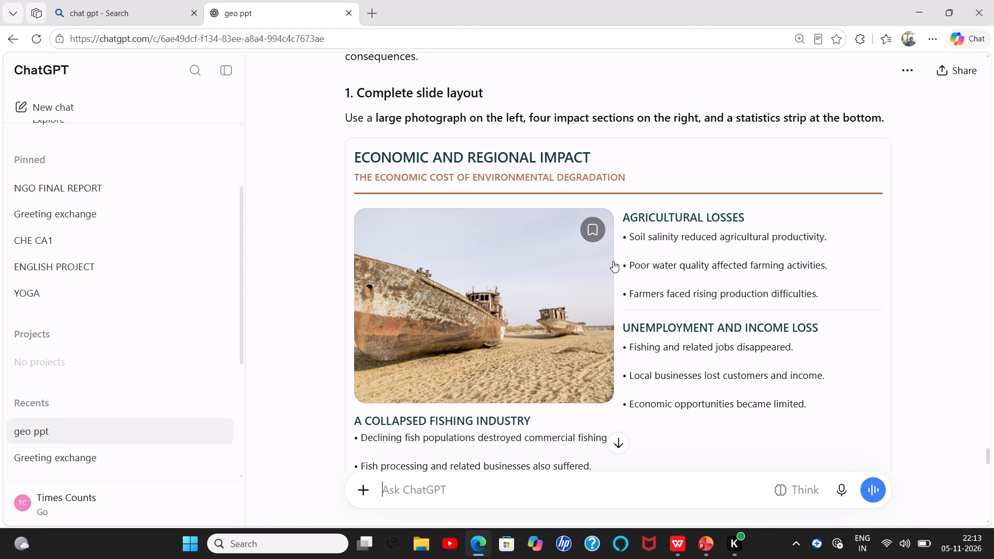
scroll(613, 261, "down", 1)
scroll(620, 310, "down", 2)
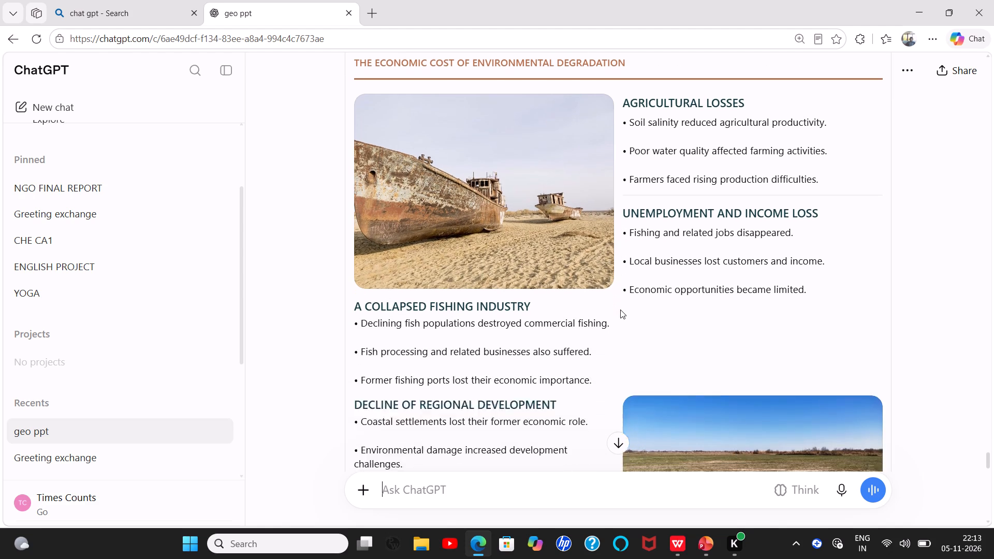
scroll(620, 310, "down", 3)
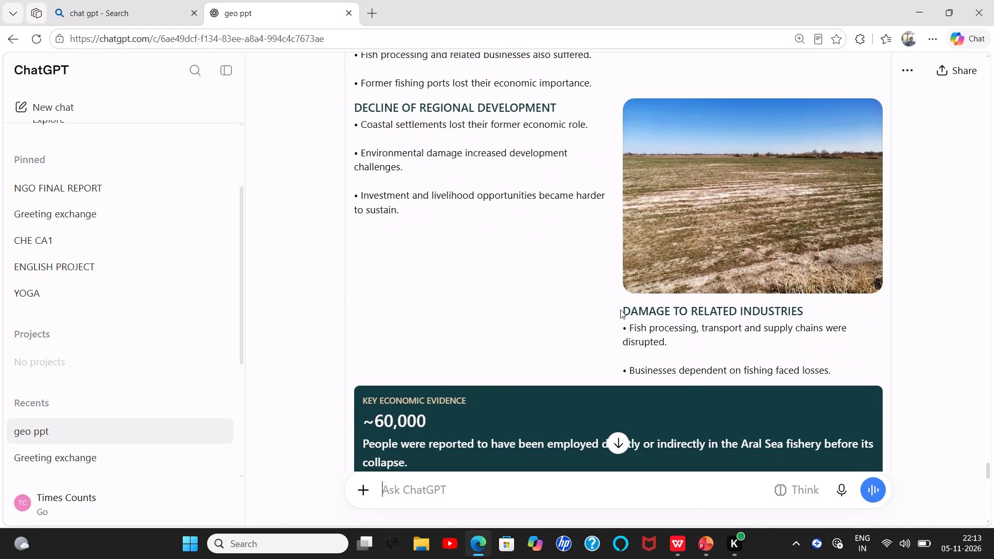
scroll(620, 310, "down", 1)
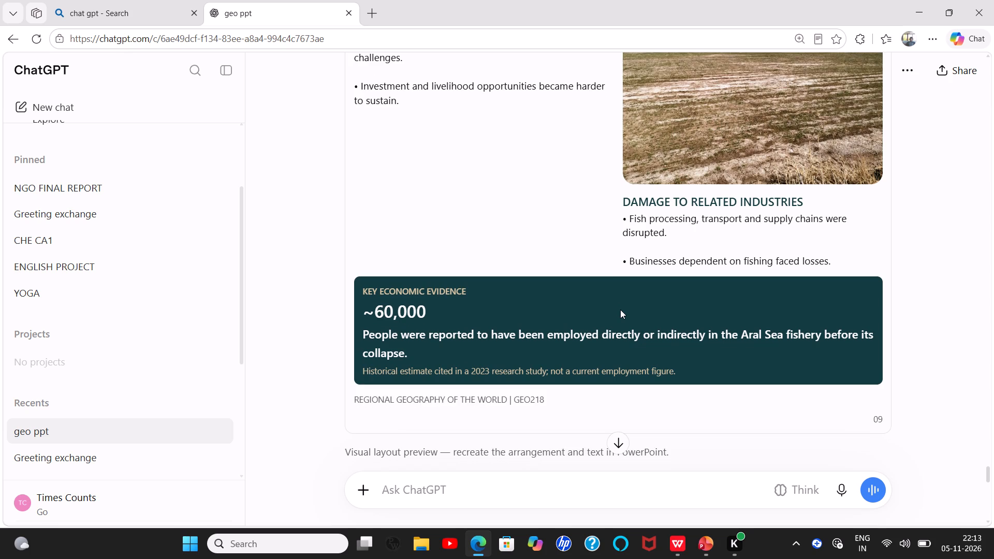
scroll(620, 310, "down", 4)
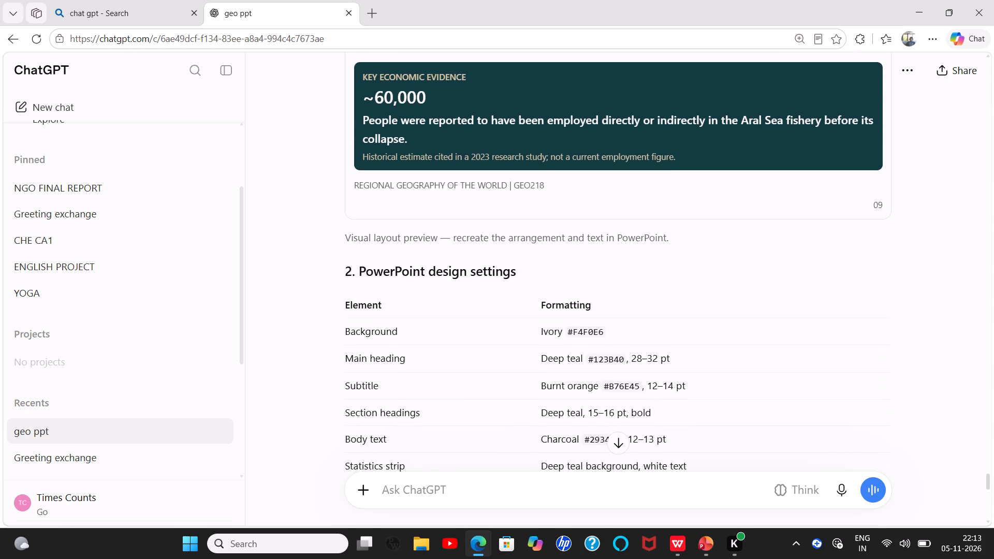
scroll(620, 310, "down", 10)
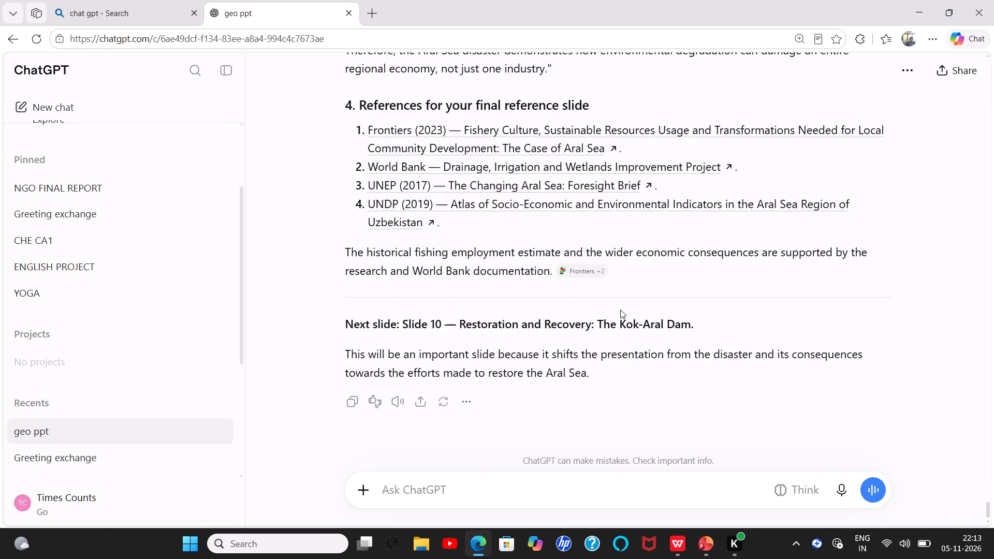
scroll(620, 310, "up", 7)
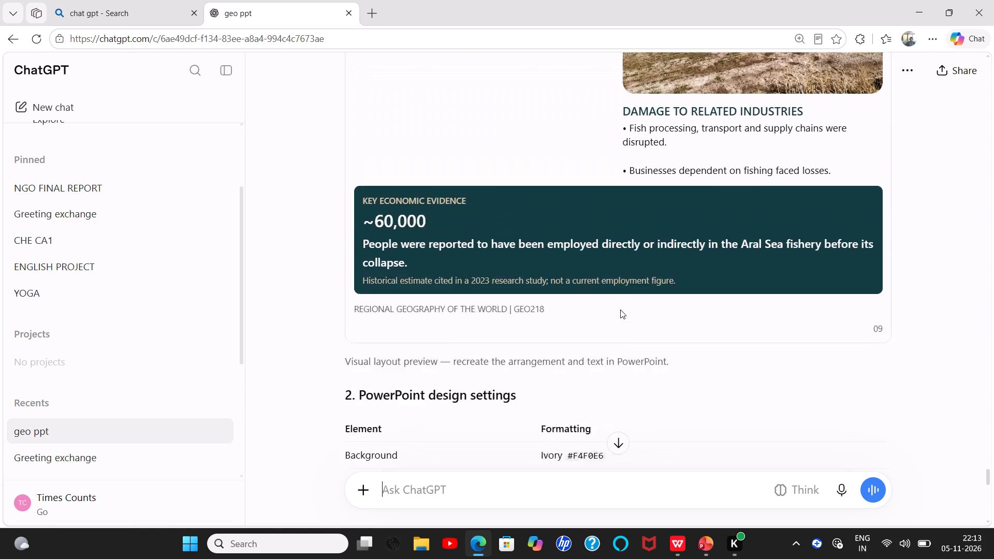
scroll(620, 310, "up", 5)
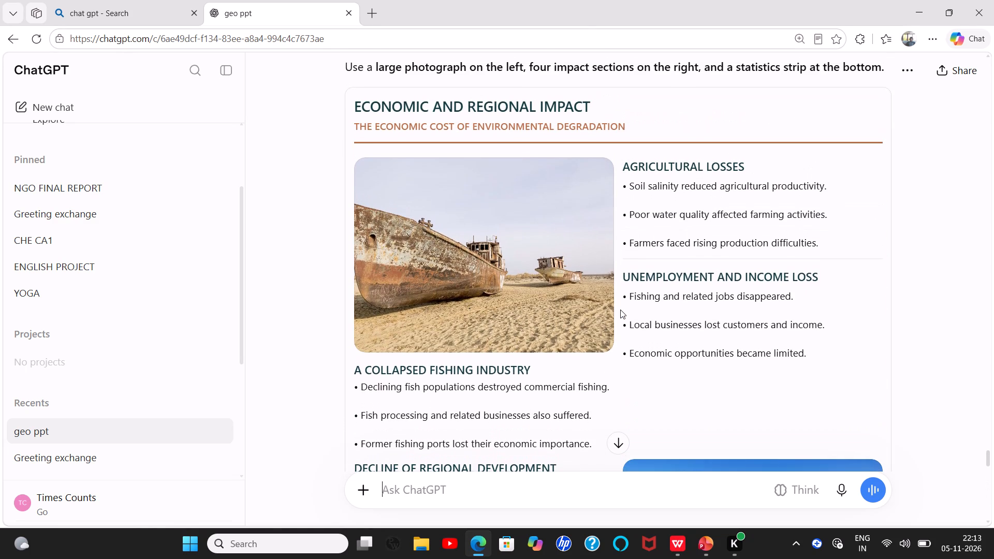
Copy ChatGPT's heading and subtitle for Economic and Regional Impact into slide 9's title placeholder in PowerPoint and extend the box upward around them.
left_click_drag(355, 103, 622, 130)
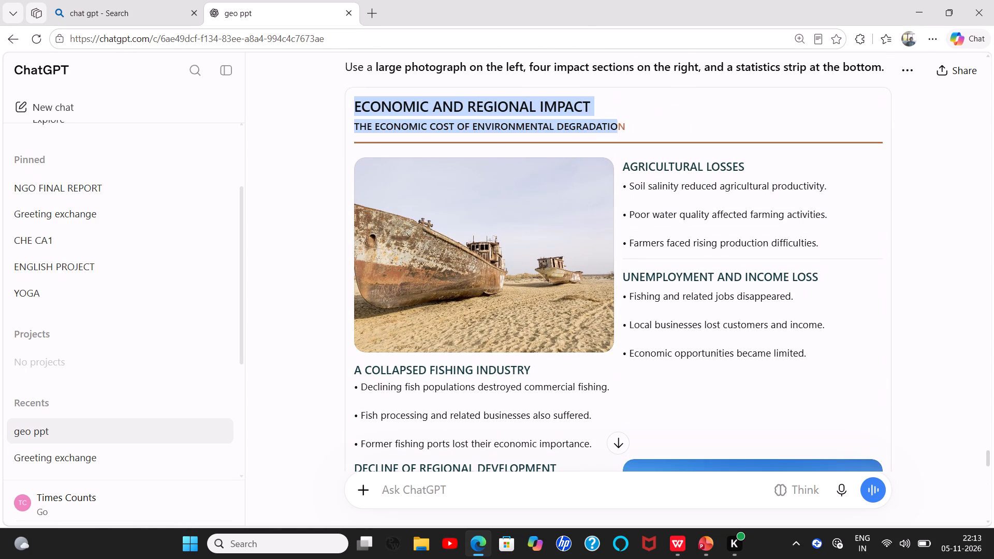
left_click_drag(622, 130, 640, 130)
left_click(667, 114)
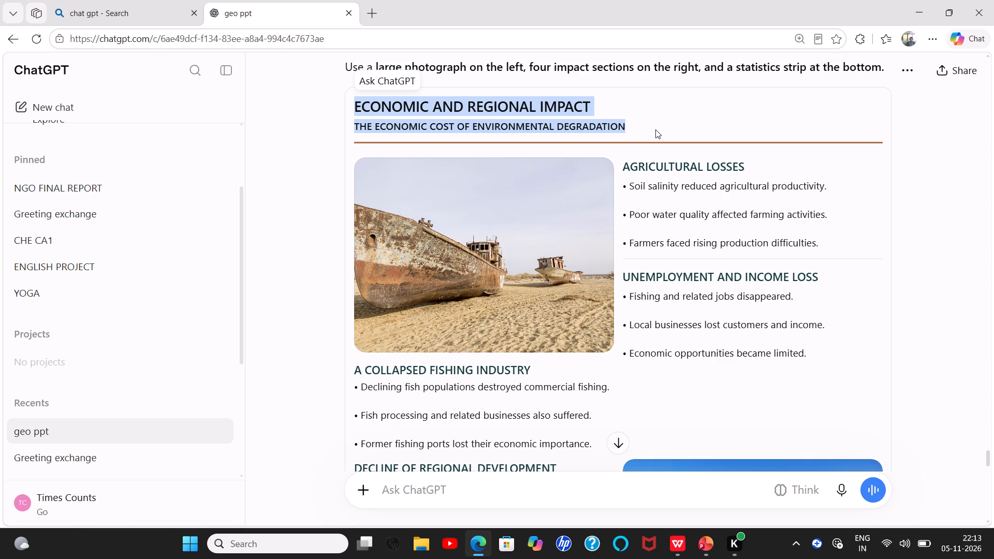
key("ctrl+c")
left_click(709, 551)
left_click(394, 186)
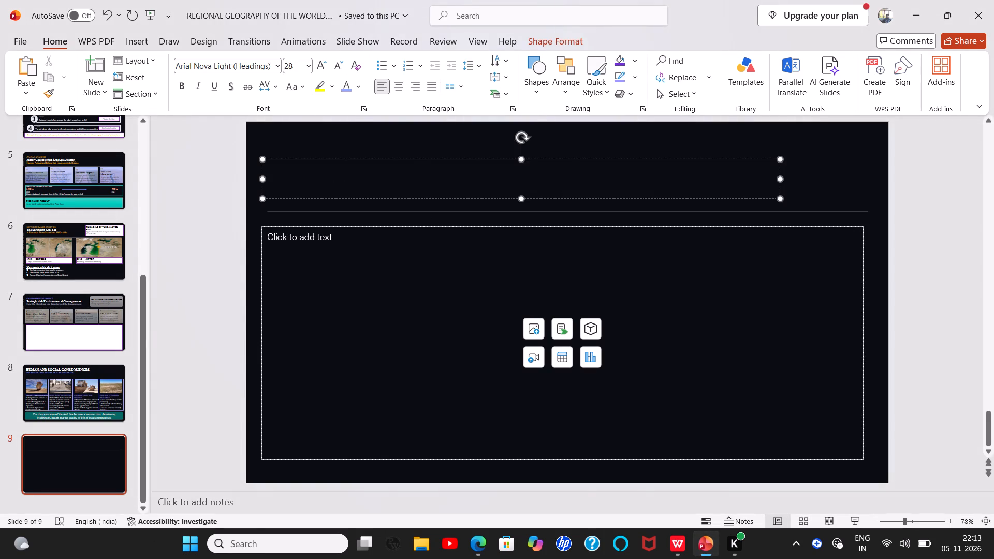
key("ctrl+v")
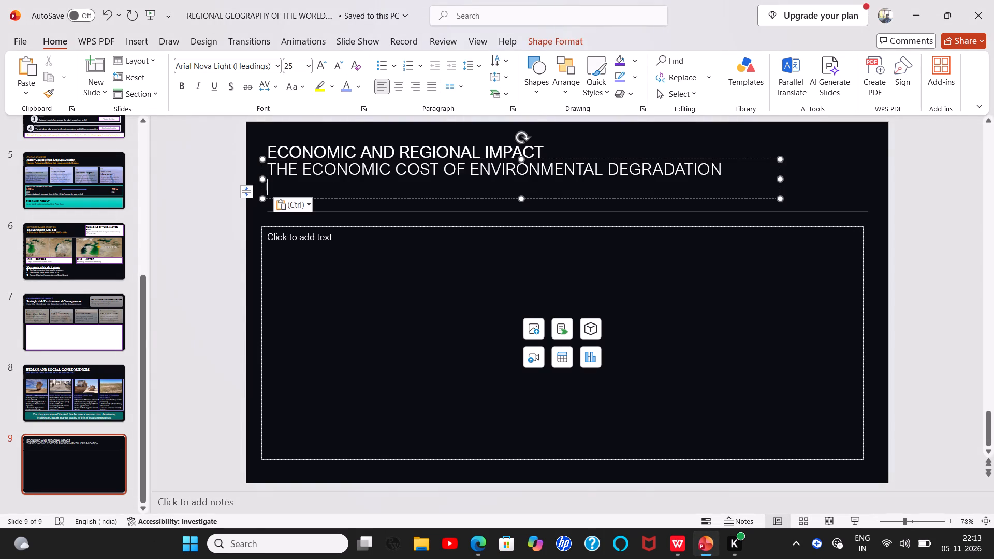
left_click_drag(522, 157, 522, 137)
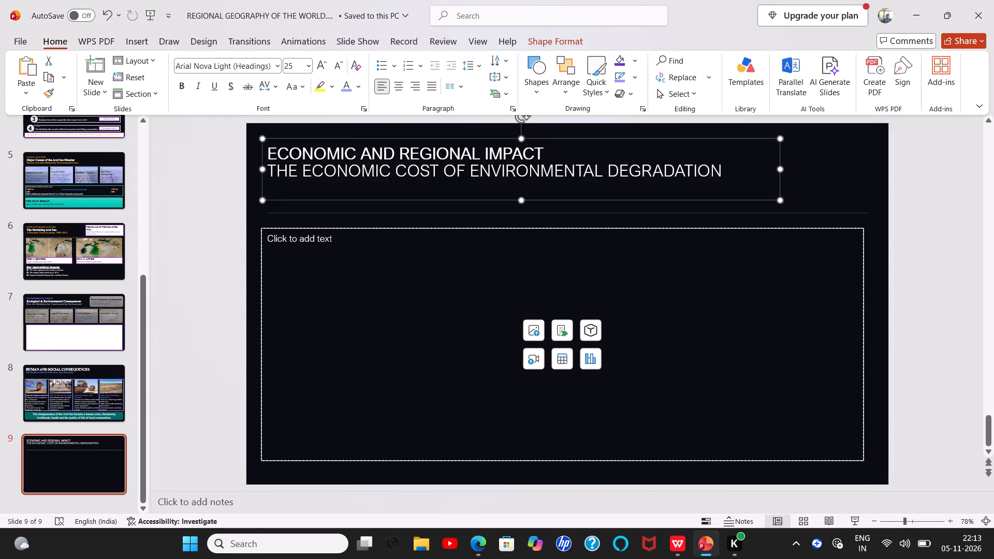
Change the font of slide 9's title and subtitle to Times New Roman and try to enlarge the text.
left_click_drag(269, 156, 716, 184)
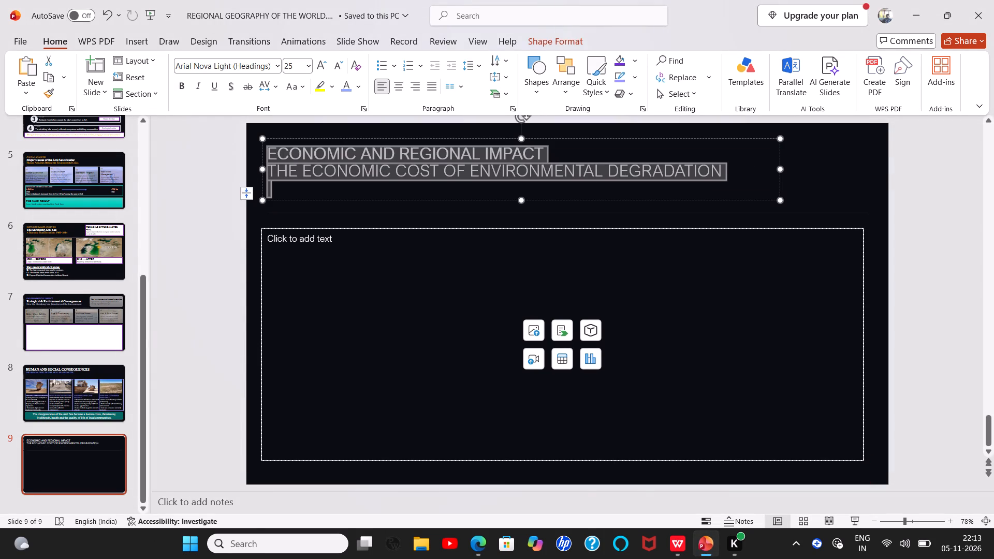
left_click_drag(716, 184, 724, 183)
left_click(791, 145)
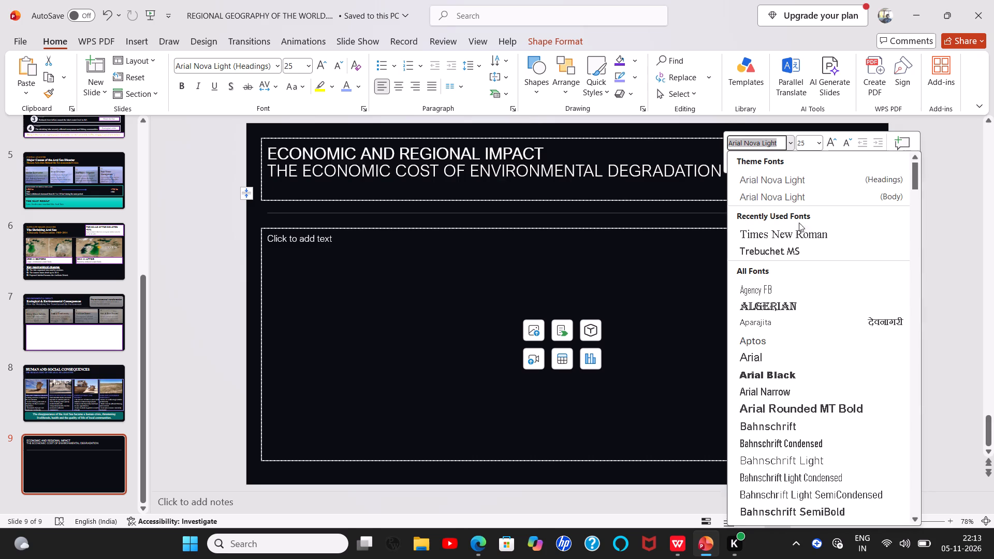
left_click(802, 237)
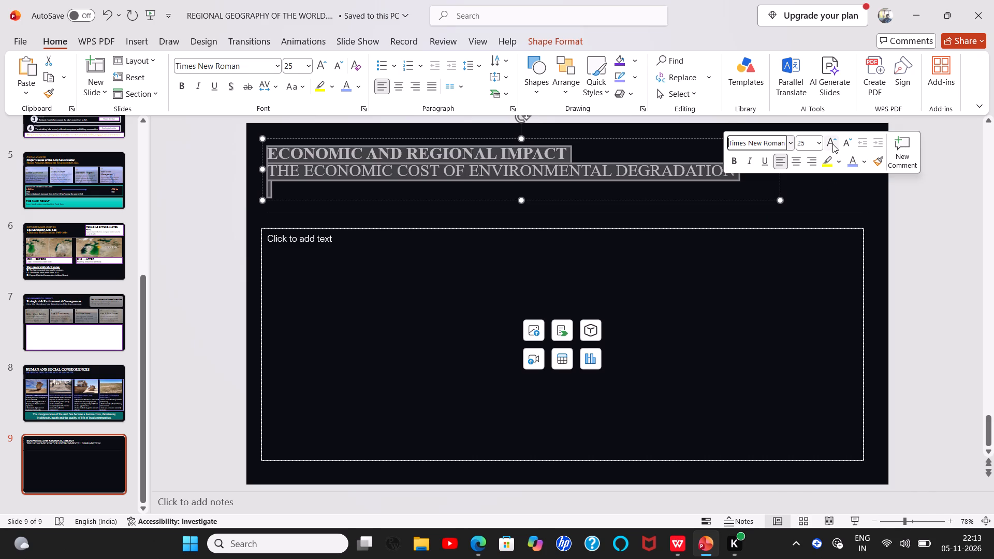
left_click(832, 144)
left_click(832, 144)
left_click(832, 144)
left_click(424, 185)
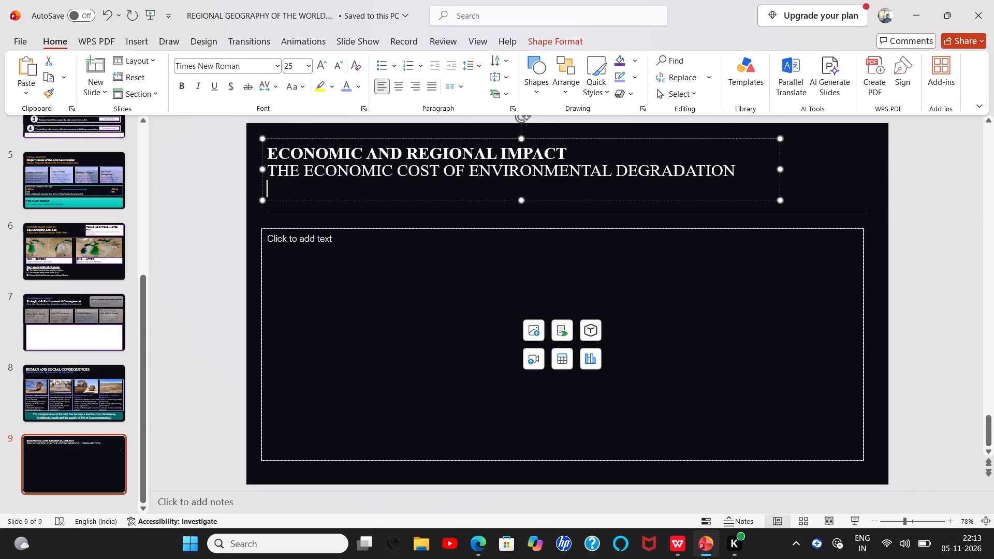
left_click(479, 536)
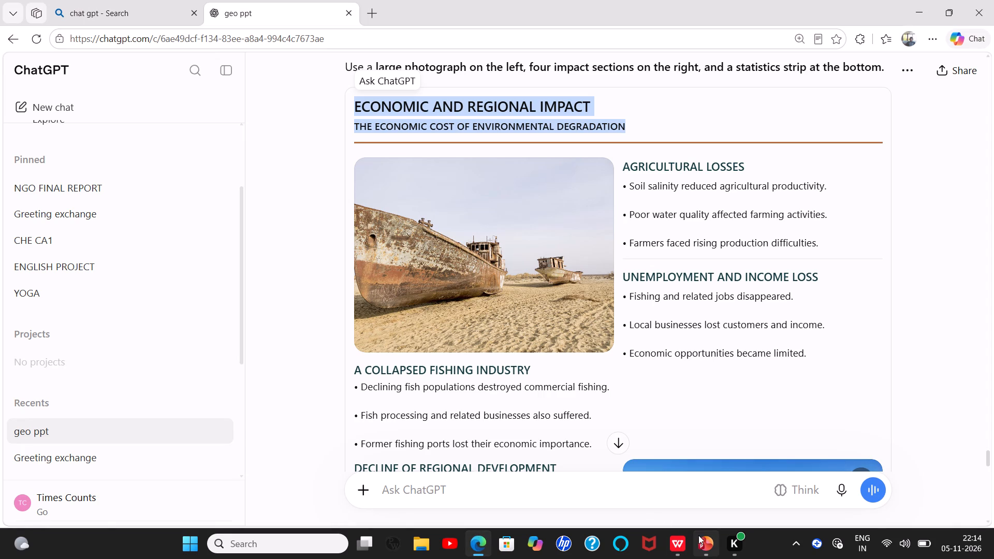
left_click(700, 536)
Set the subtitle THE ECONOMIC COST OF ENVIRONMENTAL DEGRADATION to 24 pt.
left_click_drag(269, 172, 739, 172)
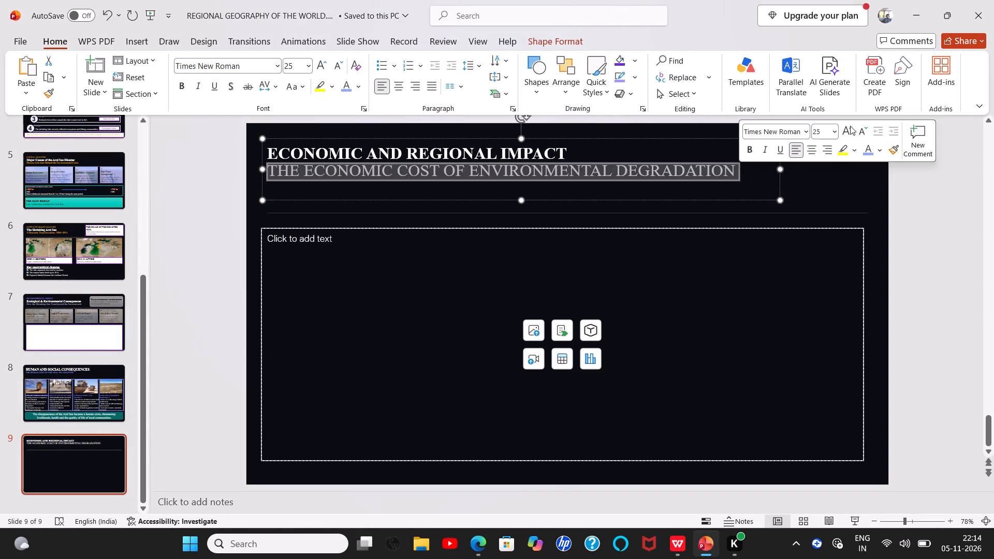
left_click(862, 125)
left_click(862, 125)
left_click(862, 125)
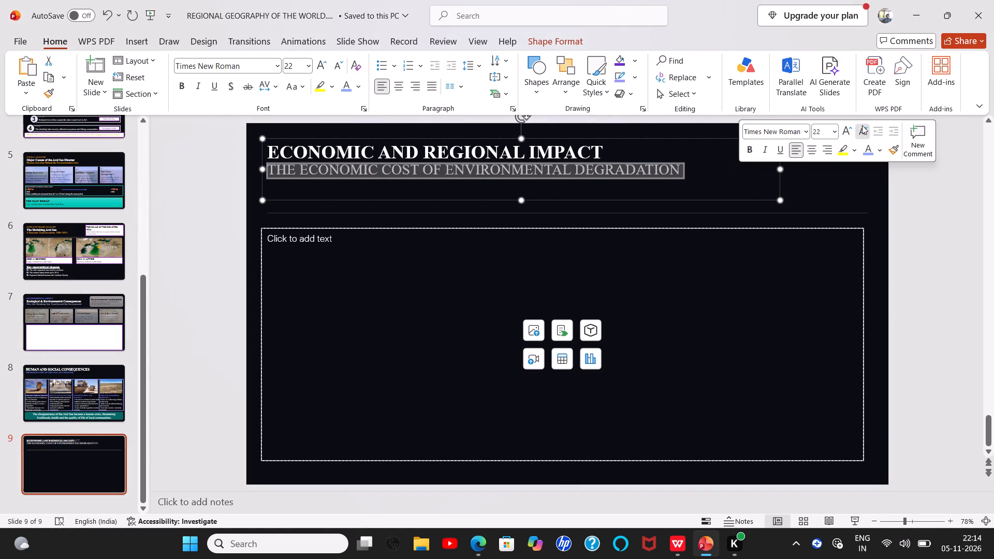
left_click(846, 134)
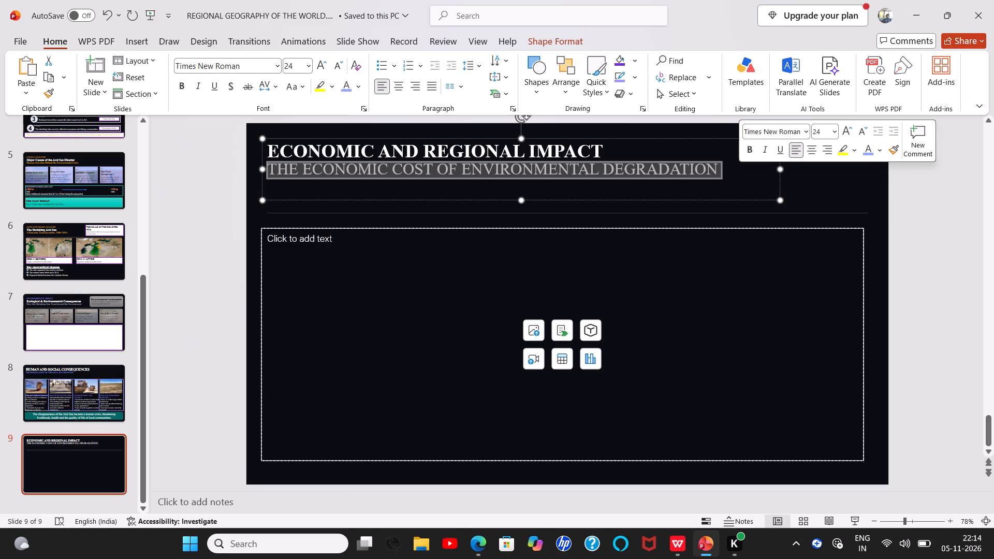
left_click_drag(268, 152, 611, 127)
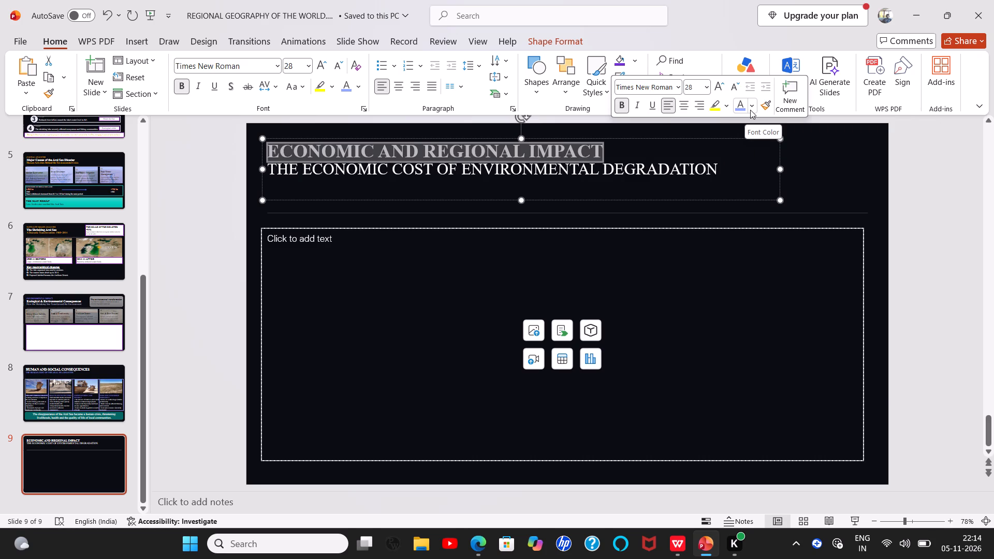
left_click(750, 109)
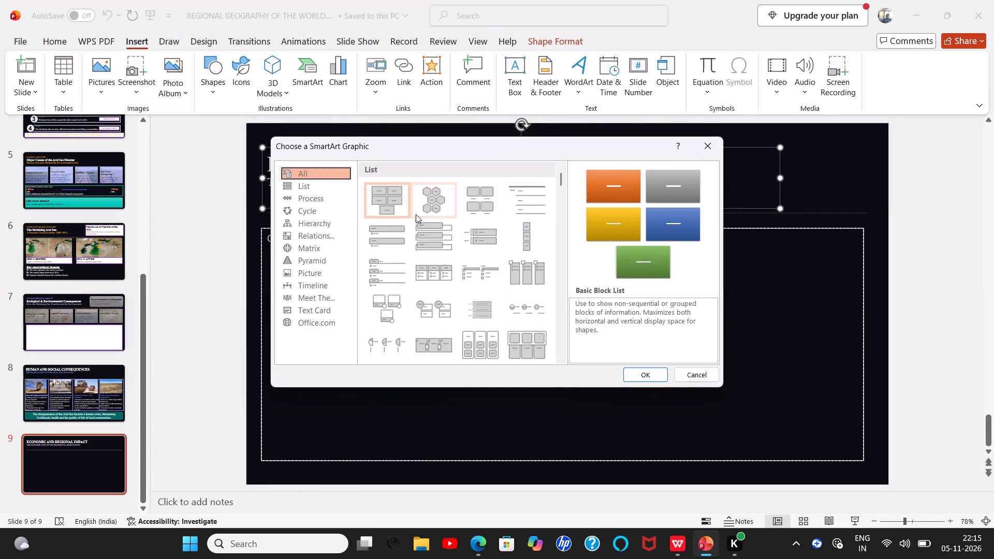
scroll(442, 285, "down", 1)
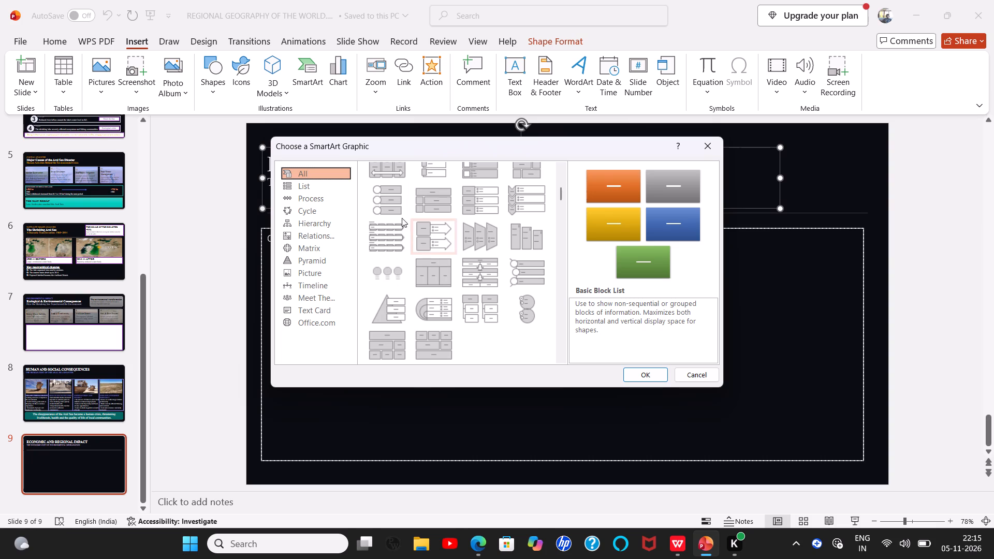
left_click(392, 205)
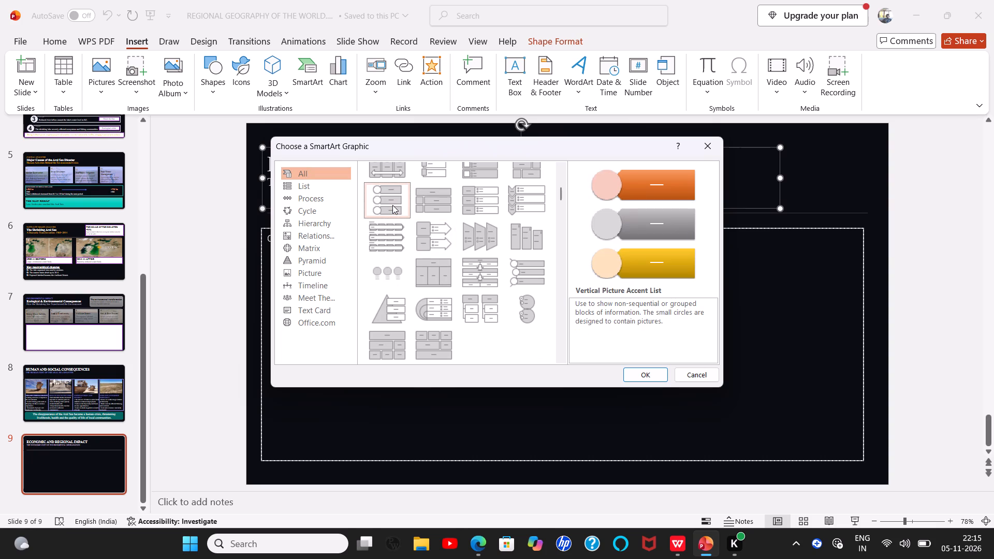
scroll(412, 246, "down", 1)
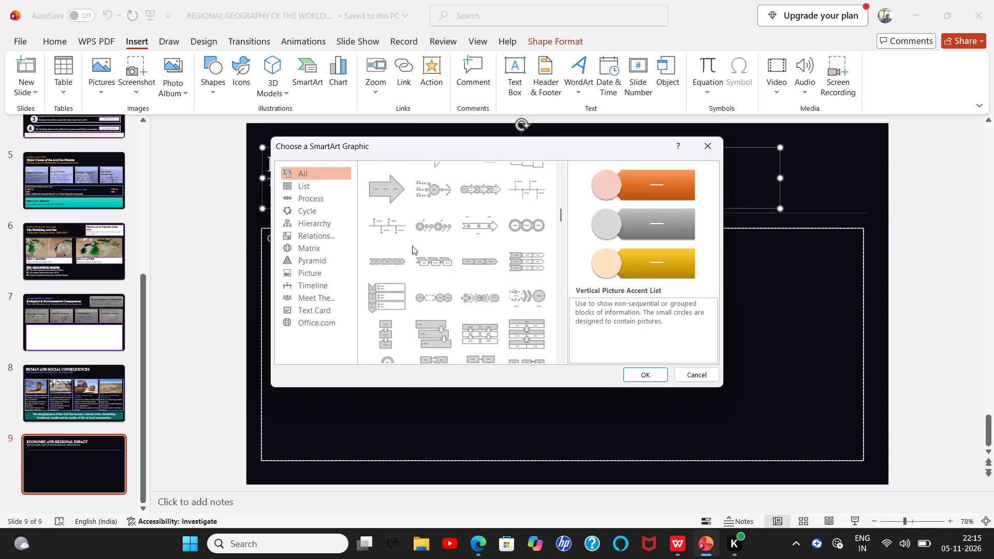
left_click(434, 320)
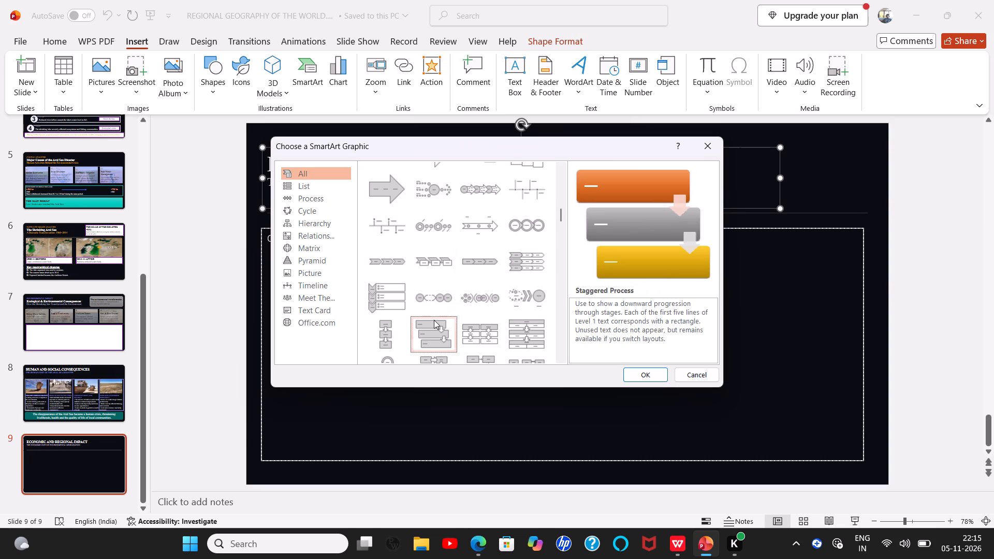
scroll(435, 279, "down", 1)
scroll(435, 279, "up", 1)
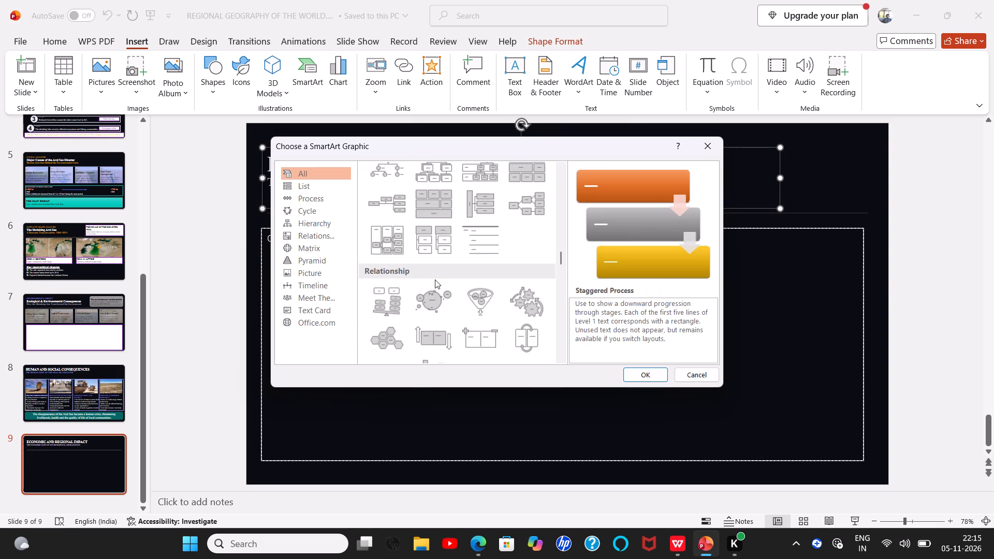
scroll(435, 279, "up", 3)
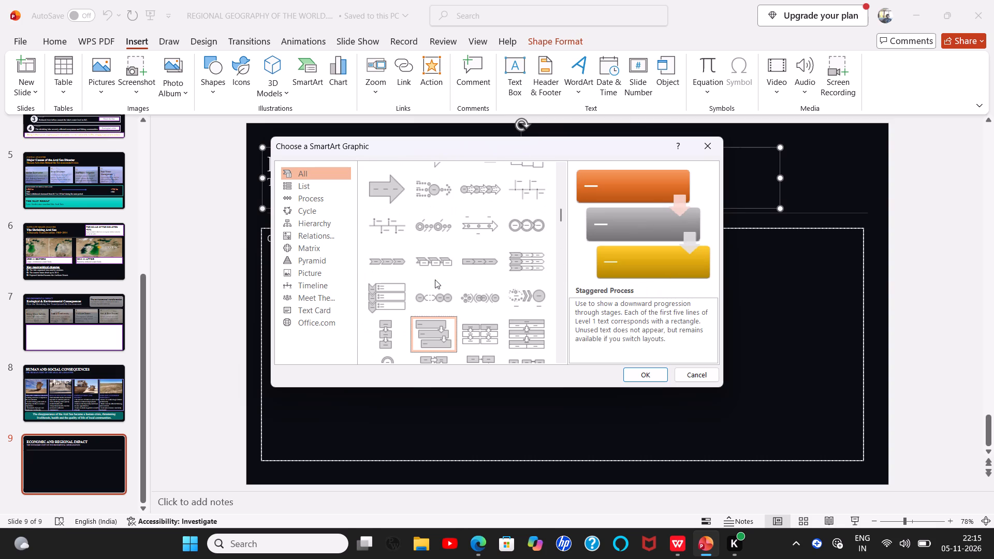
left_click(330, 187)
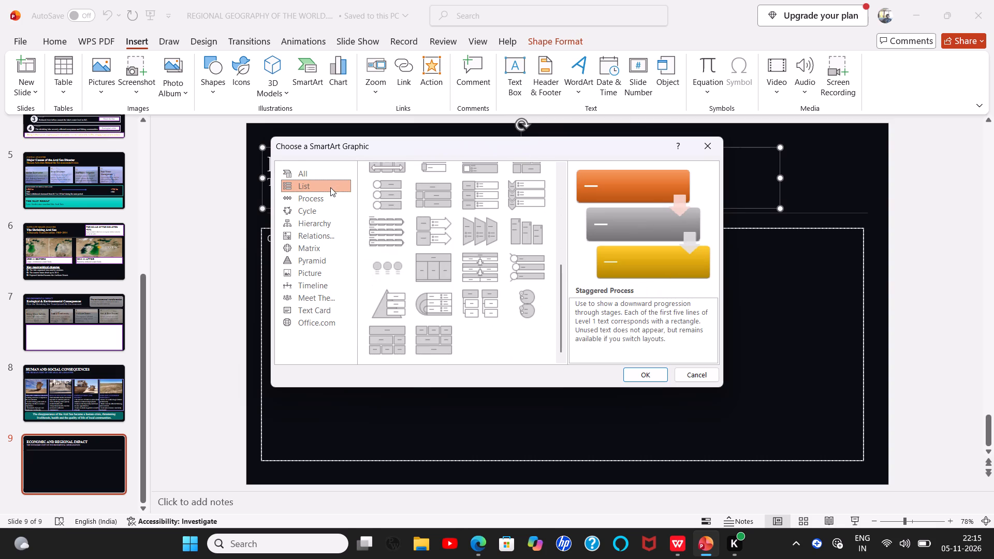
left_click(484, 226)
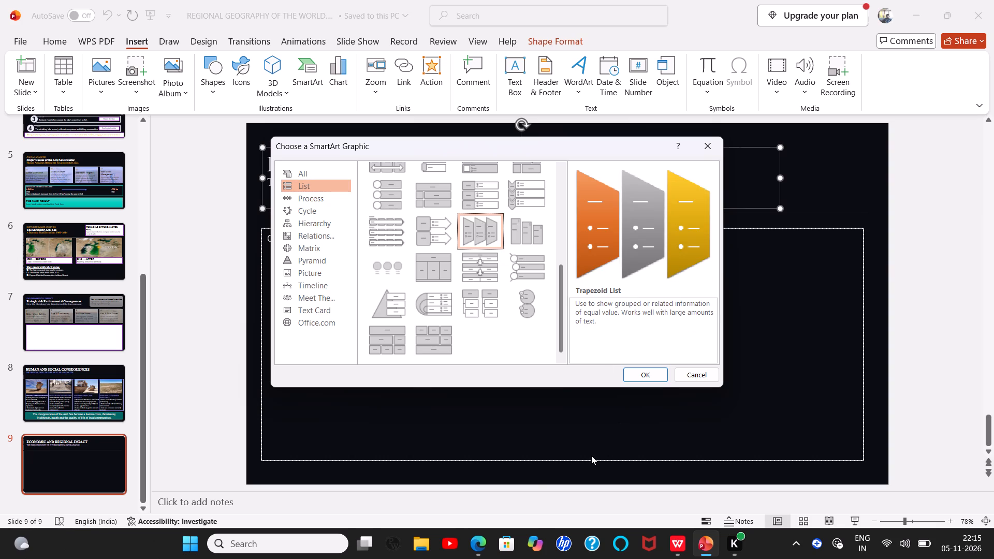
left_click(652, 375)
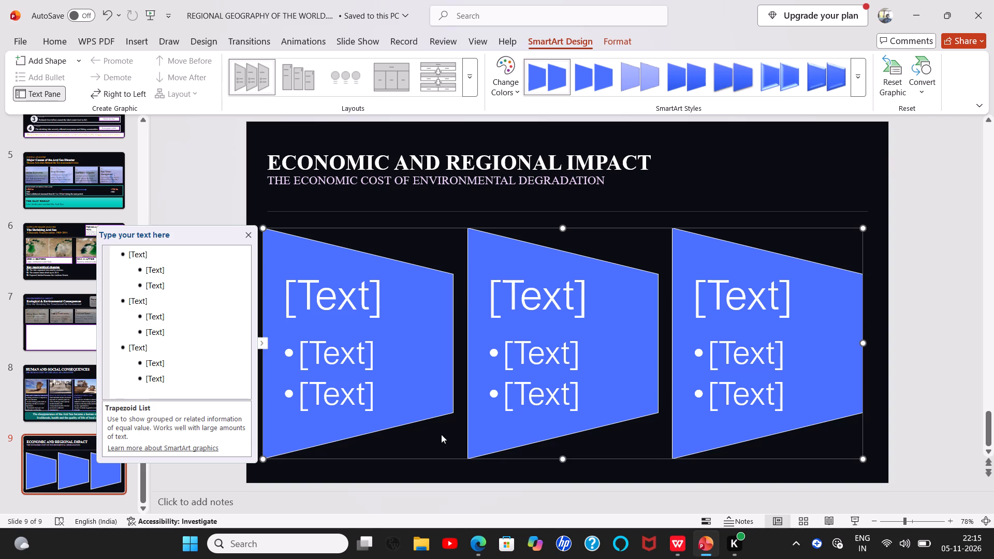
Recolour the Trapezoid List with the Accent 5 gradient that shades from medium to light blue across its three shapes.
left_click(477, 543)
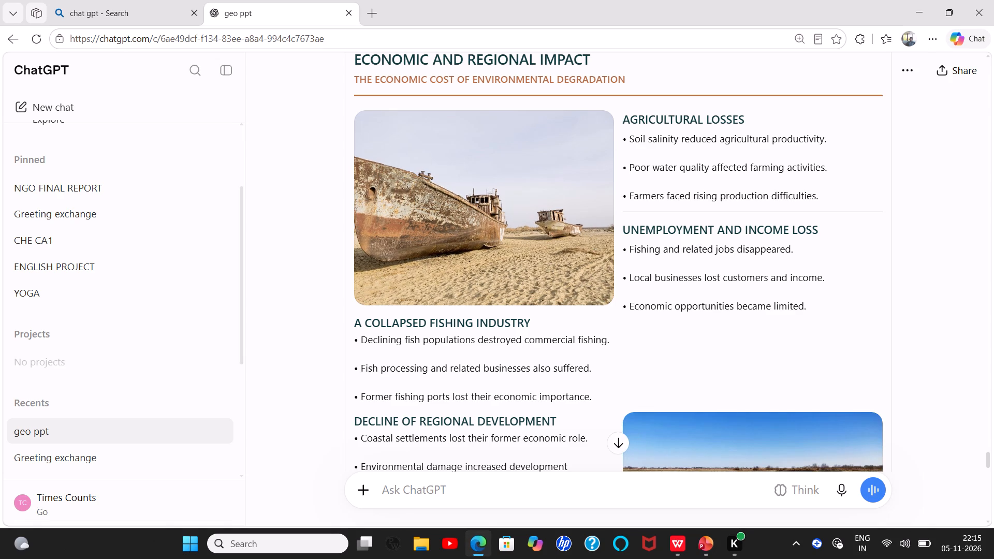
left_click(697, 534)
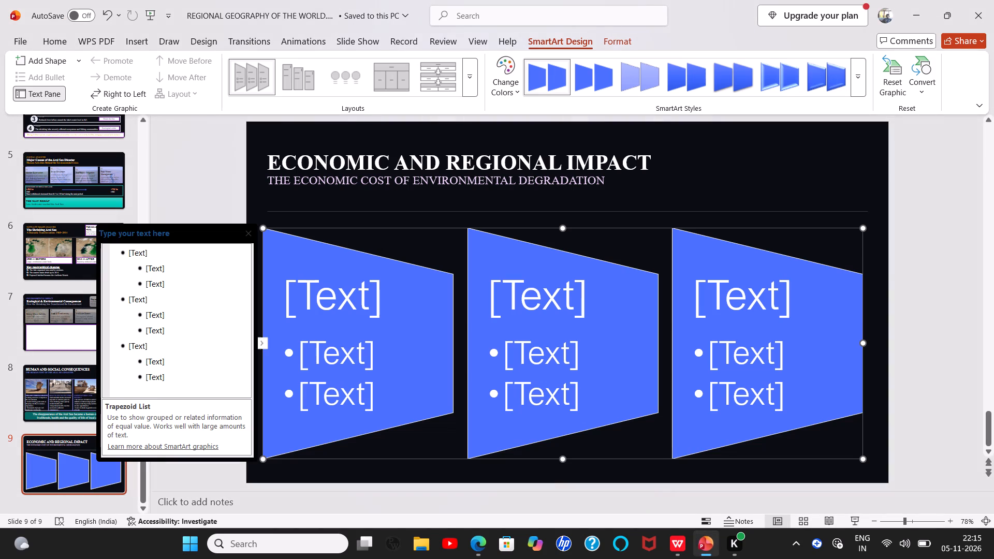
left_click(506, 90)
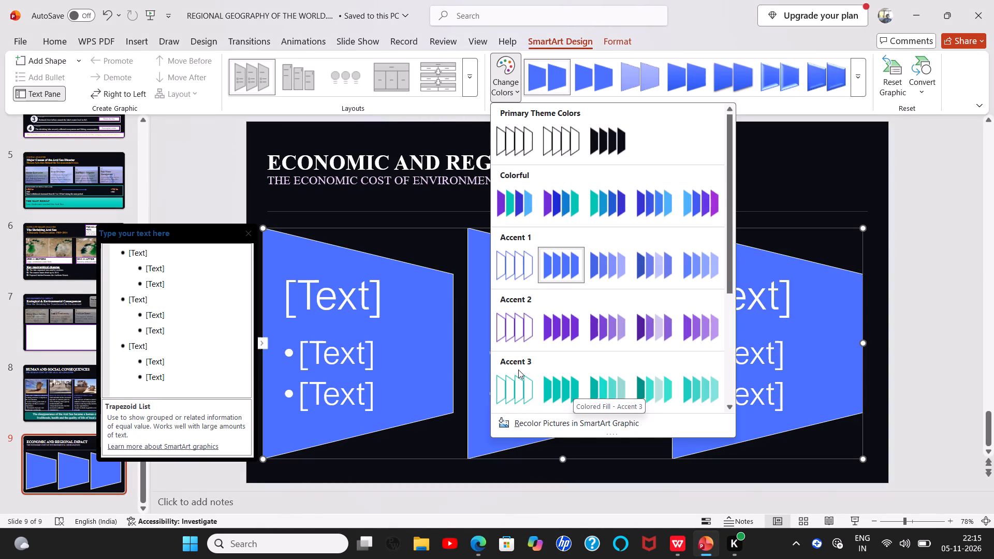
scroll(549, 376, "down", 7)
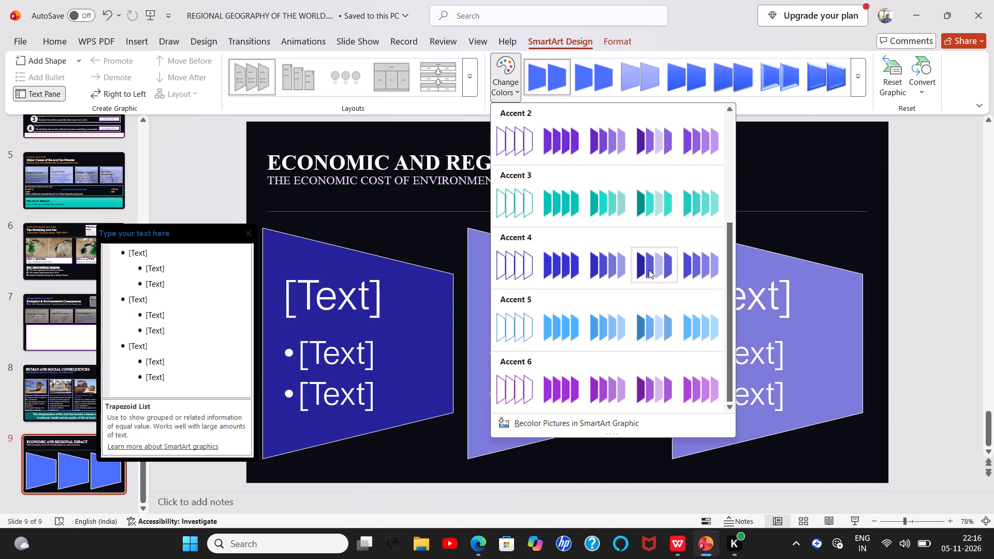
left_click(613, 340)
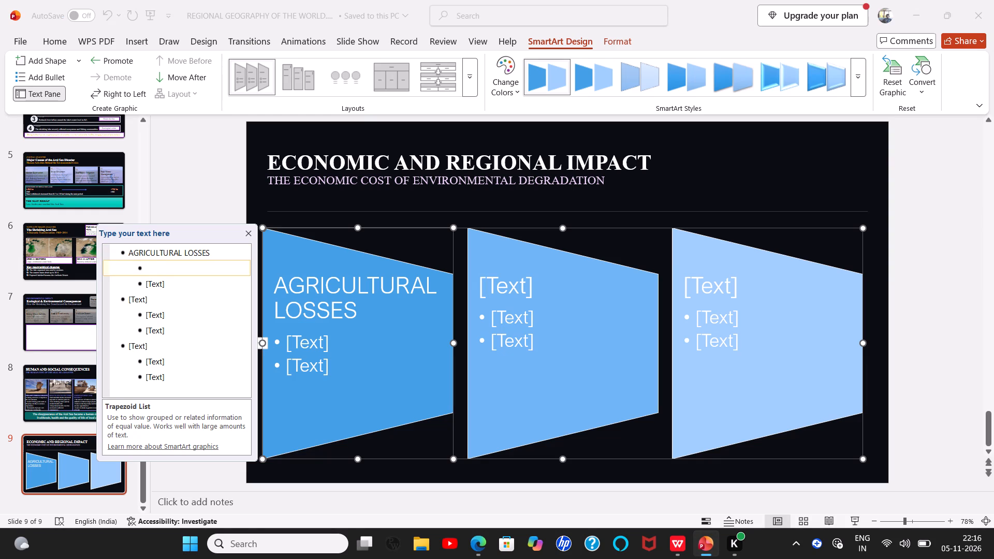
key("ctrl+v")
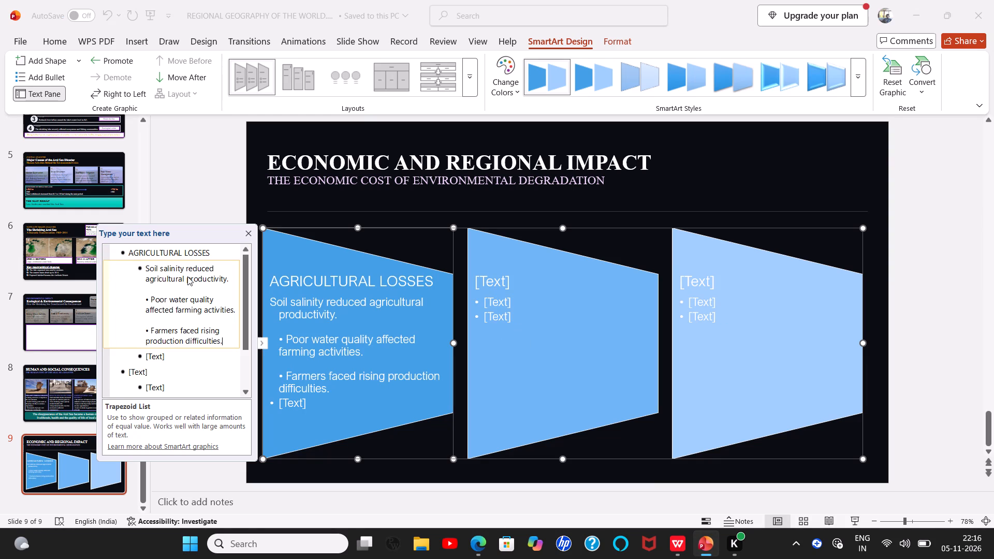
left_click(310, 409)
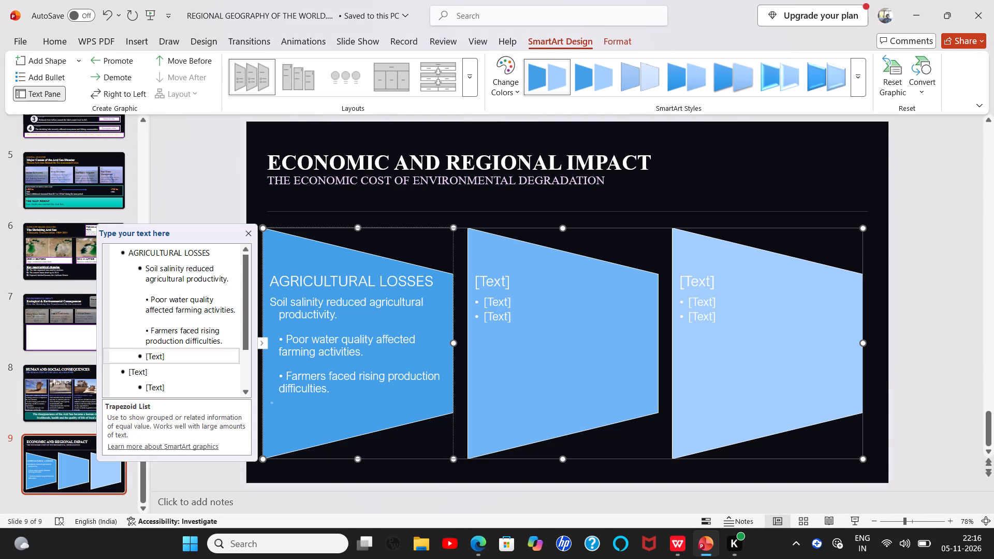
key("BackSpace")
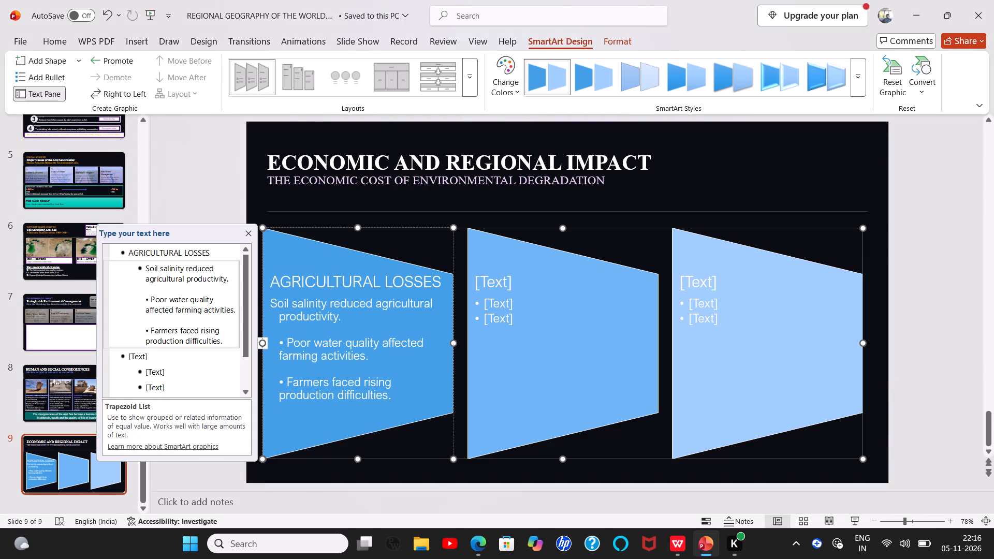
Indent the Soil salinity line with three spaces to align it with the other points, trying . and > as markers.
left_click(274, 306)
key("Left")
key("space")
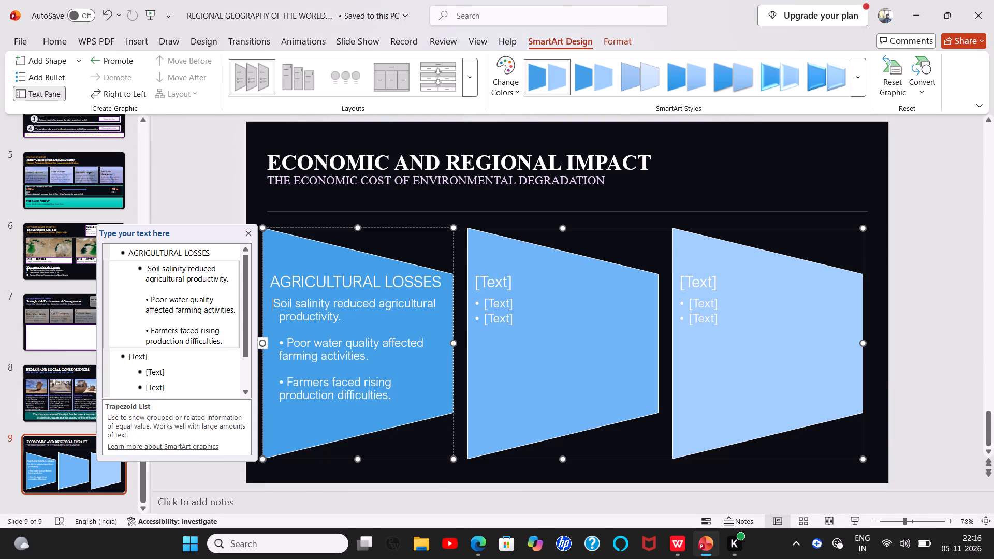
key("space")
key("space")
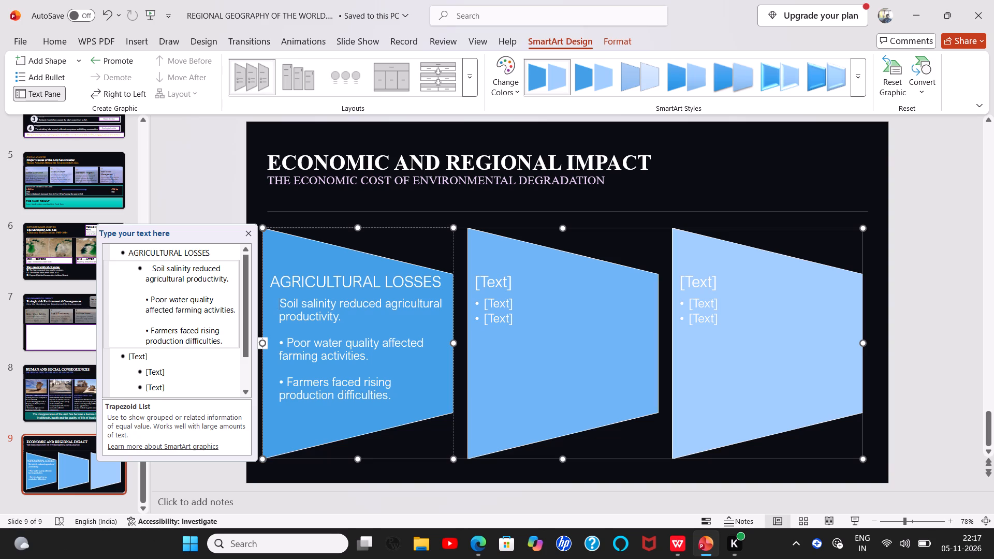
key("period")
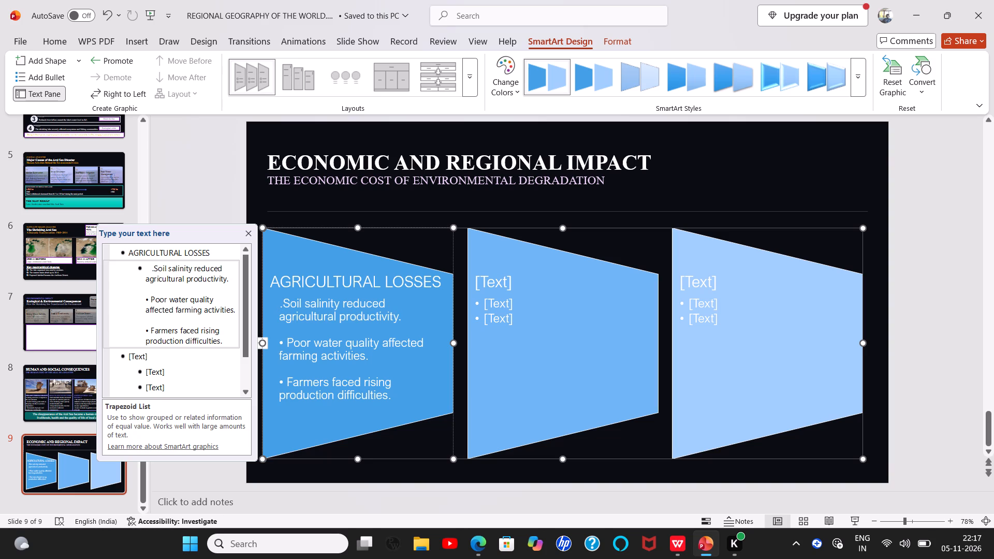
key("BackSpace")
key("shift+greater")
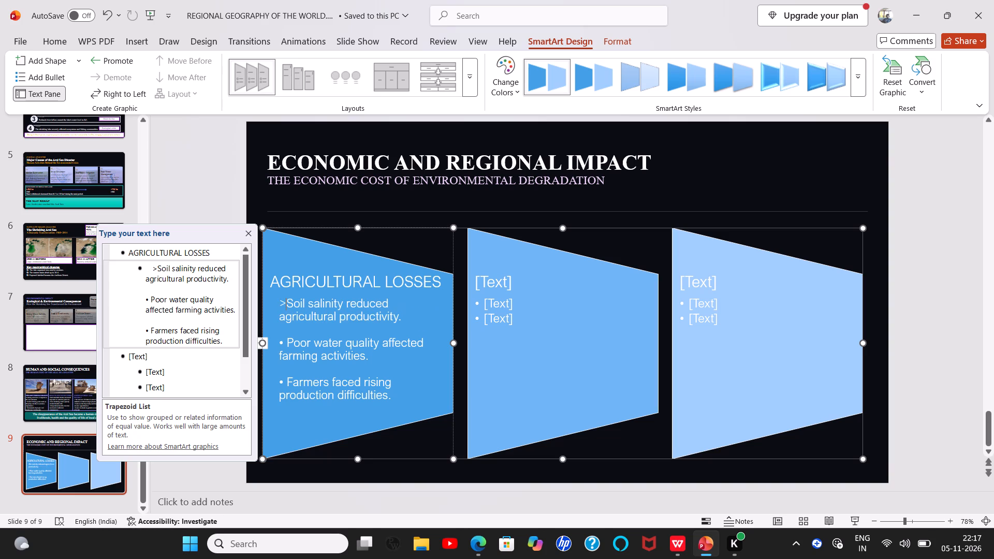
key("BackSpace")
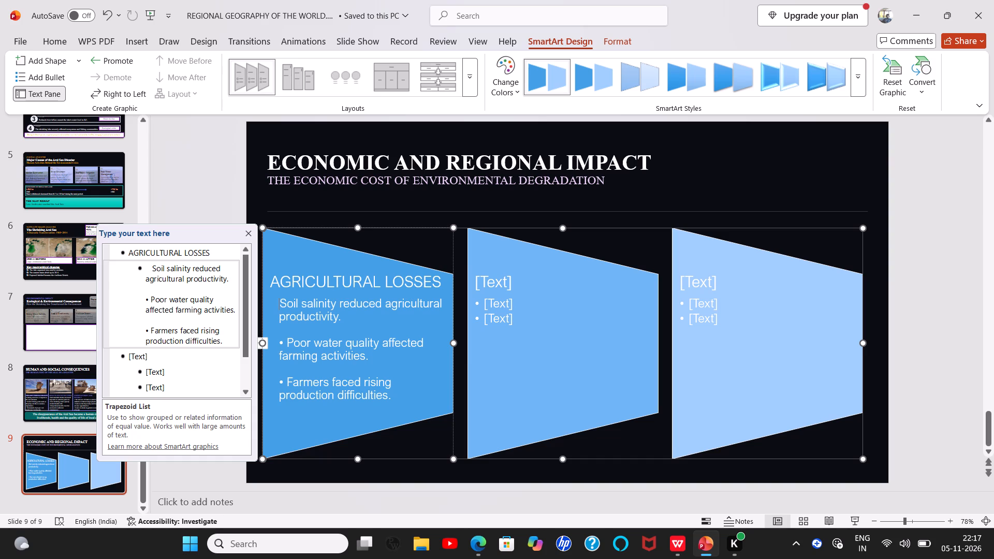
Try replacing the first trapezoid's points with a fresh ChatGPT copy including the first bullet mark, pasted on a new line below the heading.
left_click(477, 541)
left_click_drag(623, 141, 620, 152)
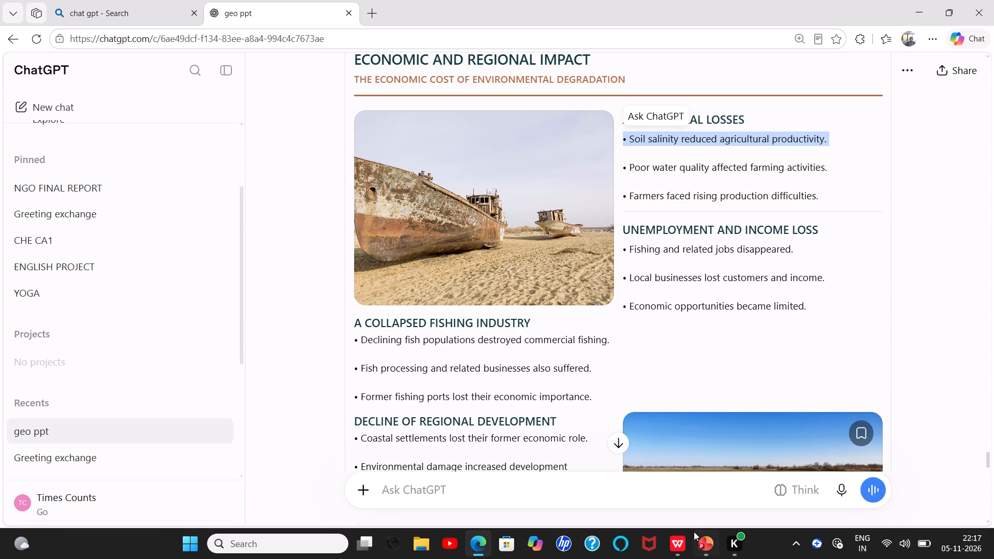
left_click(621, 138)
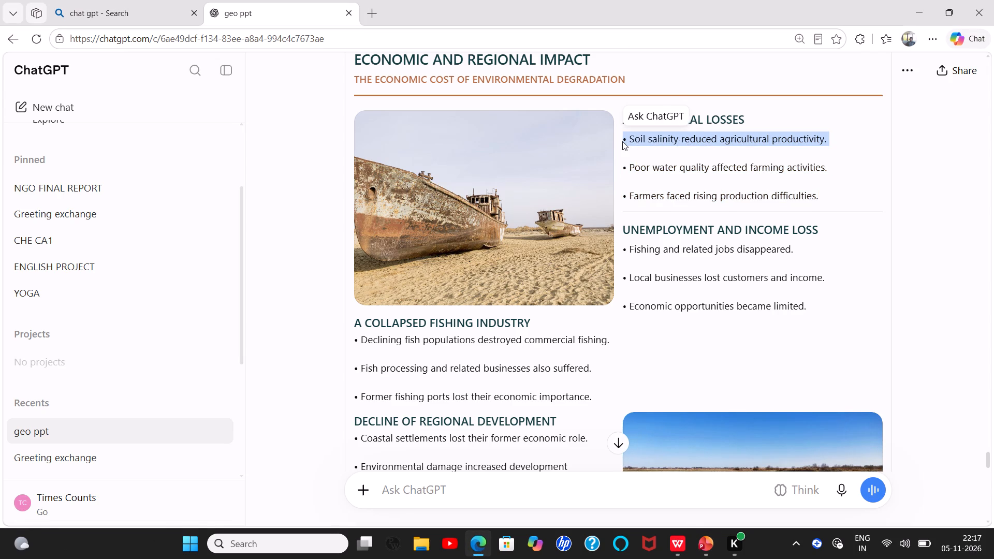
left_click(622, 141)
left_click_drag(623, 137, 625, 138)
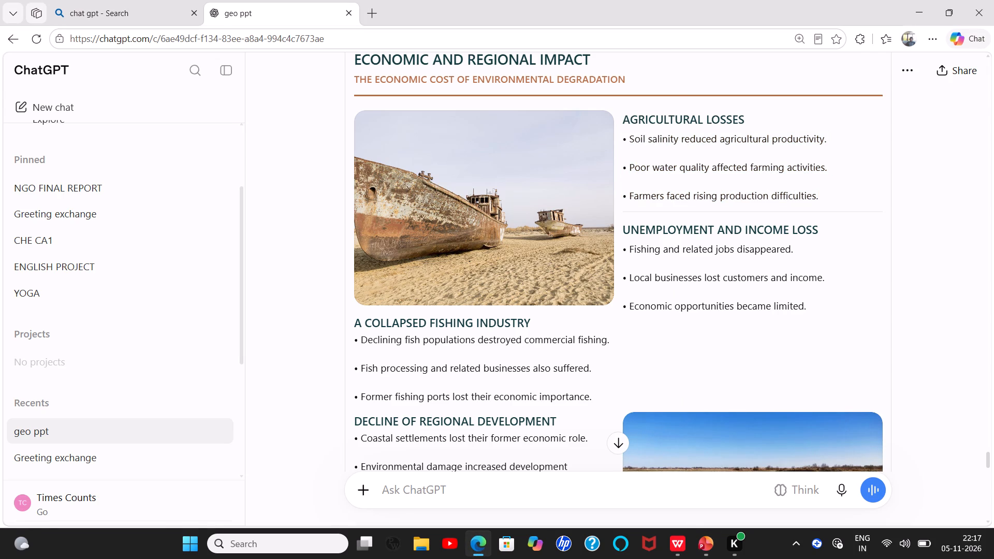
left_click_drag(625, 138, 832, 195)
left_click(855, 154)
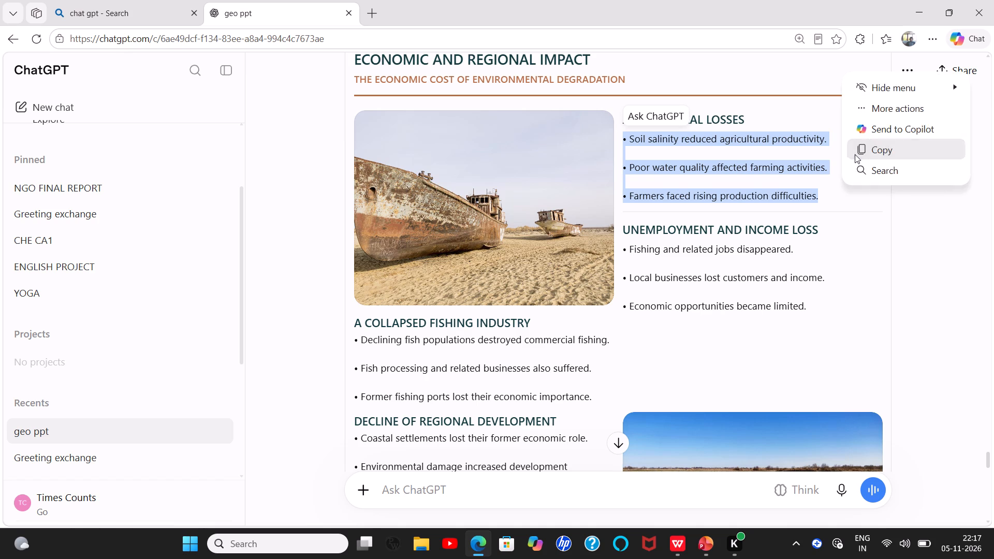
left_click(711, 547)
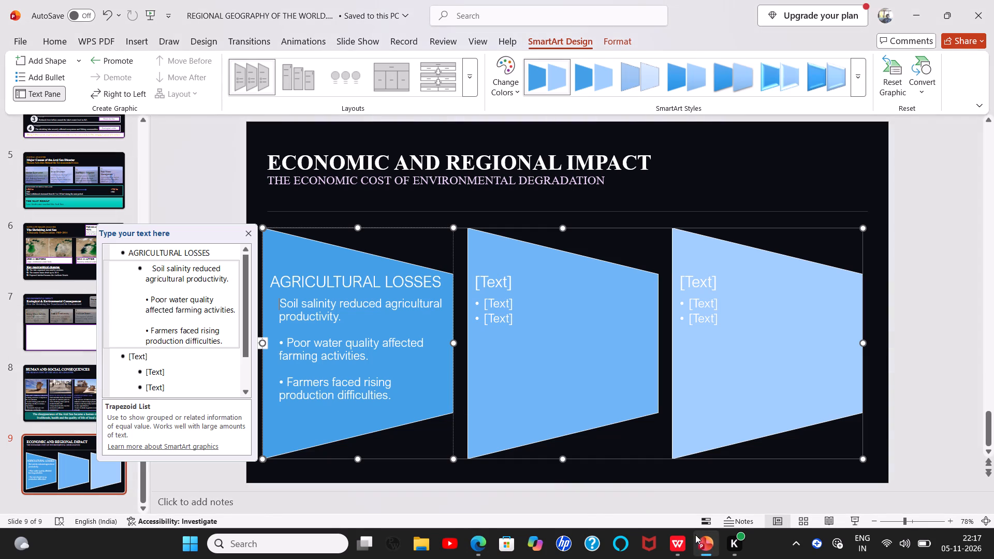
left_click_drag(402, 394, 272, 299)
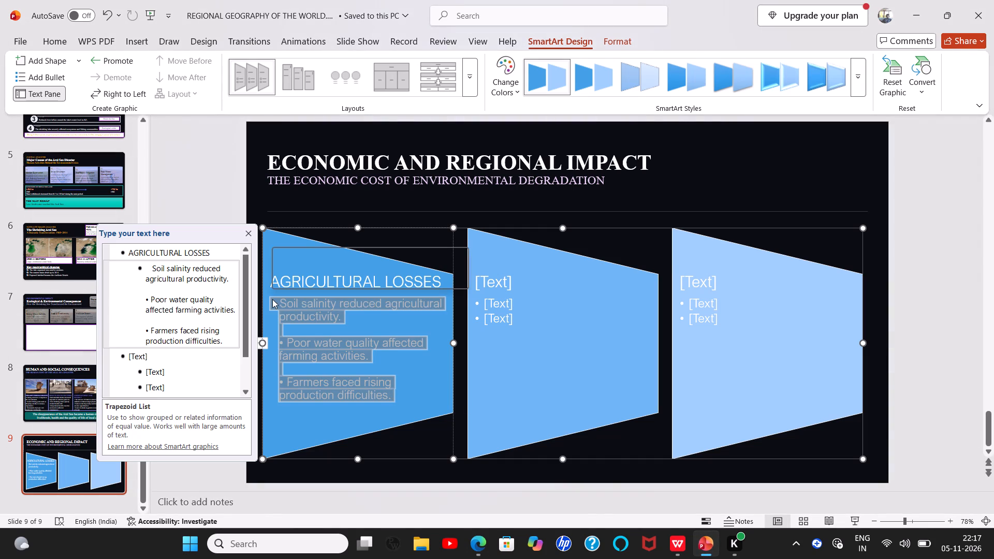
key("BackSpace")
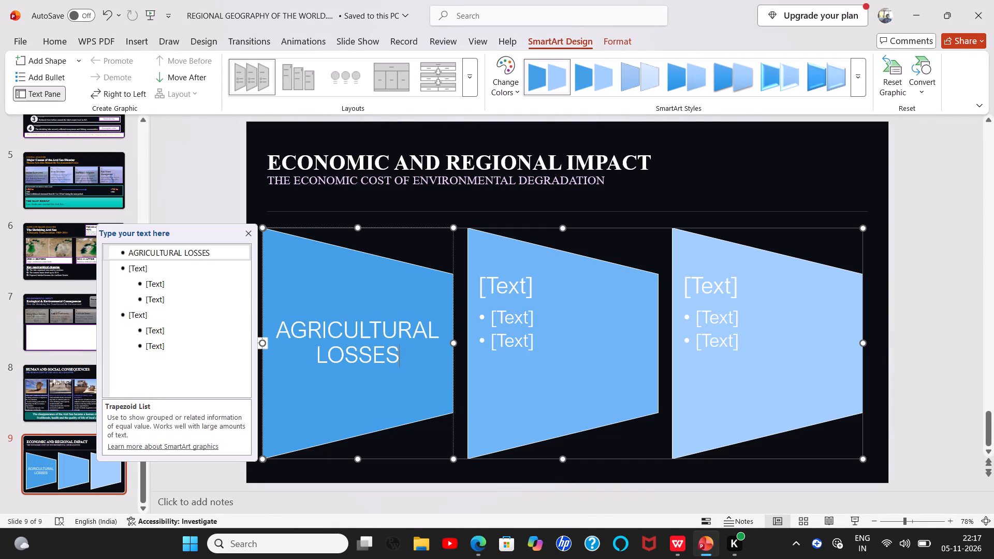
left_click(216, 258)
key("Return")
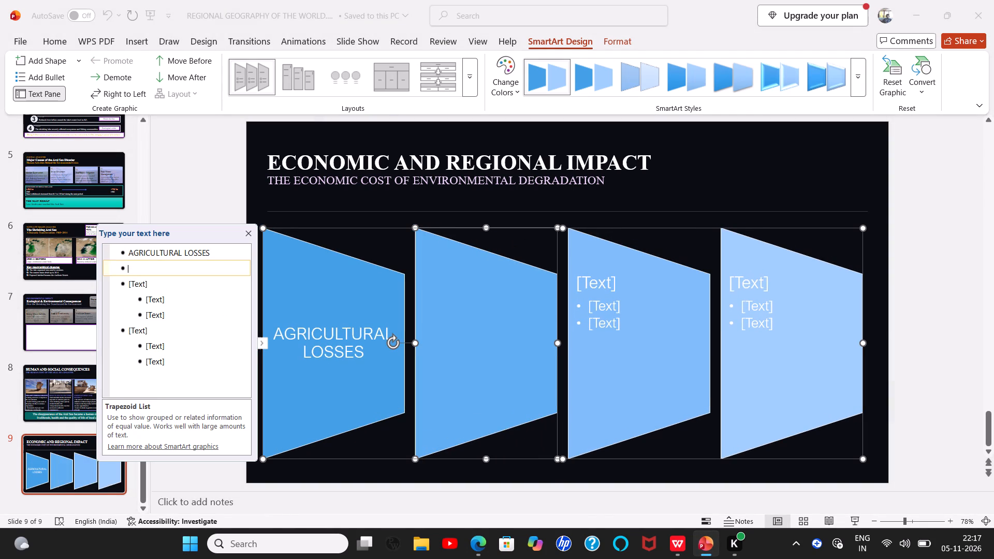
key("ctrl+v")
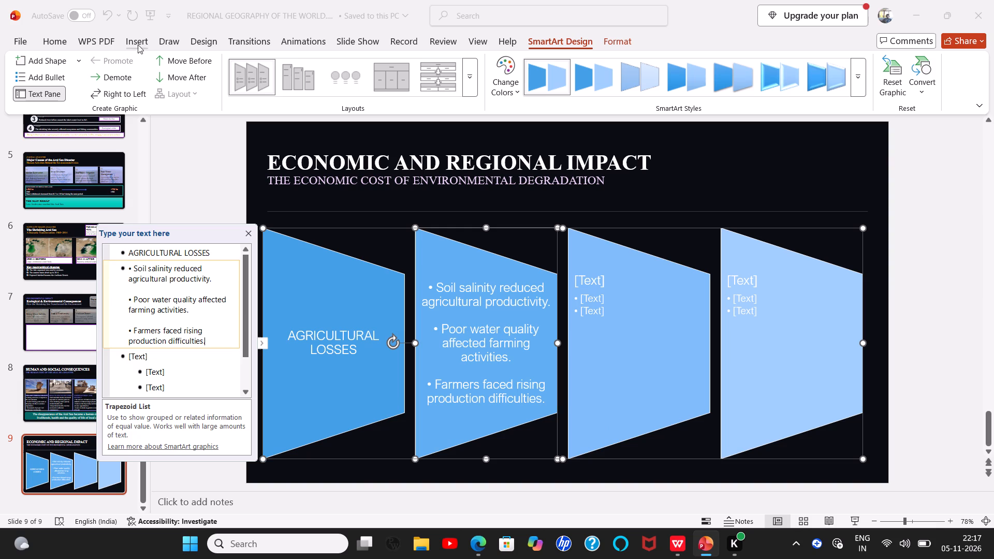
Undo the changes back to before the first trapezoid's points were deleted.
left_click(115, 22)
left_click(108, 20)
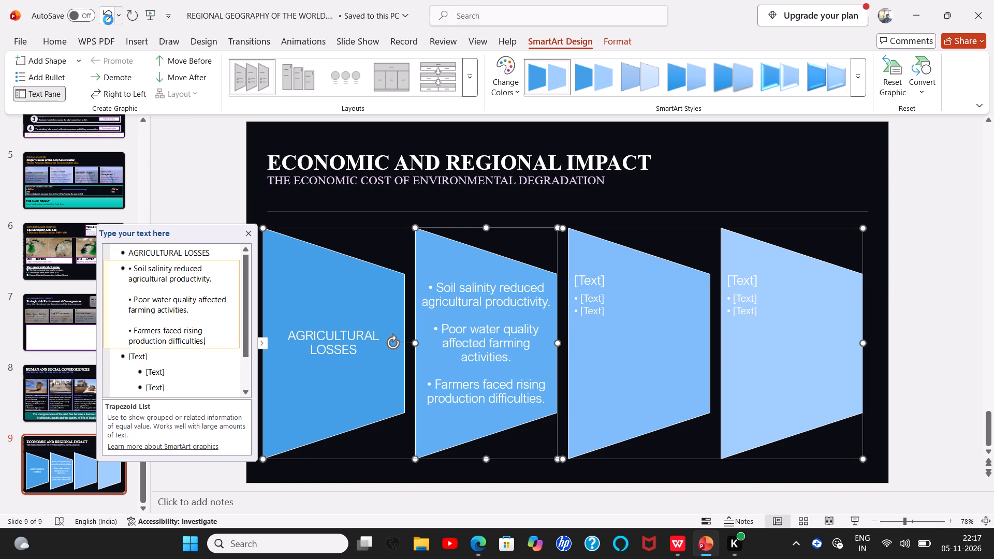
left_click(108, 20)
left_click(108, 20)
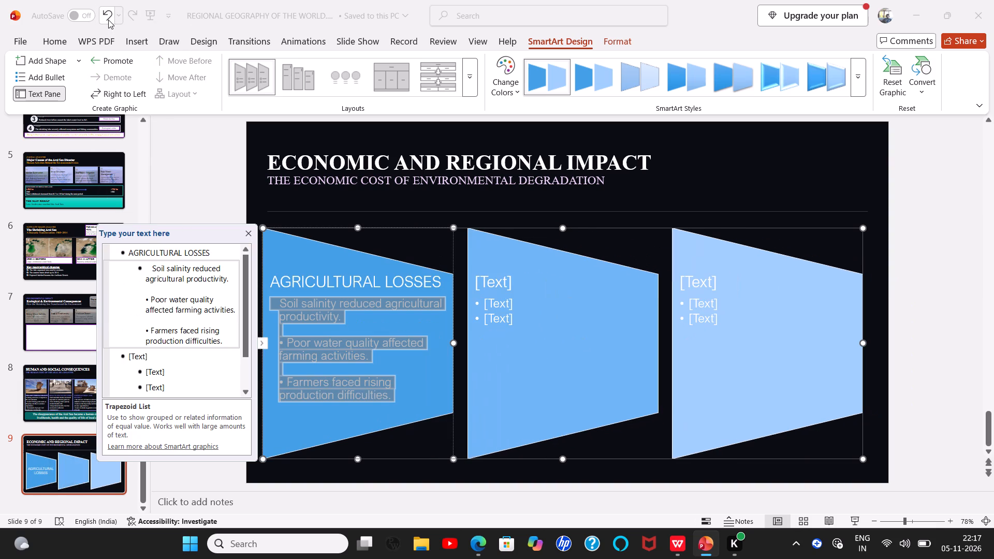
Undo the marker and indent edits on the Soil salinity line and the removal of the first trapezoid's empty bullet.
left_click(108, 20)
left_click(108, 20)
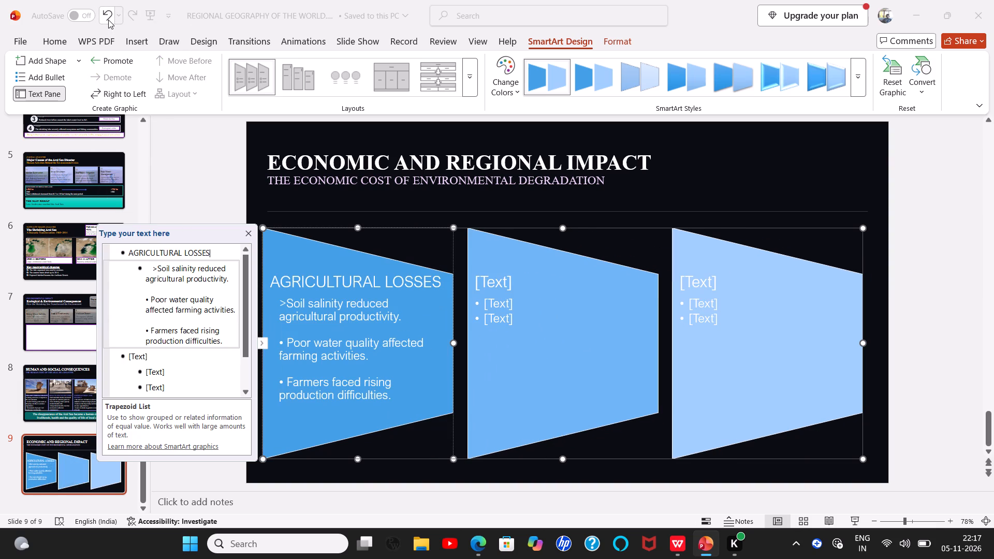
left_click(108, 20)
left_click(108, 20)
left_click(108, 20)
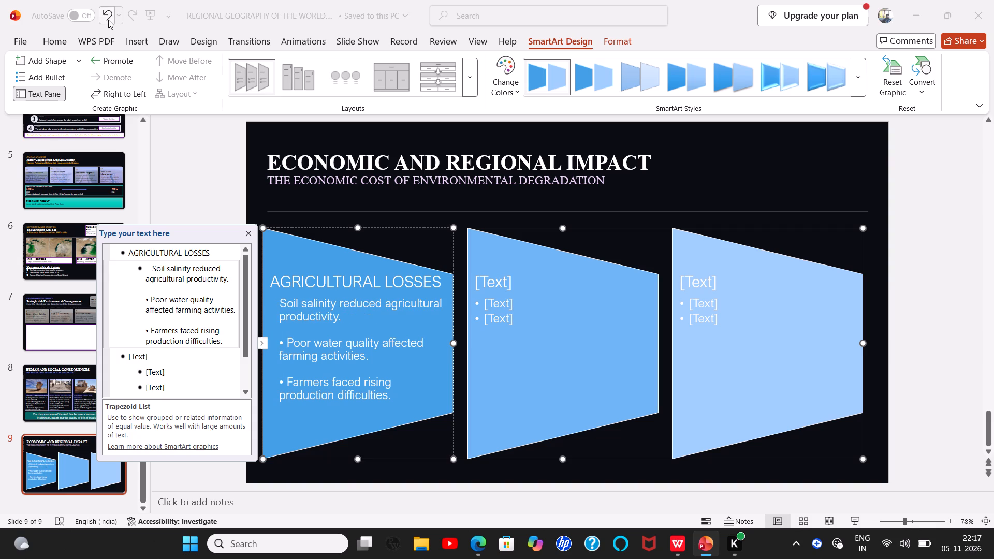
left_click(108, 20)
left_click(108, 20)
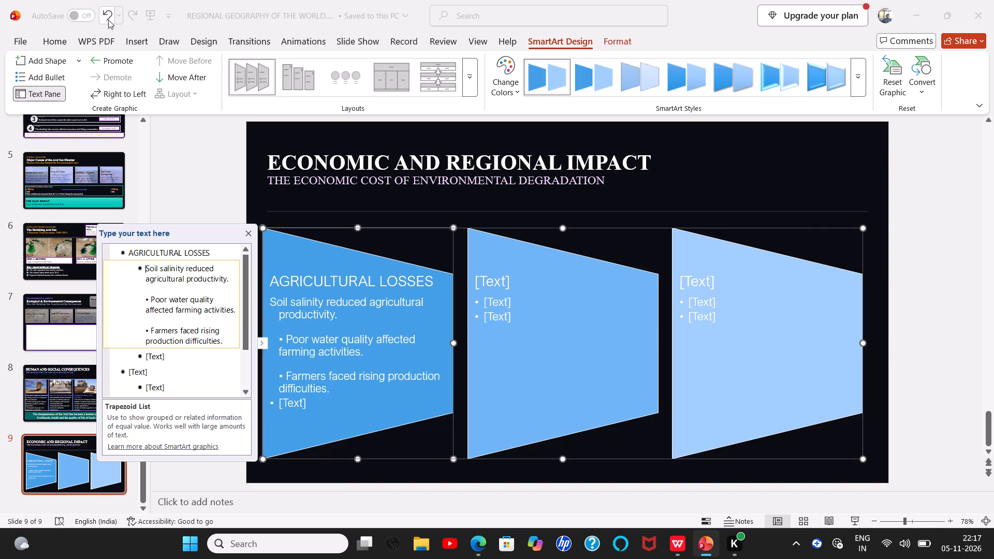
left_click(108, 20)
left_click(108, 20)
Replace the first trapezoid's sub-bullet text with the copied agricultural losses points including the first bullet mark, and remove the leftover empty bullet.
left_click(226, 339)
key("BackSpace")
key("BackSpace")
key("BackSpace")
key("BackSpace")
key("BackSpace")
key("BackSpace")
key("BackSpace")
key("BackSpace")
key("BackSpace")
key("BackSpace")
key("BackSpace")
key("BackSpace")
key("BackSpace")
key("BackSpace")
key("BackSpace")
key("BackSpace")
key("BackSpace")
key("BackSpace")
key("BackSpace")
key("BackSpace")
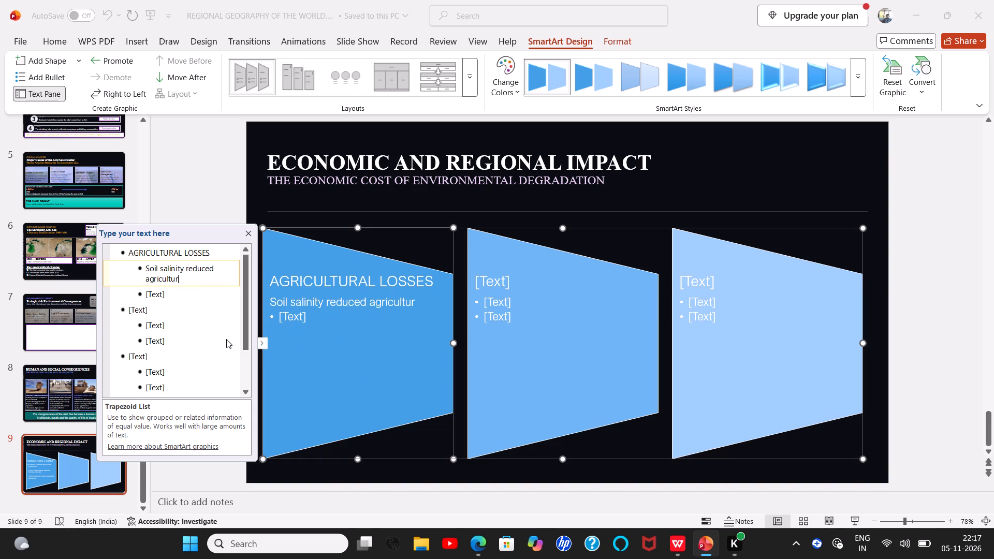
key("BackSpace")
key("BackSpace")
key("BackSpace")
key("BackSpace")
key("BackSpace")
key("BackSpace")
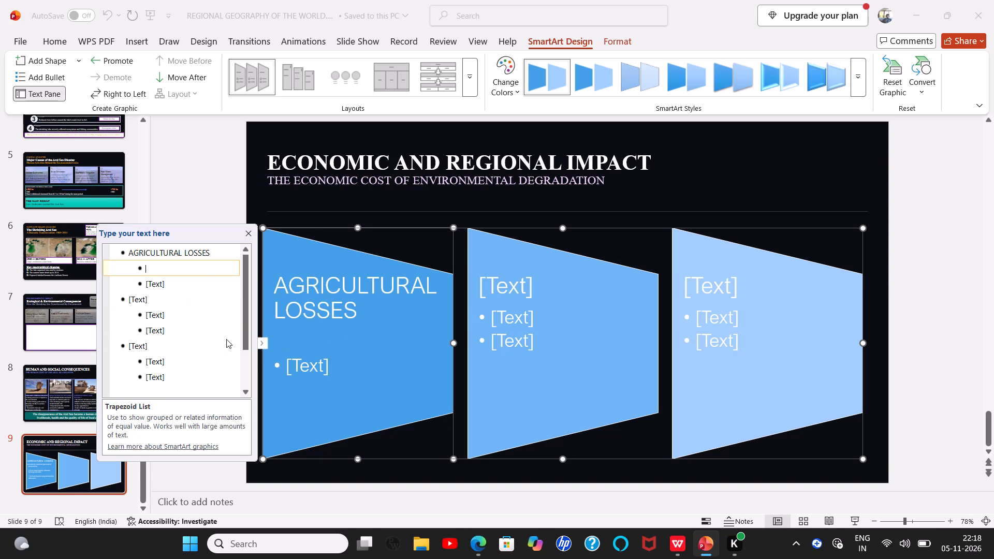
key("ctrl+v")
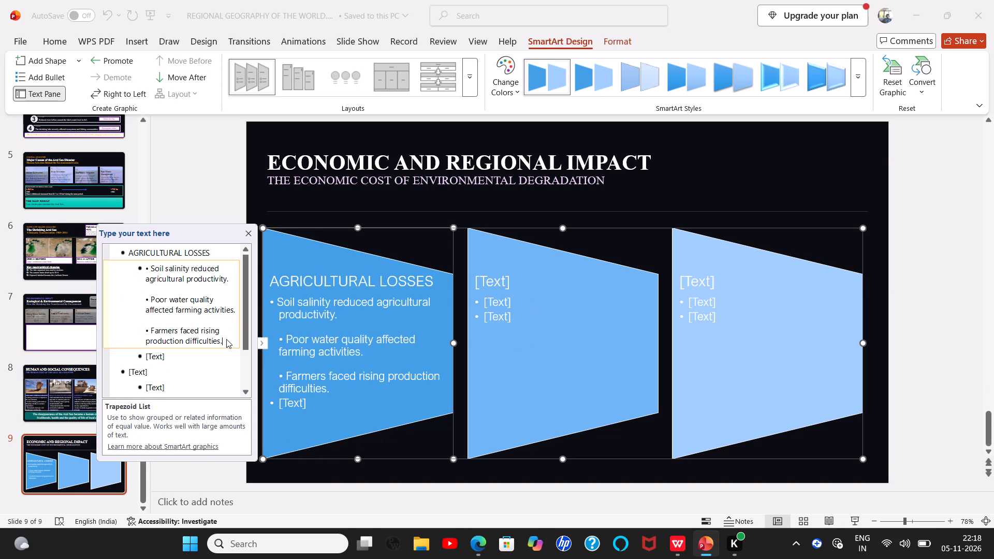
left_click(309, 404)
key("BackSpace")
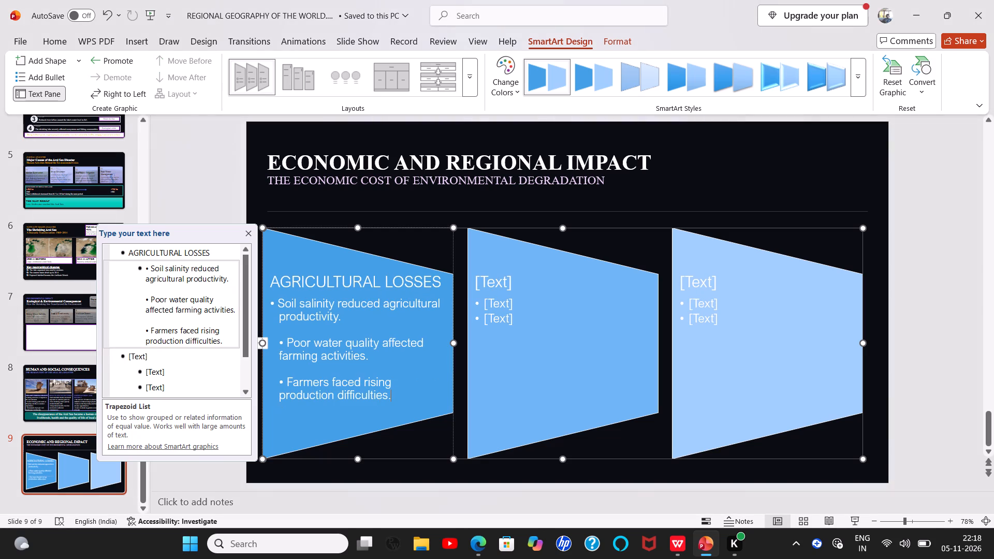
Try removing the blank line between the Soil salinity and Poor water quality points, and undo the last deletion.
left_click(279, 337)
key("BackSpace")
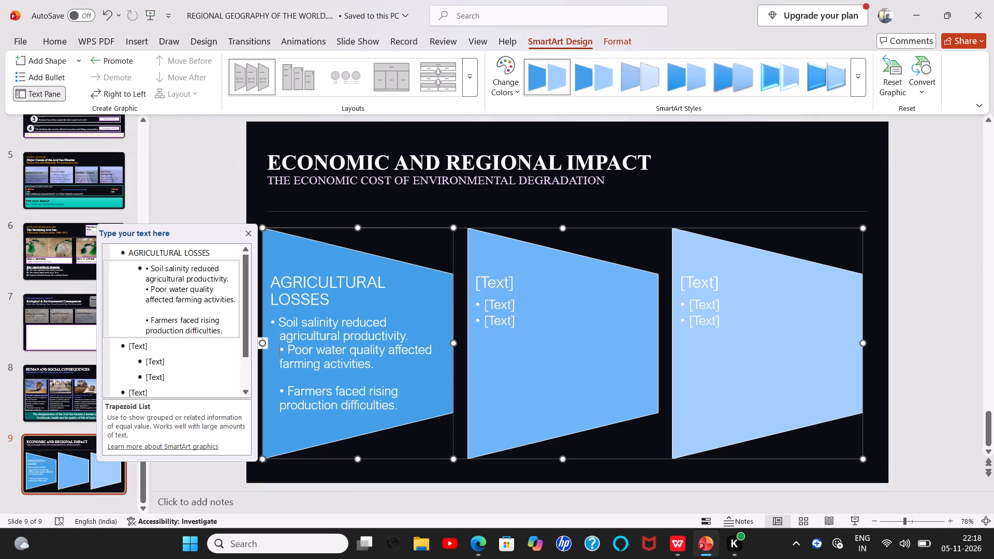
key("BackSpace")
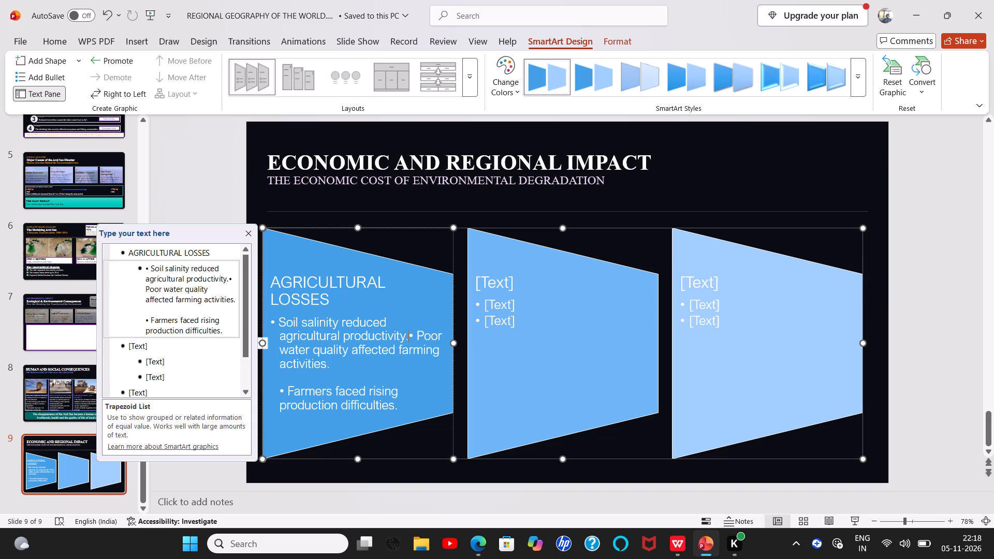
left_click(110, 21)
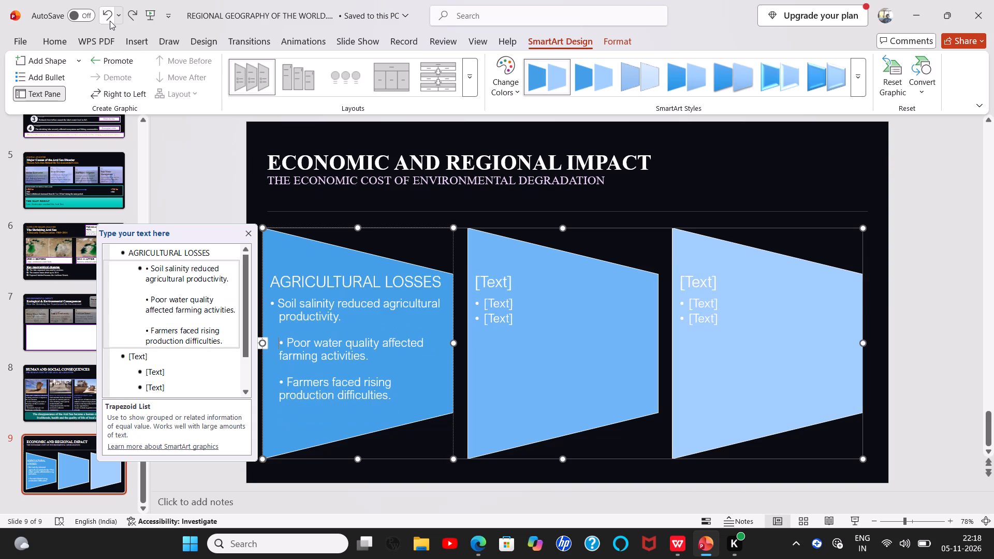
Indent the Soil salinity line with three spaces before its bullet mark to align it with the other points.
key("Up")
key("Up")
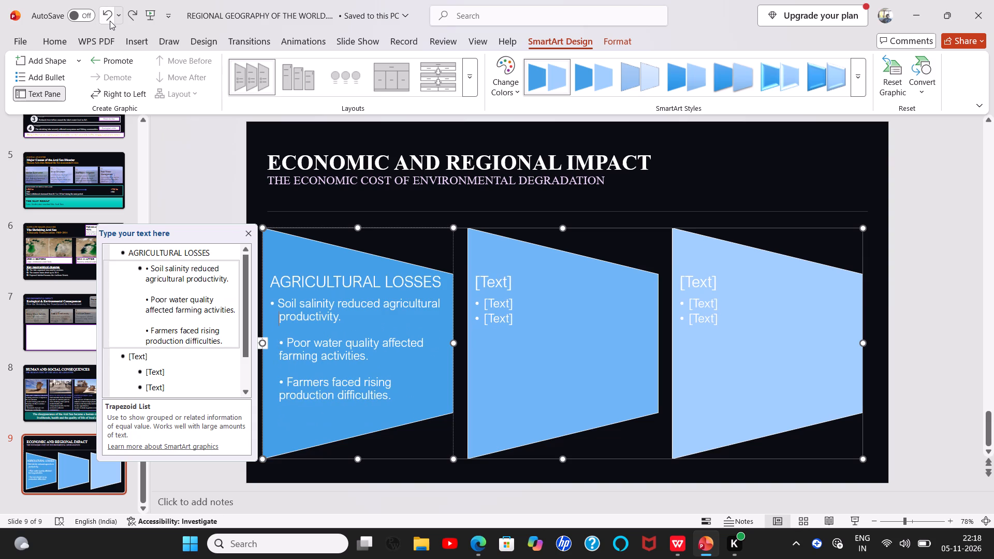
key("Up")
key("Left")
key("Left")
key("space")
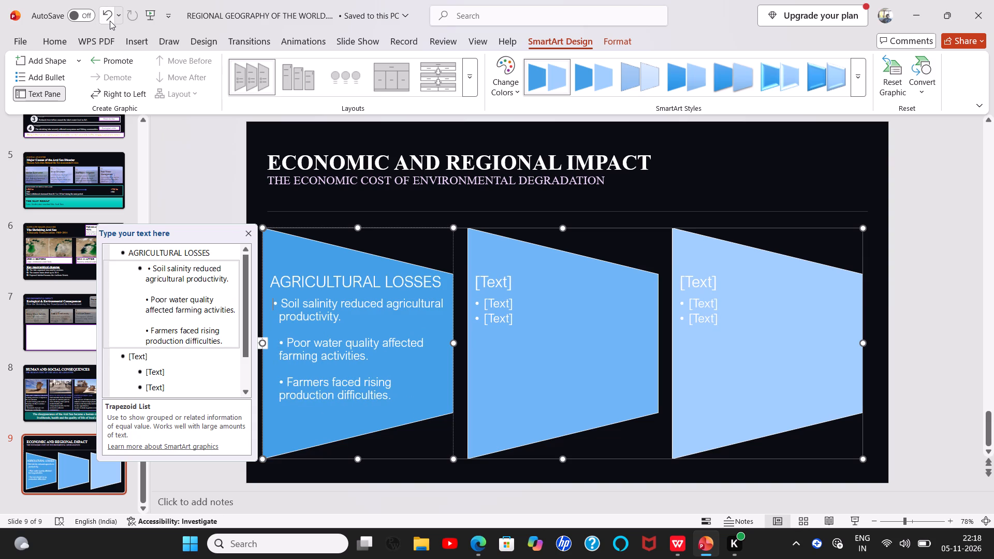
key("space")
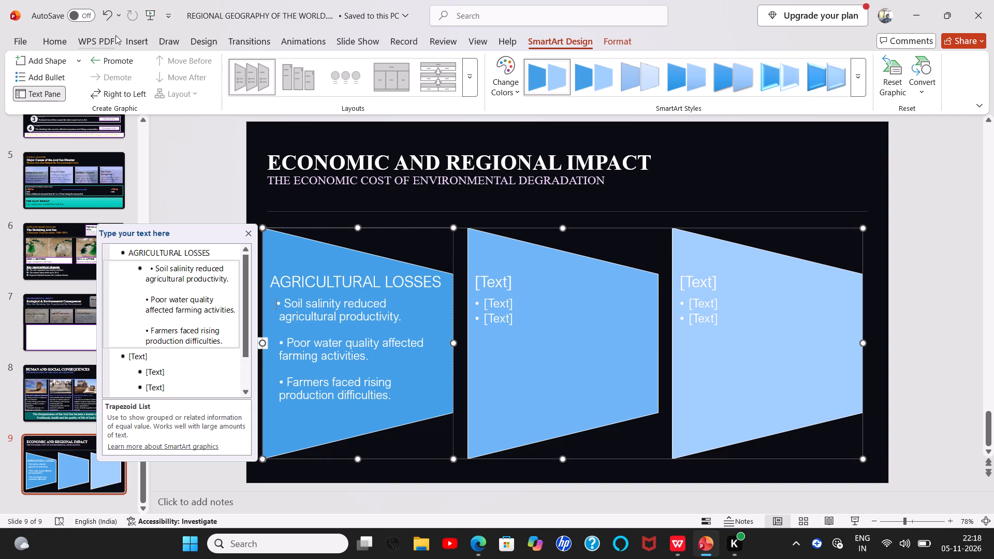
key("space")
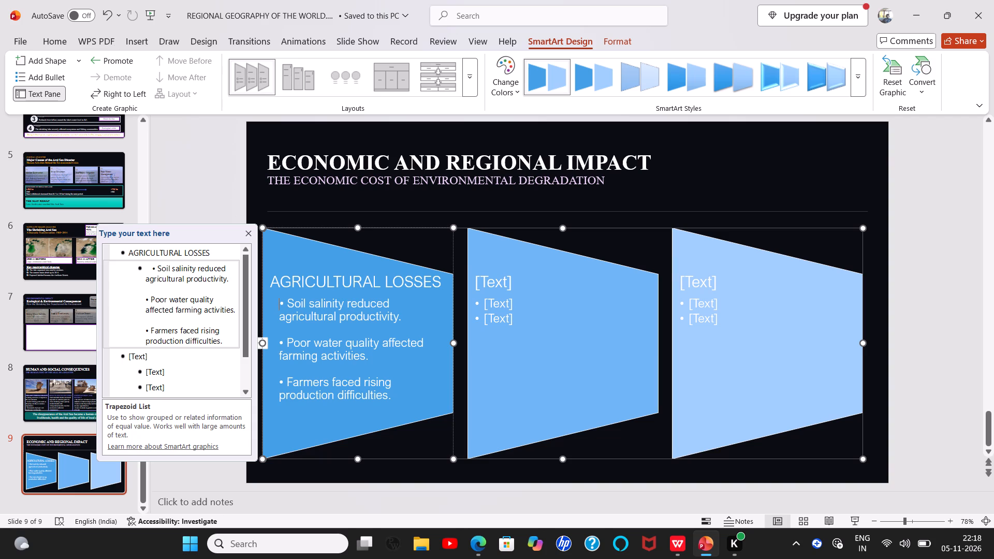
Set the font of the first trapezoid's heading and points to Times New Roman.
left_click_drag(272, 282, 422, 420)
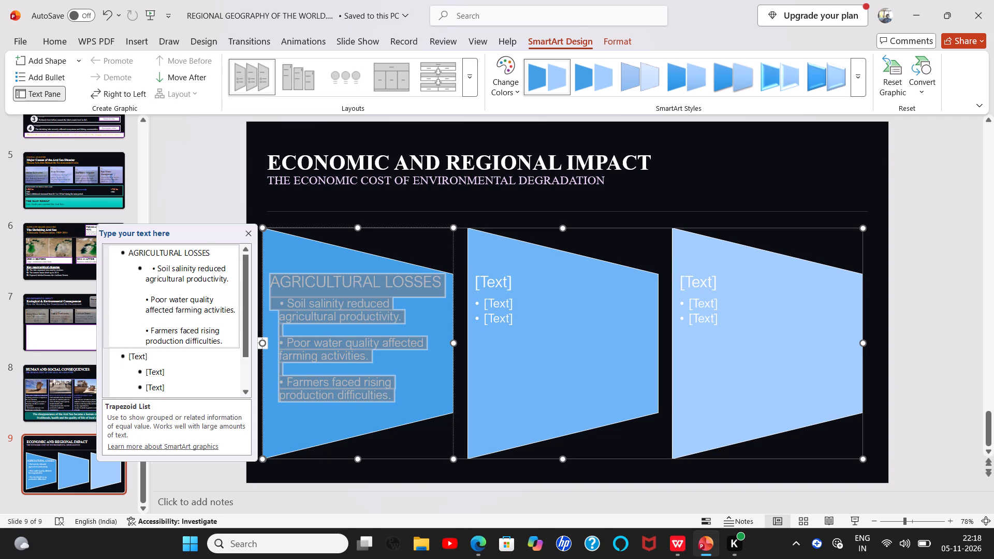
left_click_drag(422, 420, 422, 421)
left_click(491, 381)
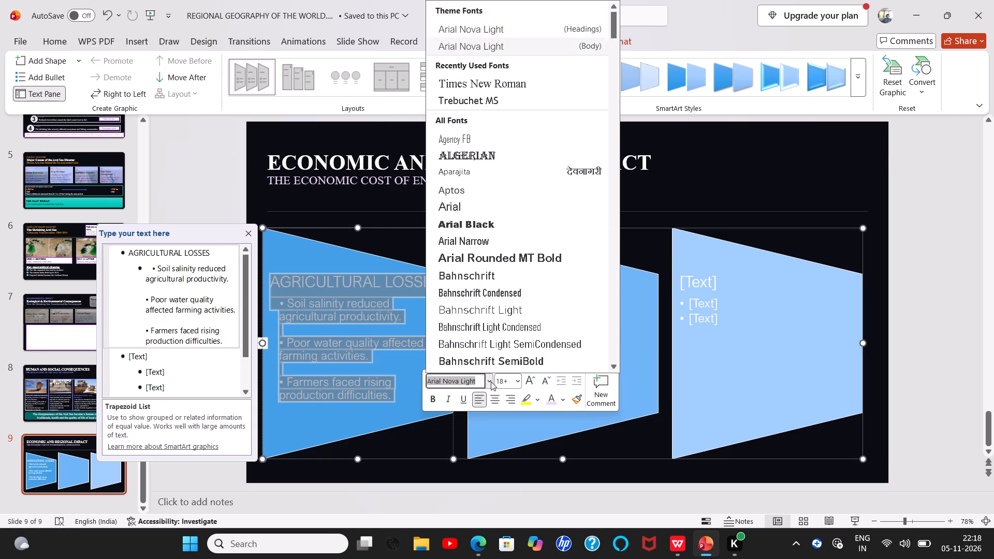
left_click(480, 81)
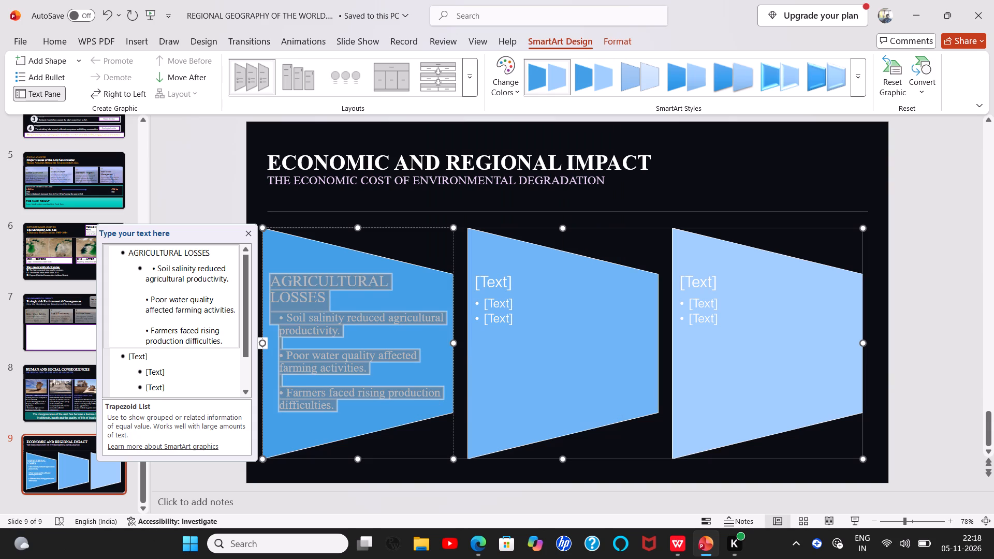
left_click(430, 305)
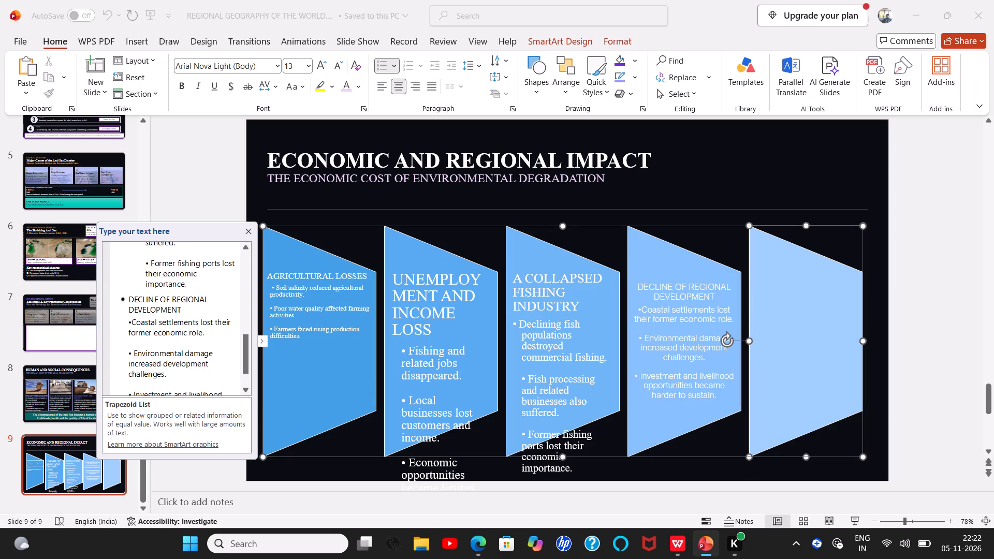
scroll(120, 363, "down", 3)
key("ctrl+v")
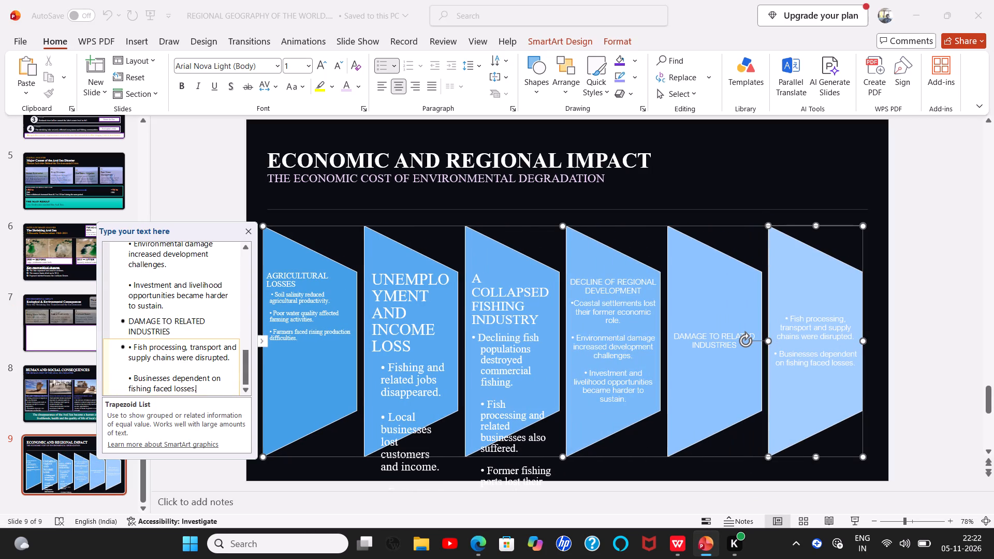
Copy the DAMAGE TO RELATED INDUSTRIES heading into the trapezoid holding its two points, on its own line above the first point.
left_click_drag(675, 336, 753, 348)
key("ctrl+c")
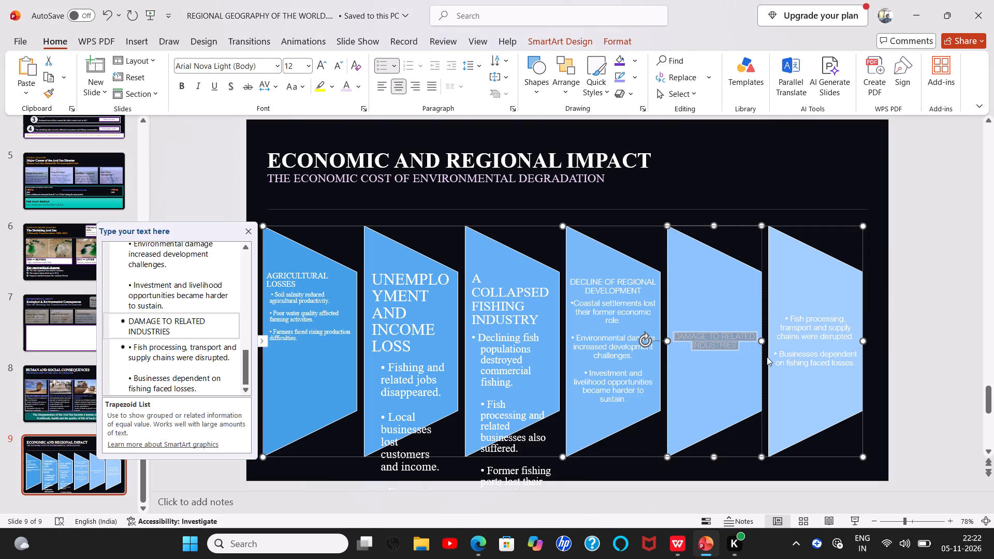
left_click(785, 318)
key("ctrl+v")
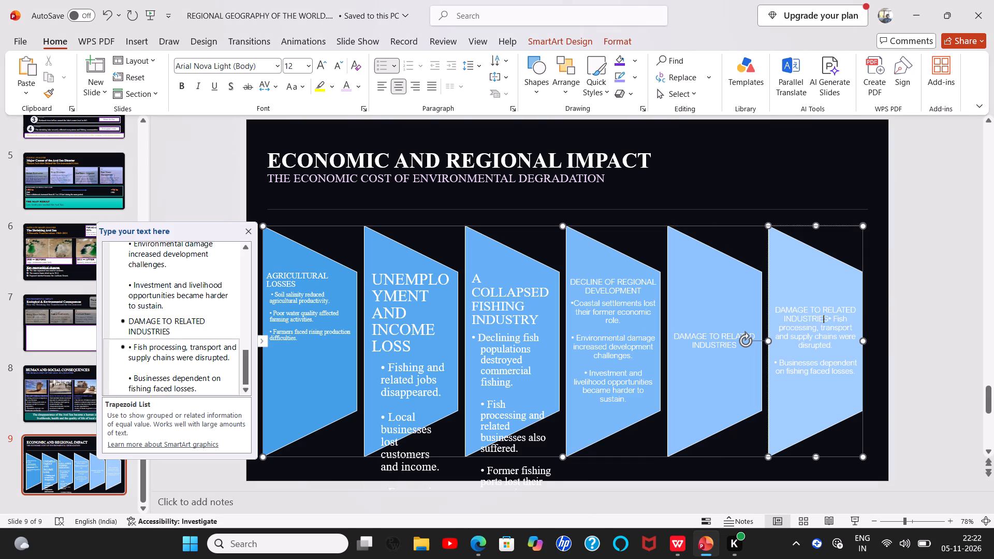
key("Return")
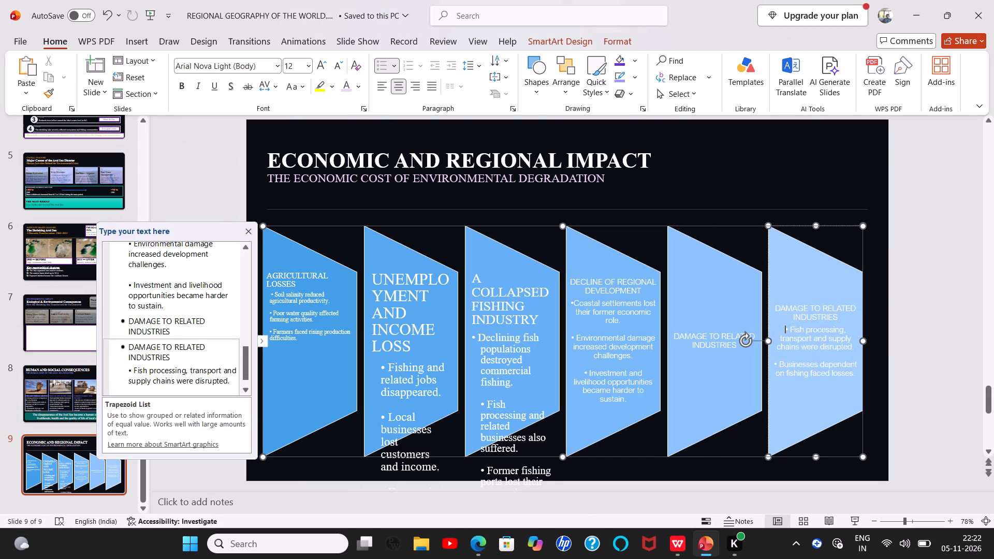
Remove the duplicate trapezoid that holds only the DAMAGE TO RELATED INDUSTRIES heading.
left_click(731, 365)
right_click(731, 365)
left_click(752, 60)
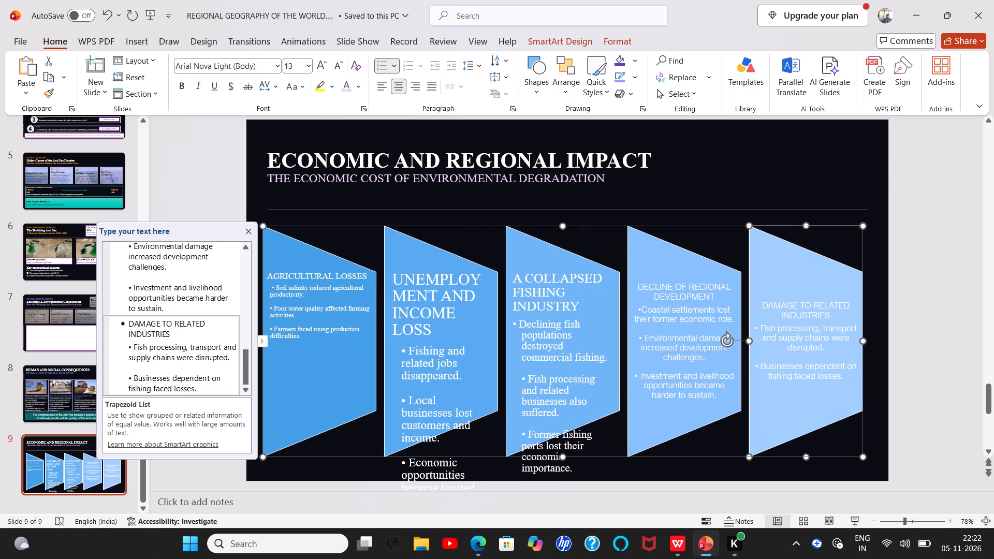
Make the SmartArt taller by extending its upper edge to the divider line below the slide subtitle.
left_click_drag(559, 227, 559, 212)
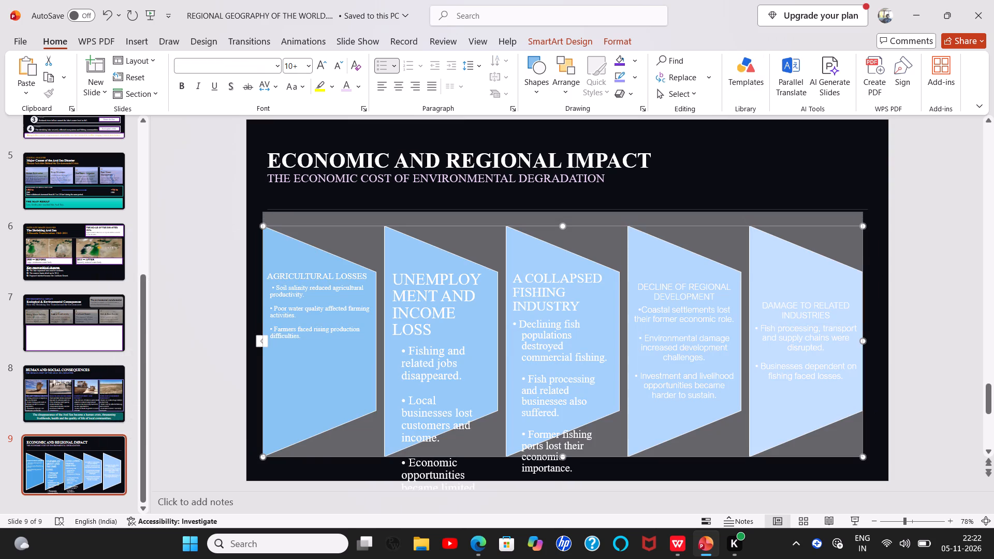
left_click_drag(559, 212, 559, 211)
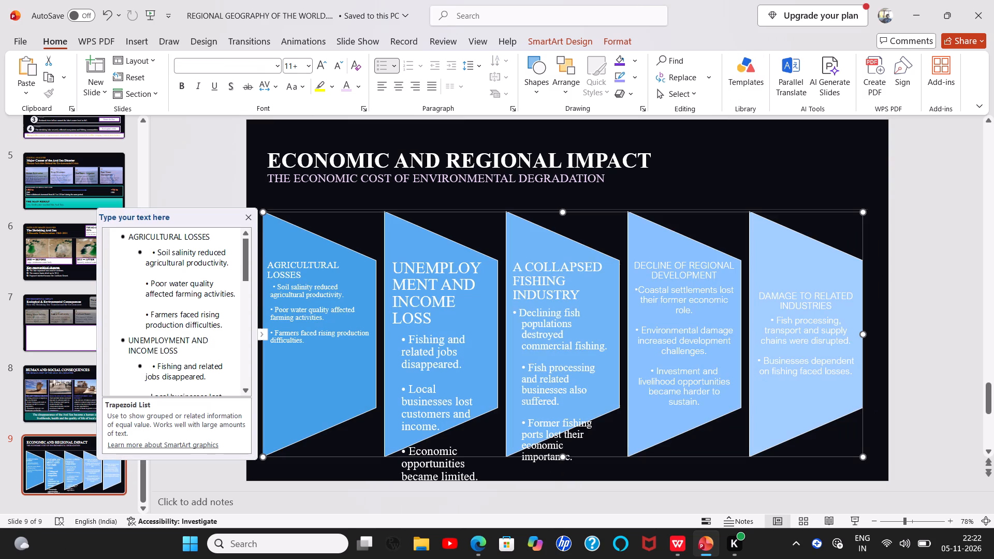
Format all text in the DECLINE OF REGIONAL DEVELOPMENT trapezoid as Times New Roman, left-aligned.
left_click_drag(634, 267, 718, 405)
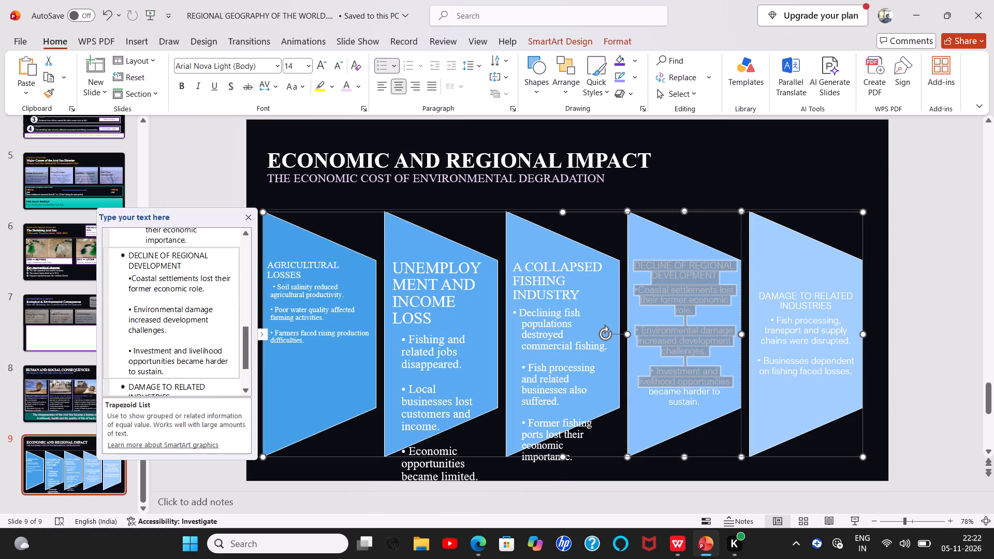
left_click_drag(718, 405, 724, 416)
left_click(790, 375)
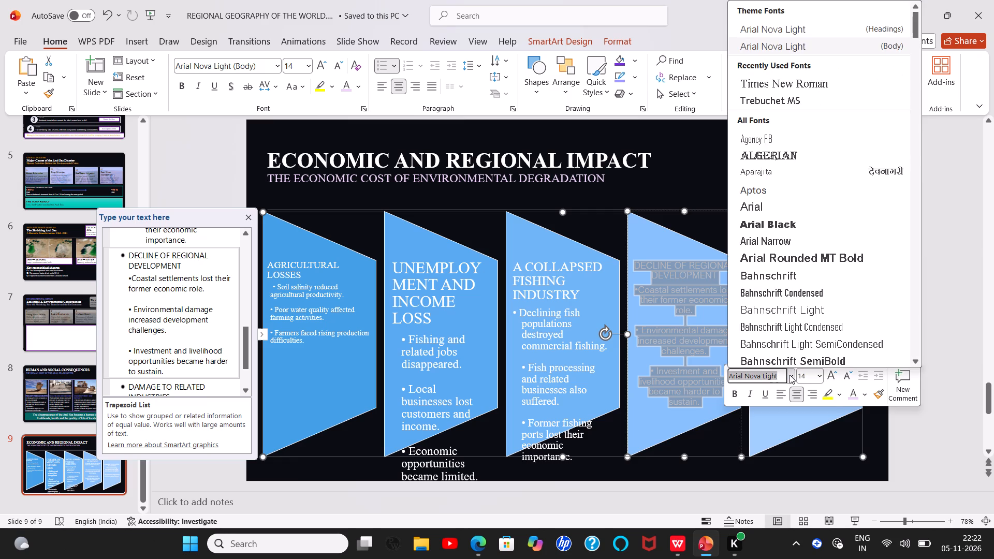
left_click(770, 86)
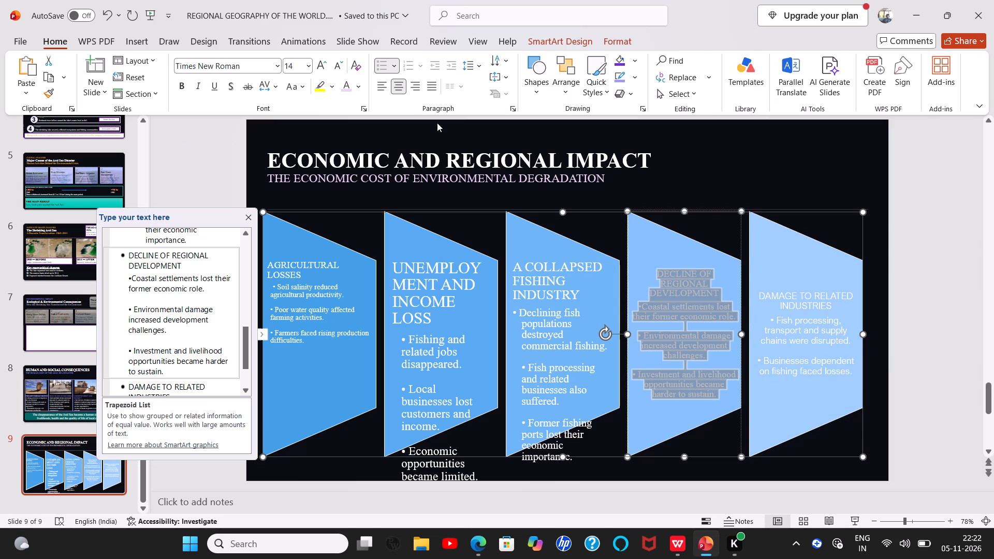
left_click(385, 86)
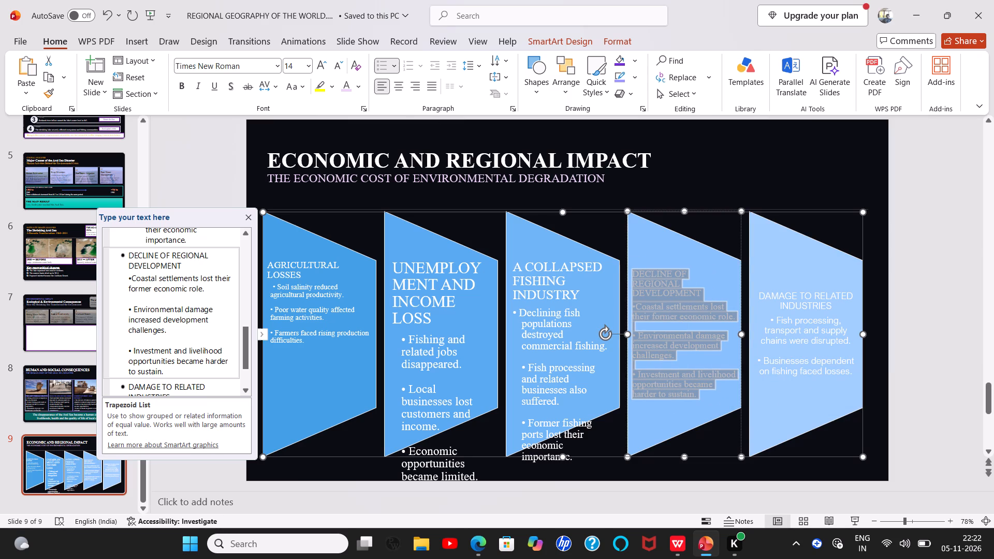
Format all text in the DAMAGE TO RELATED INDUSTRIES trapezoid as Times New Roman, size 16, left-aligned.
left_click_drag(760, 293, 866, 380)
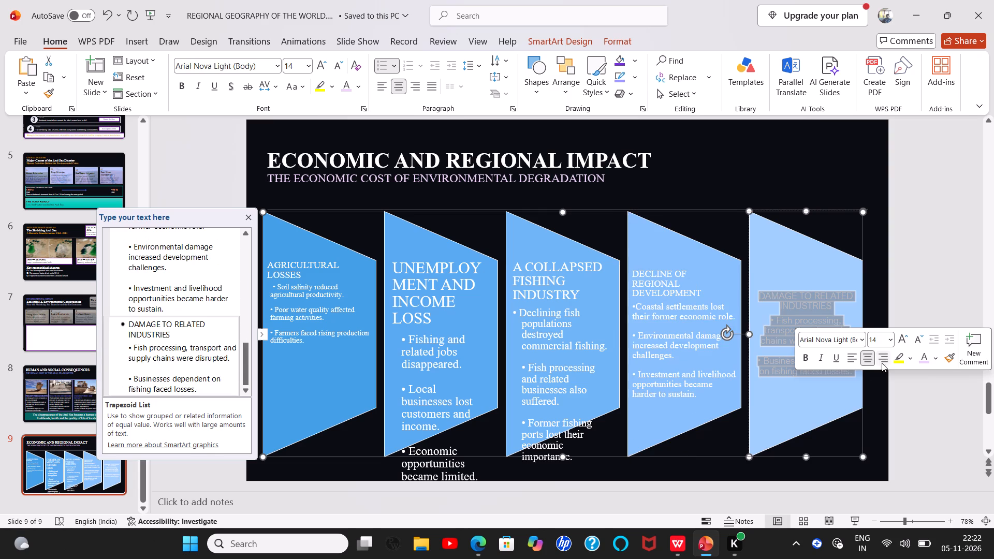
left_click(889, 340)
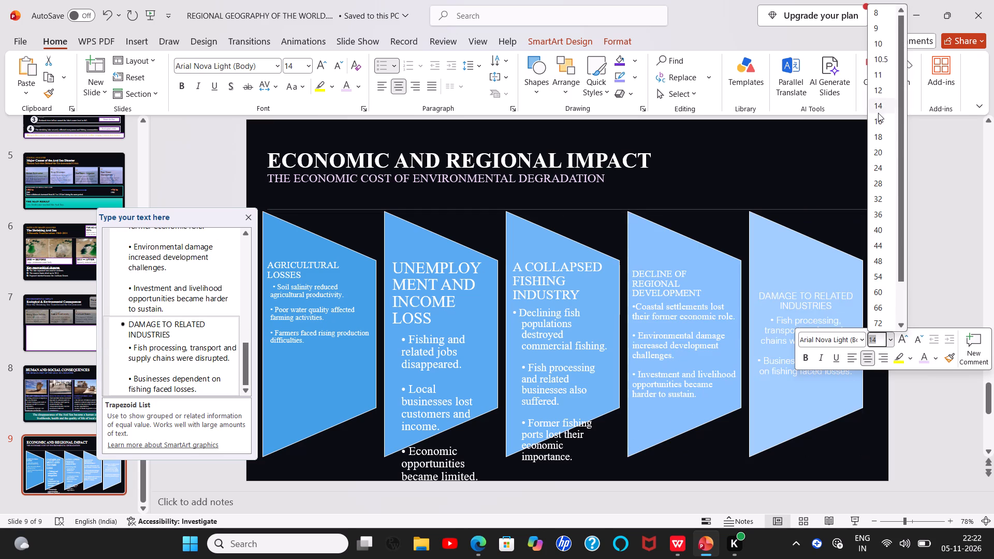
left_click(880, 122)
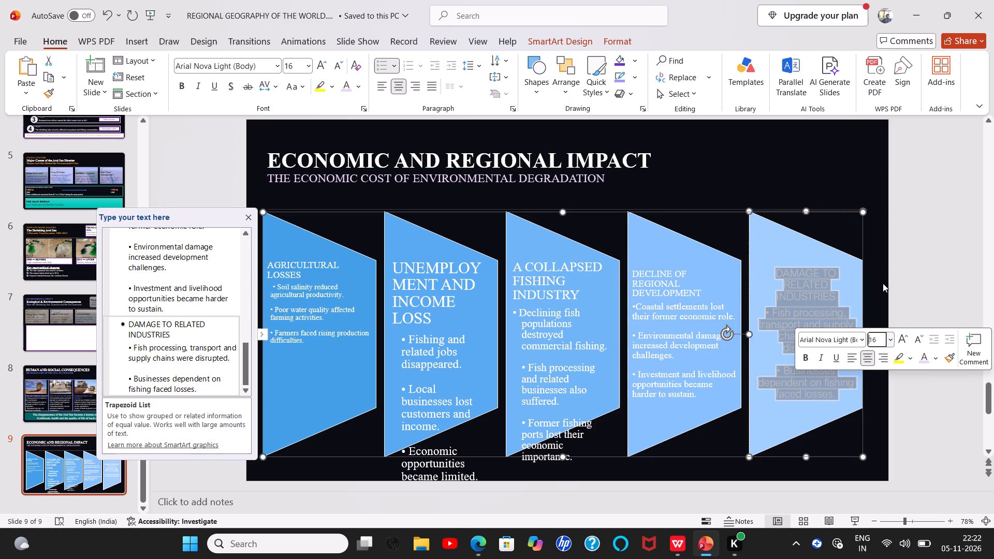
left_click(848, 361)
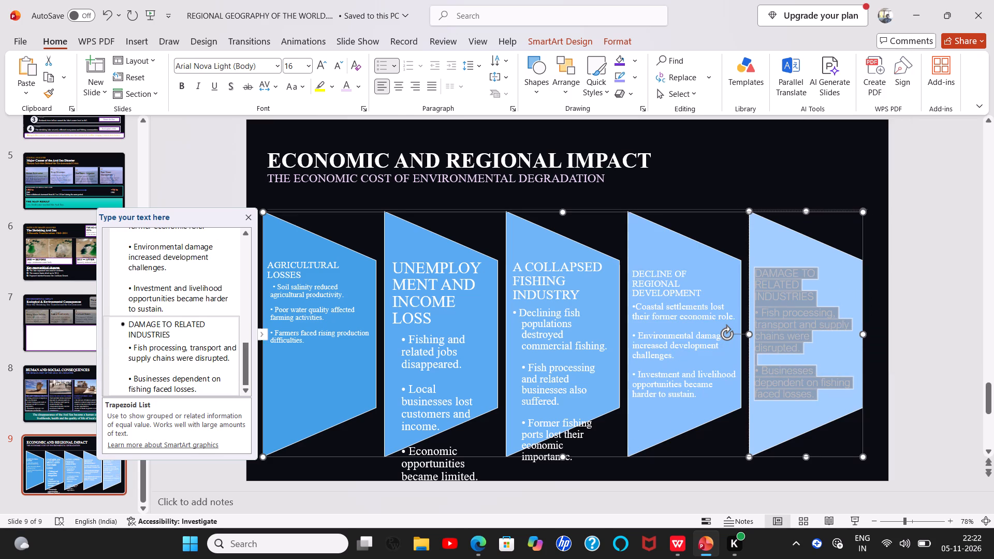
left_click(280, 64)
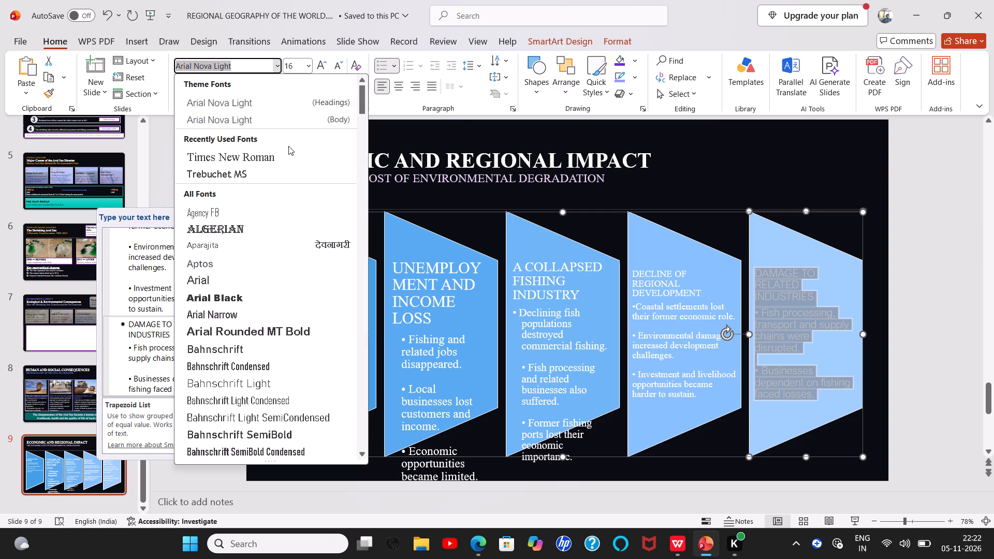
left_click(286, 158)
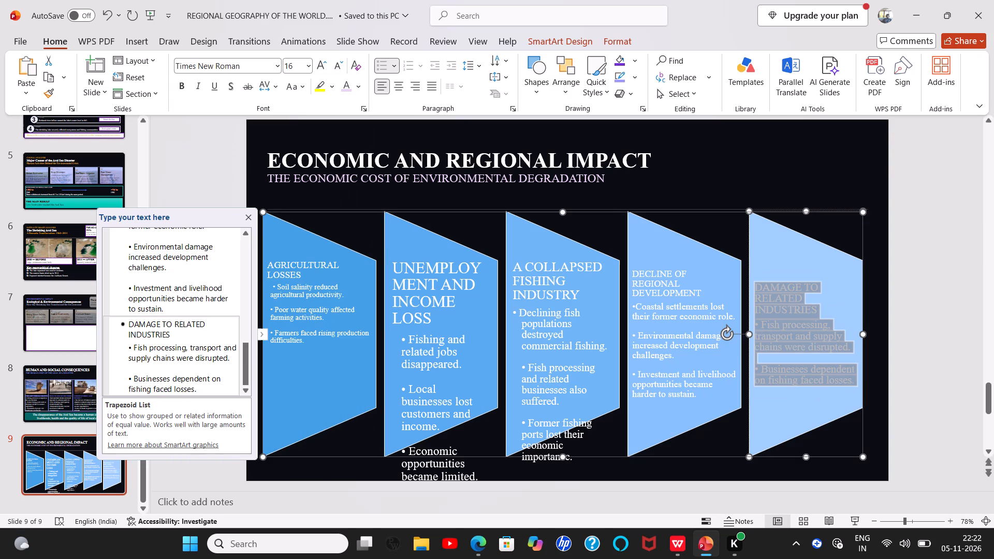
Shorten the SmartArt by raising its lower edge, leaving free space at the bottom of the slide.
left_click_drag(562, 455, 561, 408)
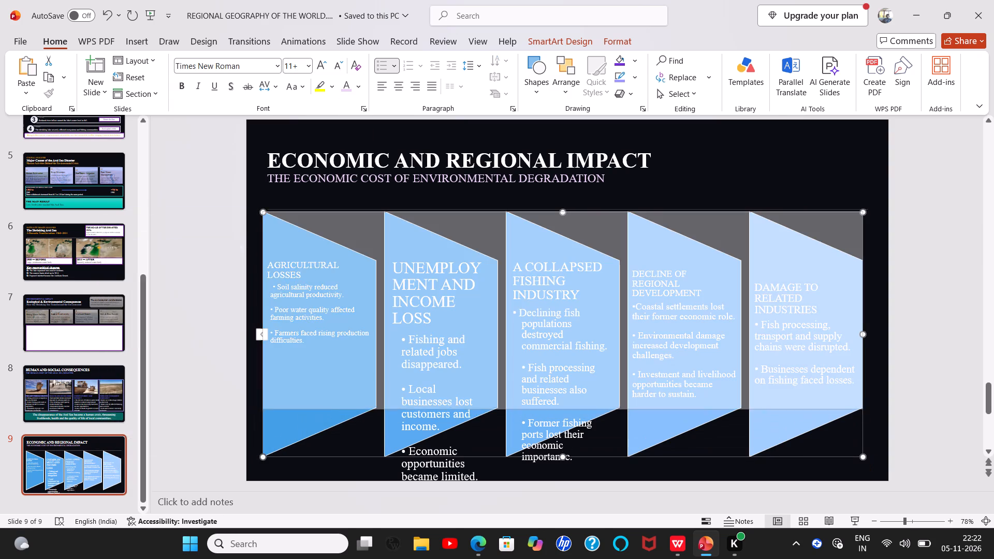
left_click_drag(561, 408, 560, 407)
left_click(566, 408)
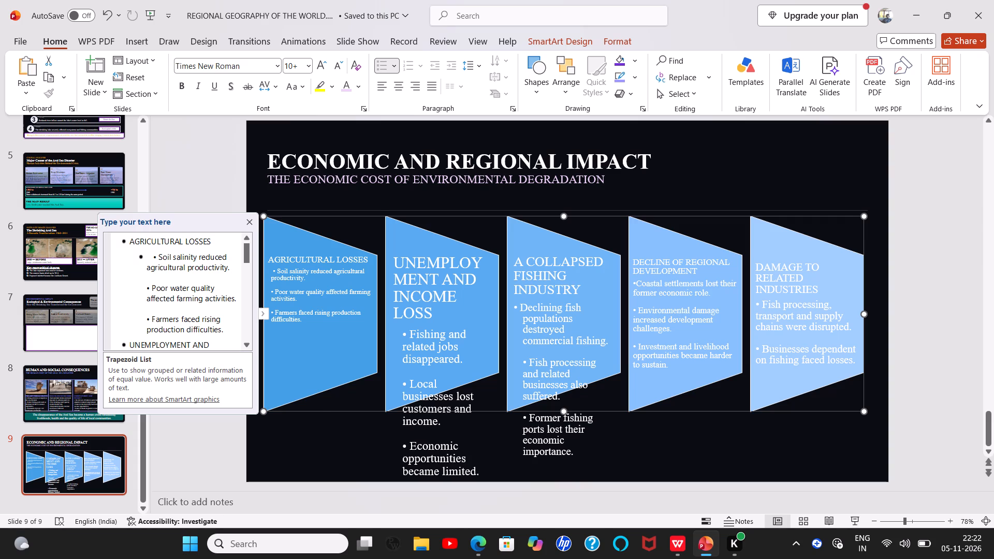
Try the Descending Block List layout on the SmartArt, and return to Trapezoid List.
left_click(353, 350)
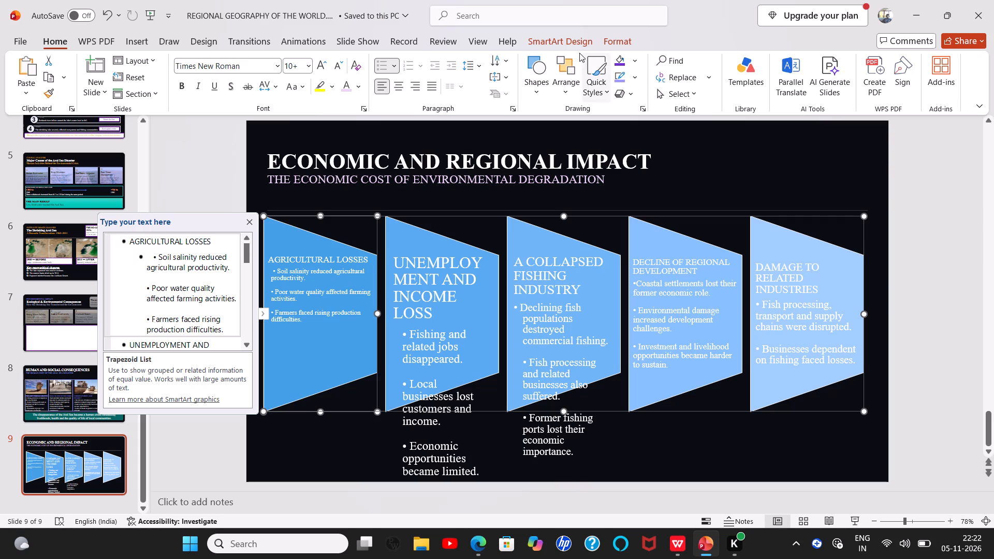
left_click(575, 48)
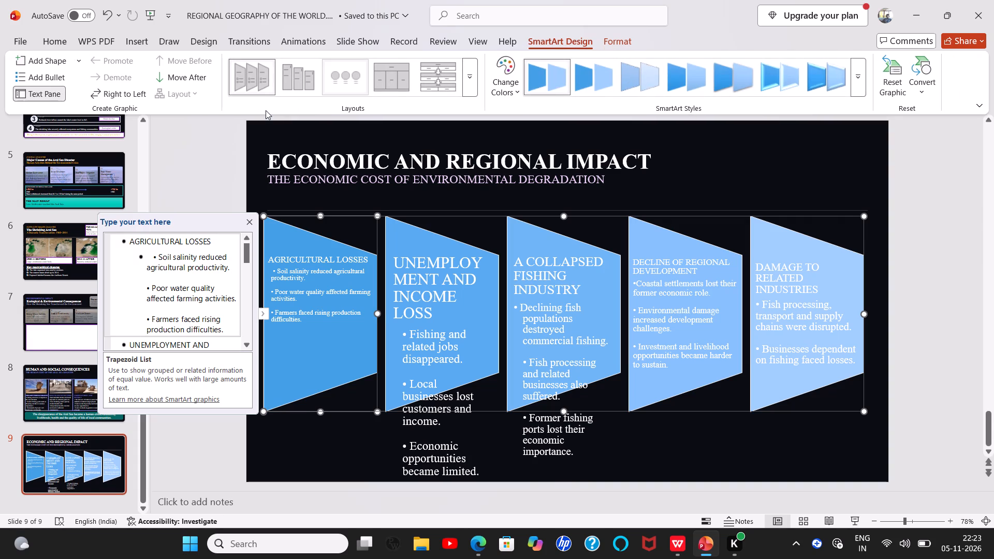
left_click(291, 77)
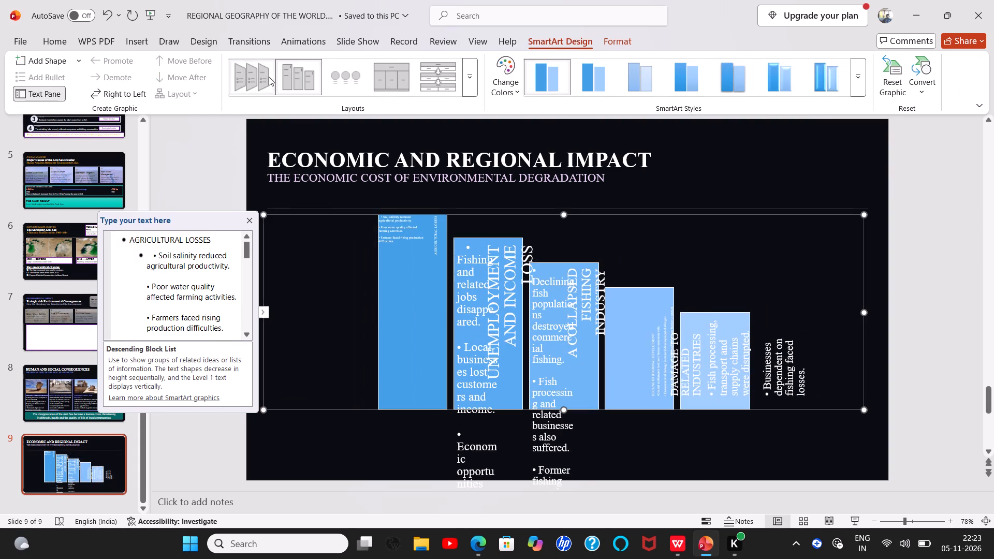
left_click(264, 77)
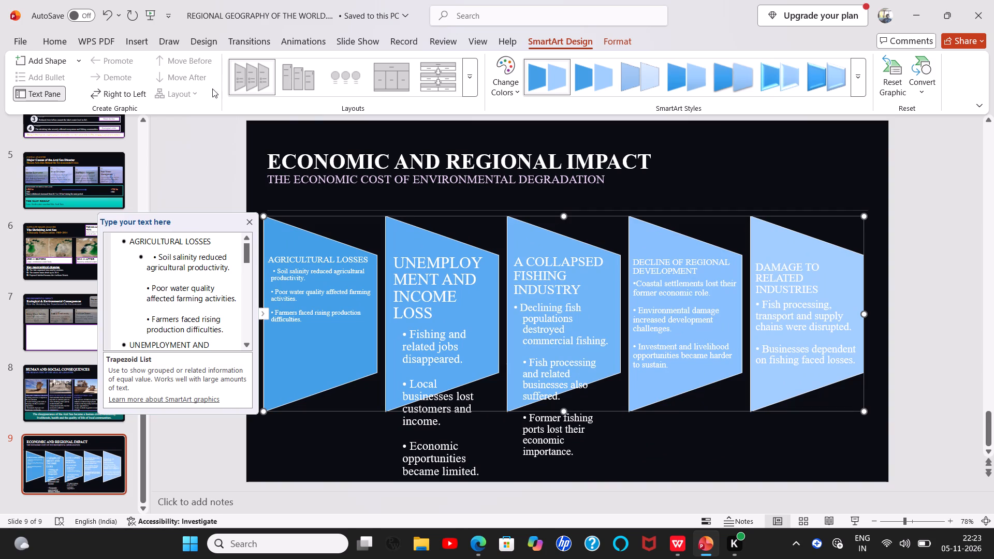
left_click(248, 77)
Recolor the SmartArt with the solid Accent 5 fill so all five trapezoids share one blue.
left_click(856, 89)
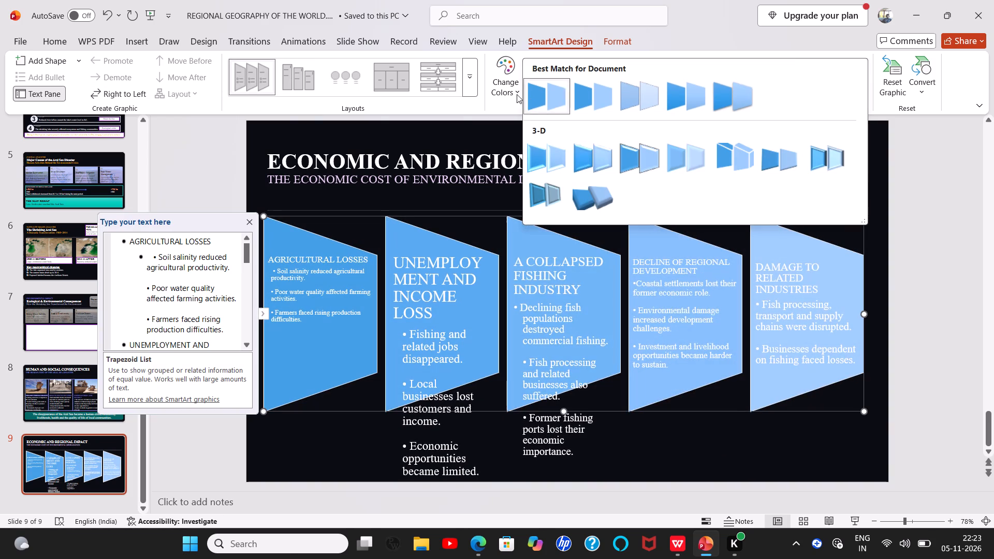
left_click(508, 92)
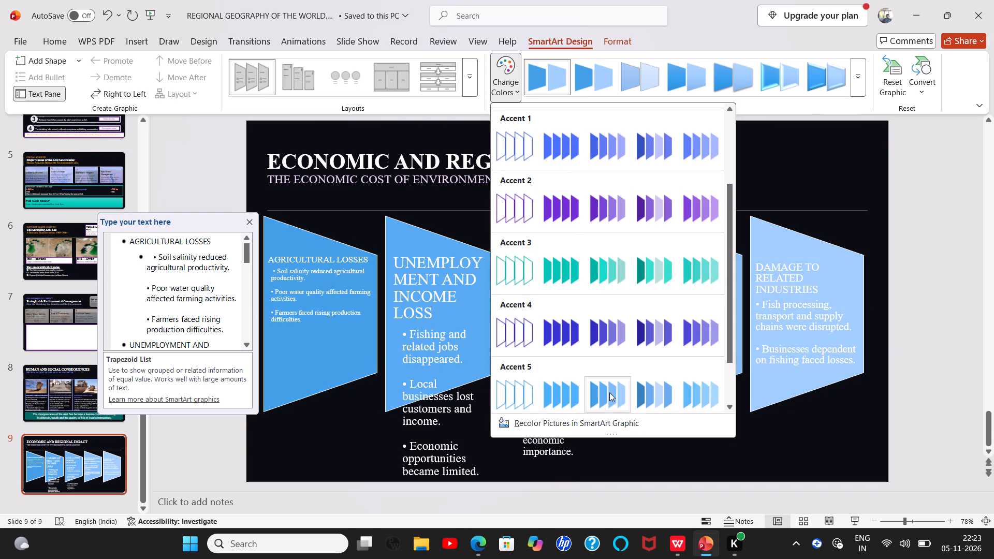
left_click(559, 400)
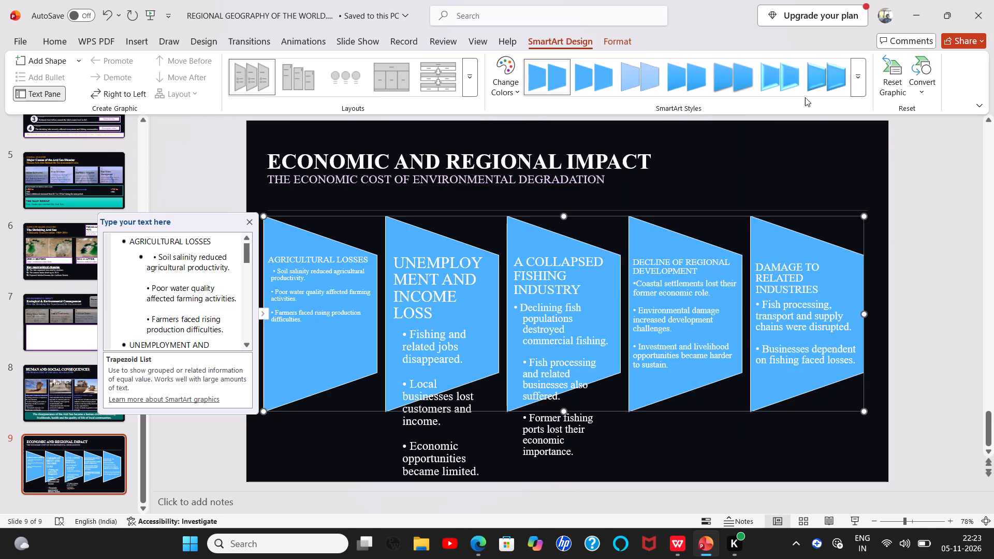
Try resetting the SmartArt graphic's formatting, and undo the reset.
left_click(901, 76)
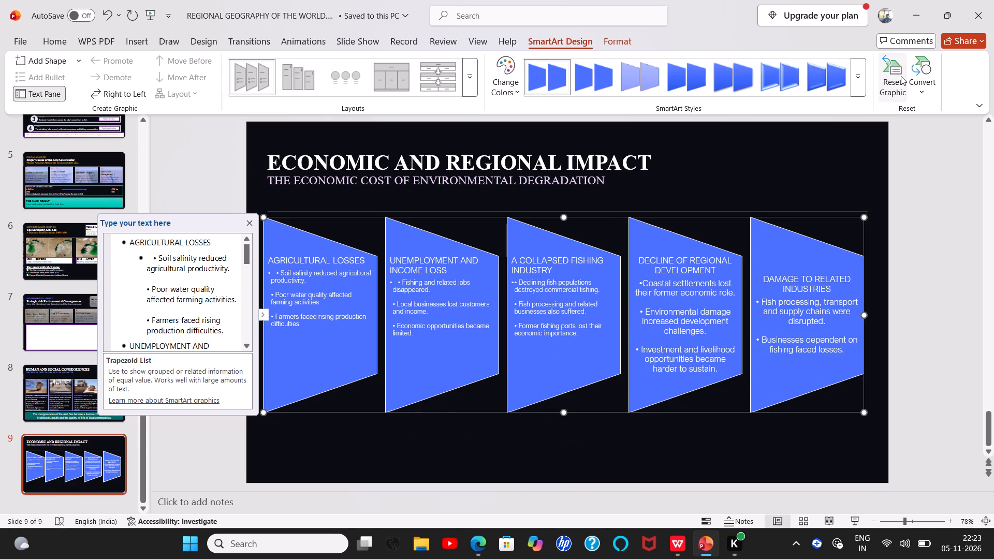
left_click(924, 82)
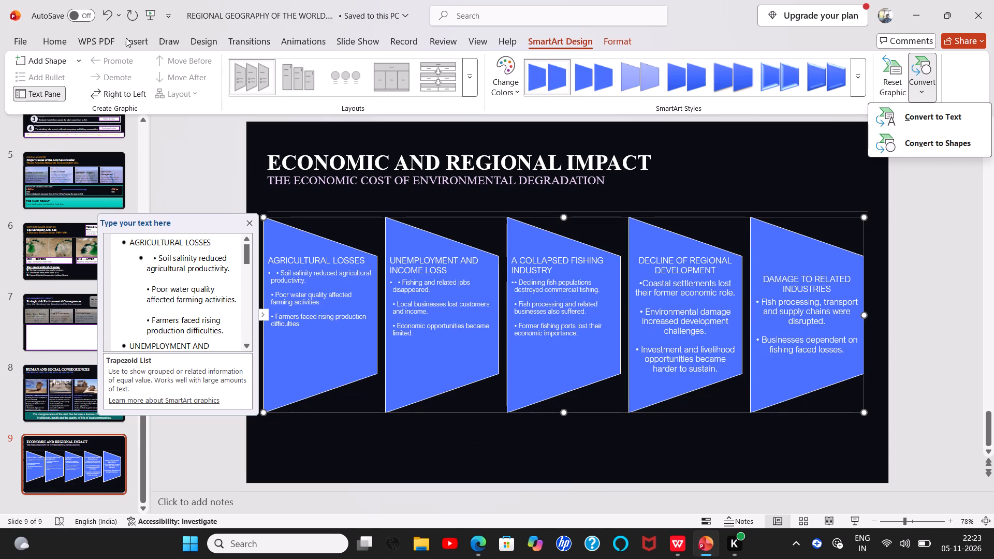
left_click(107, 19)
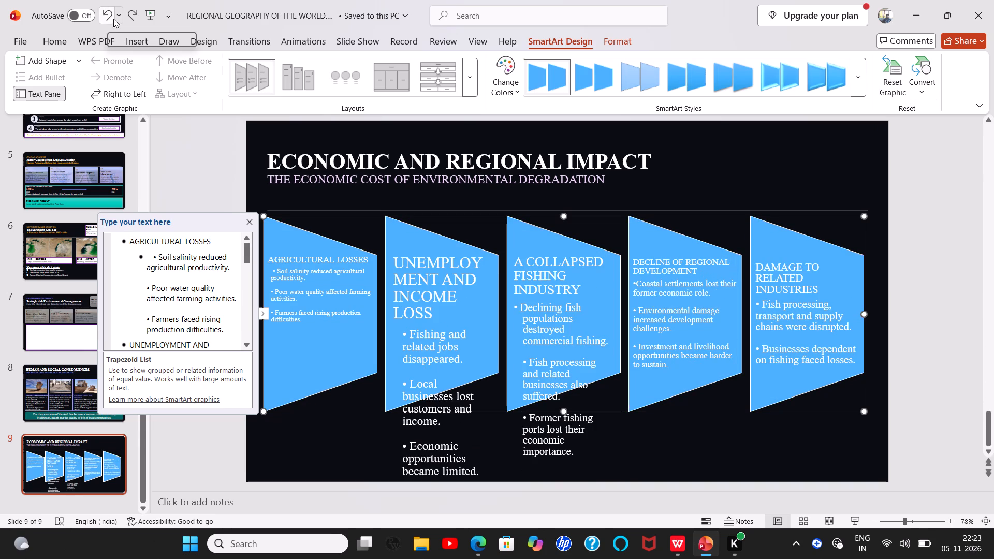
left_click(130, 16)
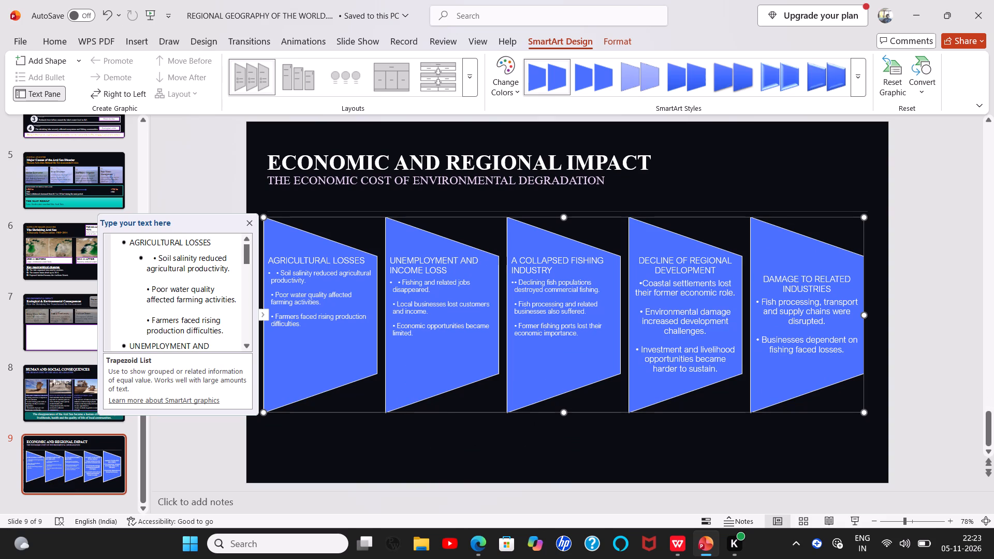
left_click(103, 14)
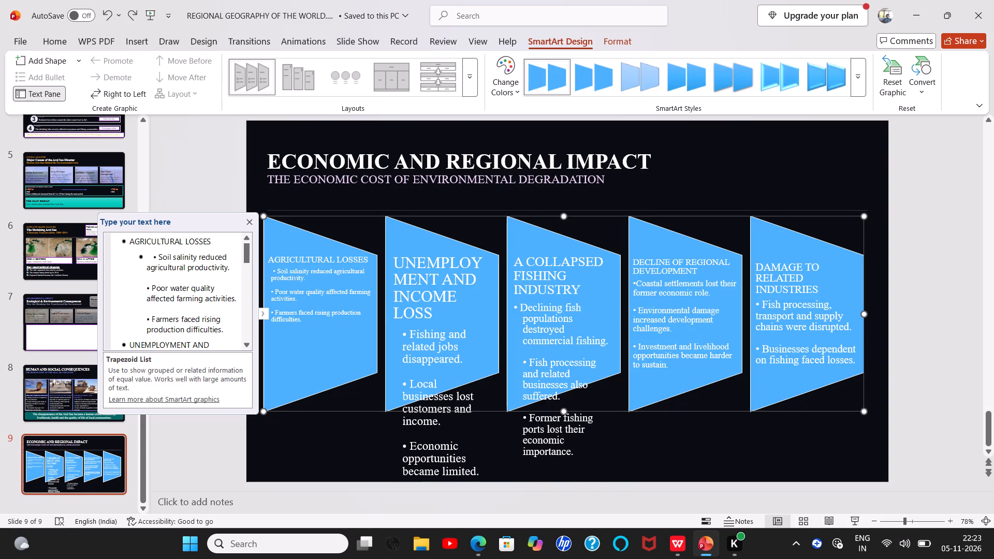
Reduce all text in the UNEMPLOYMENT AND INCOME LOSS trapezoid by two font-size steps, to 14+.
left_click_drag(396, 262, 490, 499)
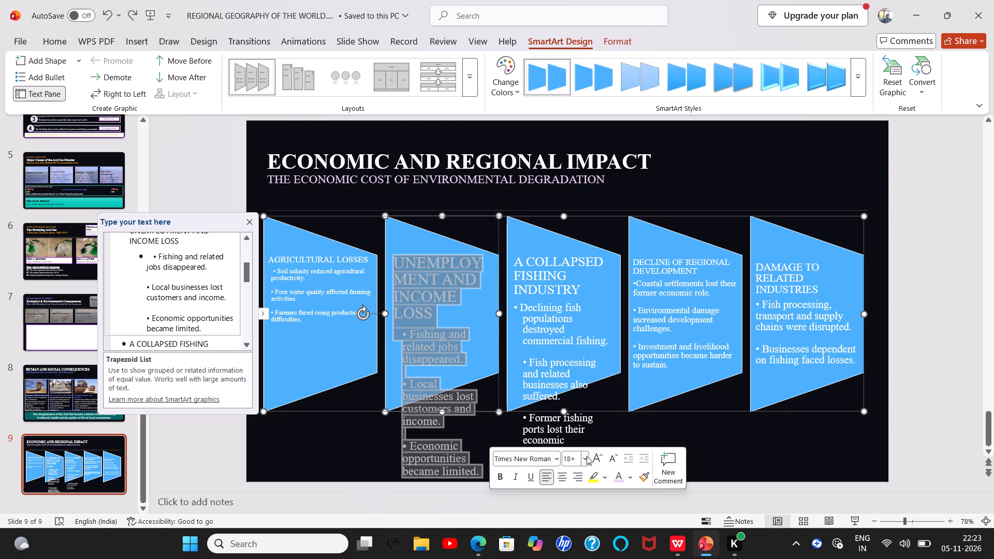
left_click(611, 461)
left_click(611, 461)
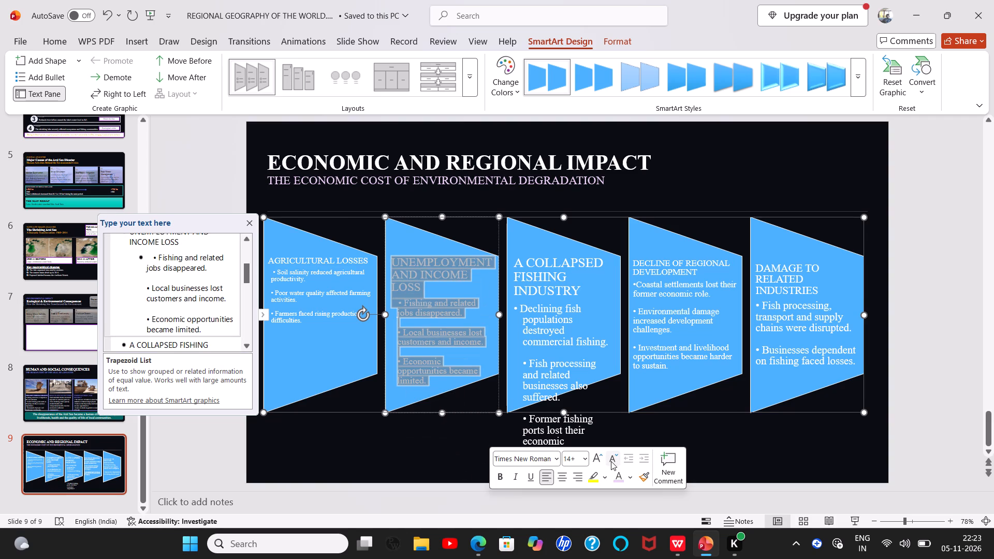
Reduce all text in the A COLLAPSED FISHING INDUSTRY trapezoid by two font-size steps, to 12+.
left_click_drag(517, 264, 581, 392)
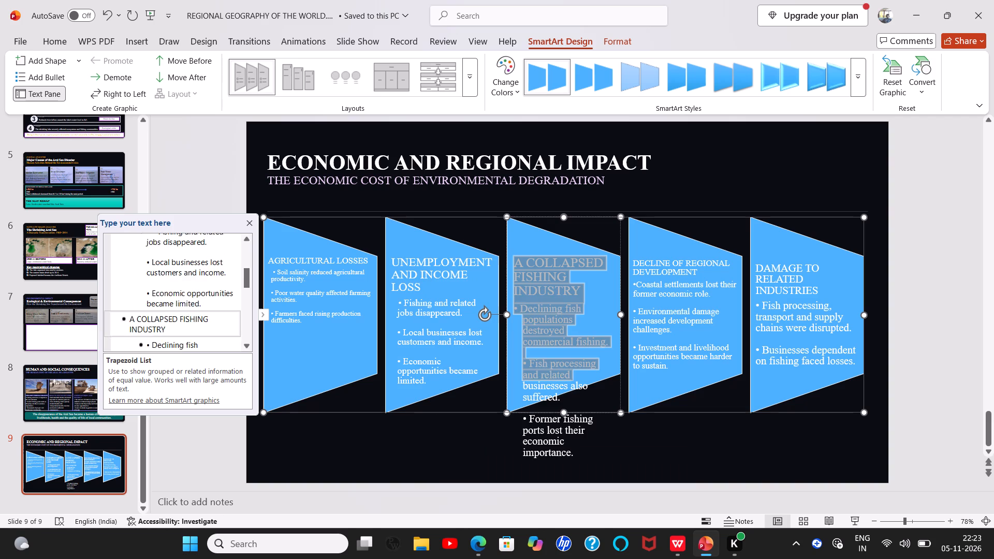
left_click_drag(581, 392, 598, 452)
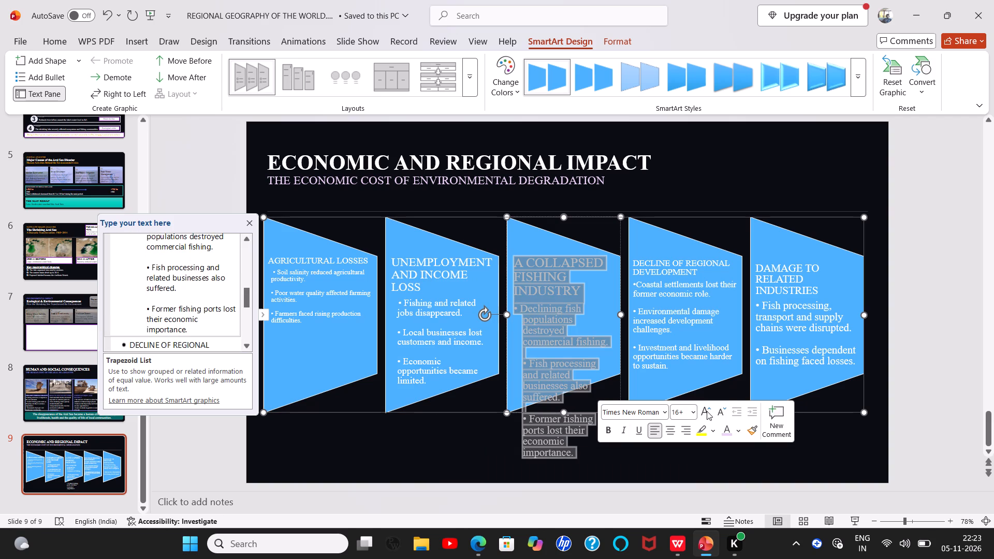
left_click(724, 411)
left_click(724, 411)
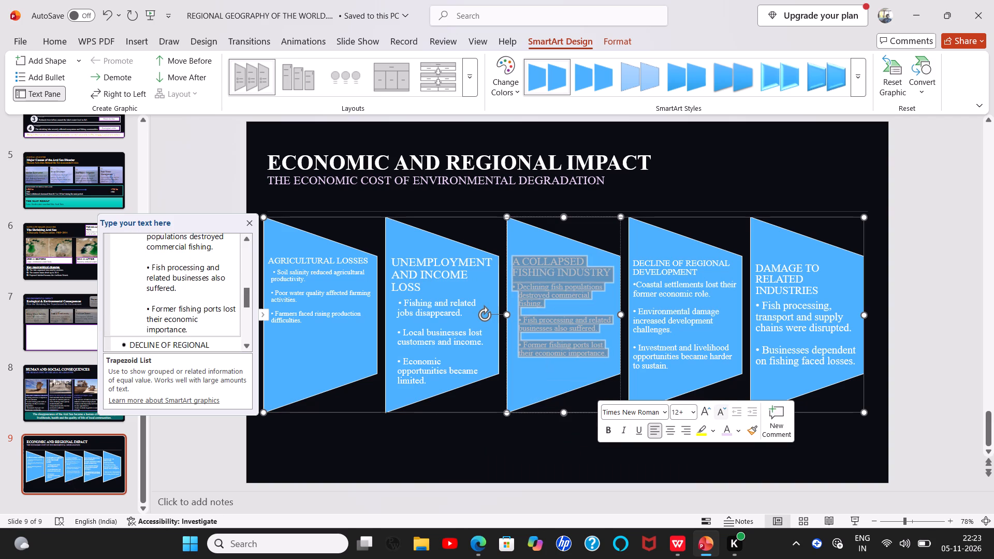
Move the whole SmartArt slightly up and left, and widen it so it nearly spans the slide's full width.
left_click(562, 414)
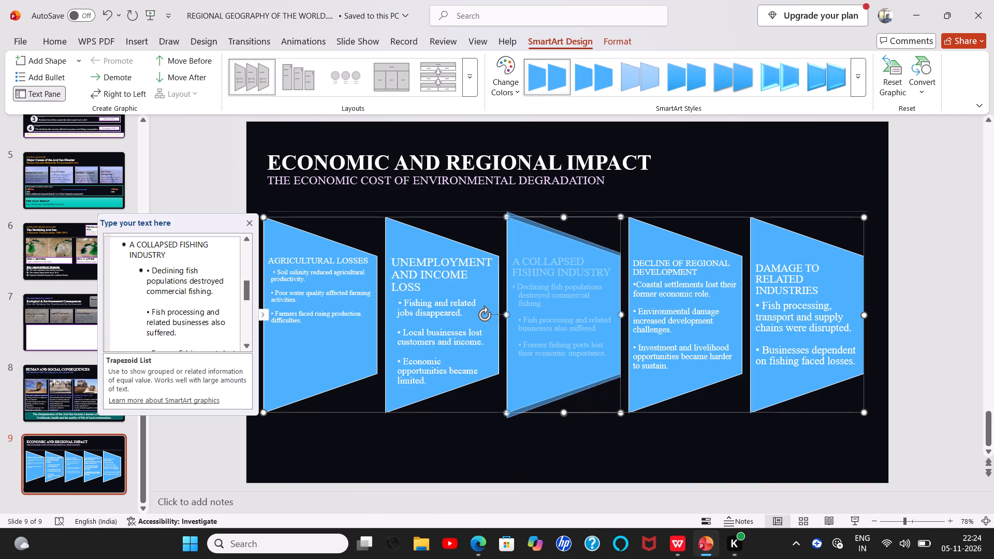
left_click(568, 413)
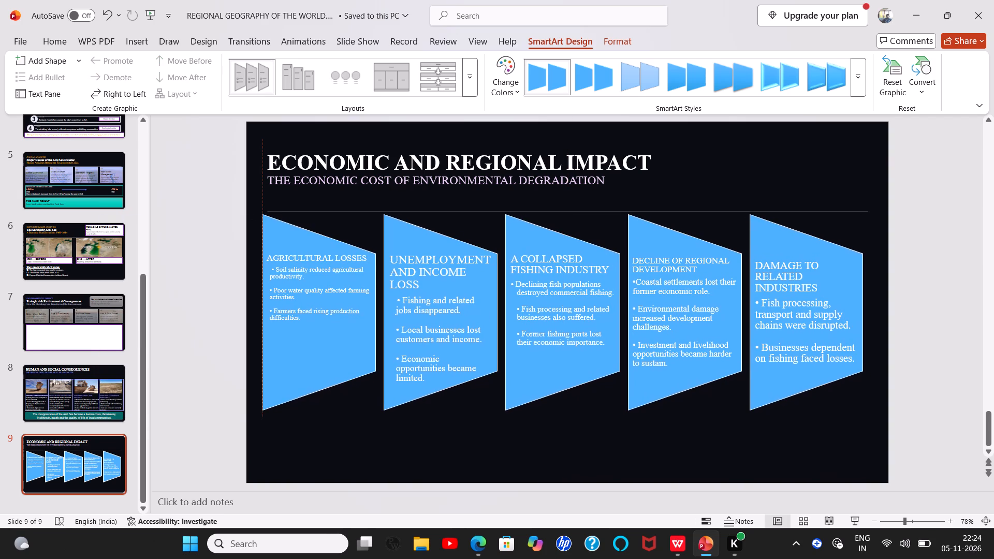
left_click_drag(255, 292, 242, 293)
left_click(270, 291)
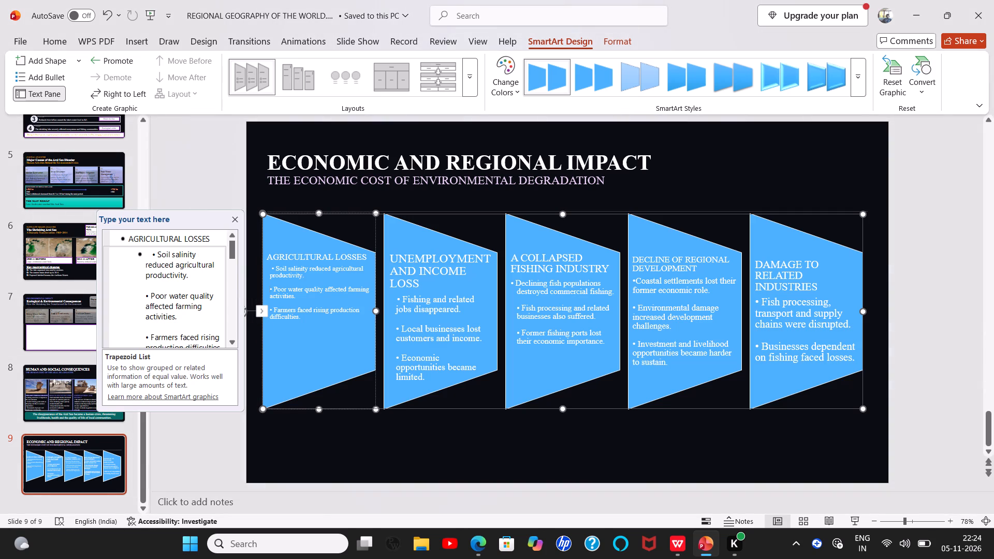
left_click(272, 237)
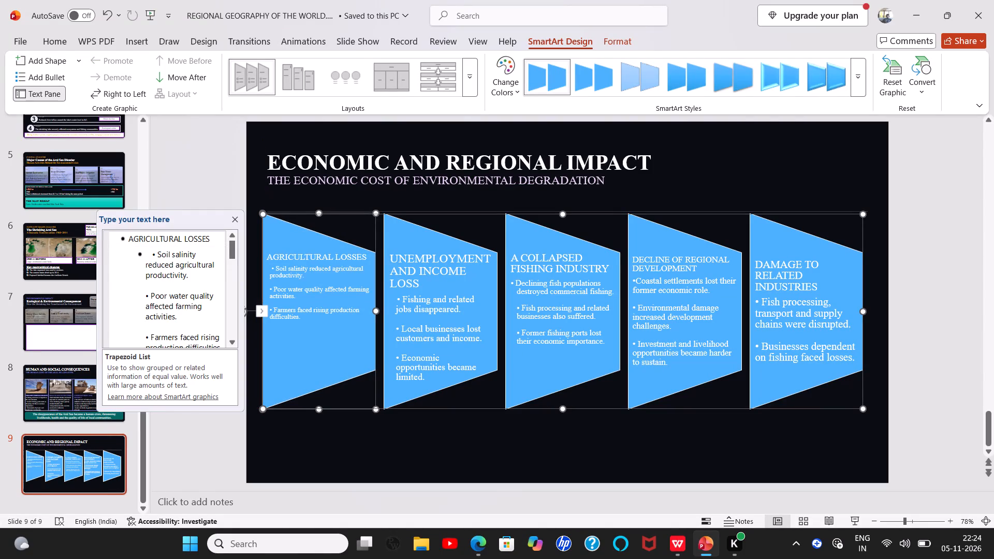
left_click(332, 208)
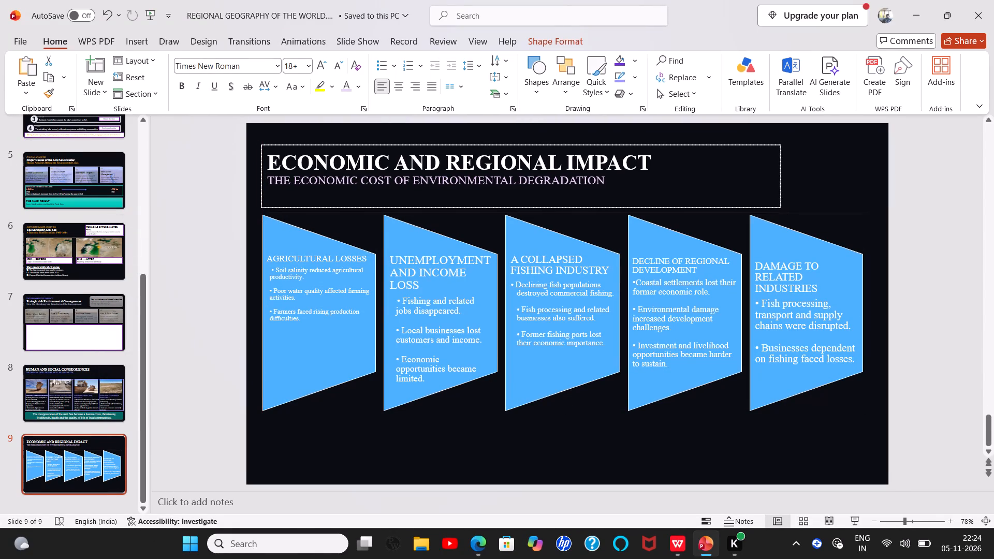
left_click(347, 220)
left_click_drag(360, 212, 350, 212)
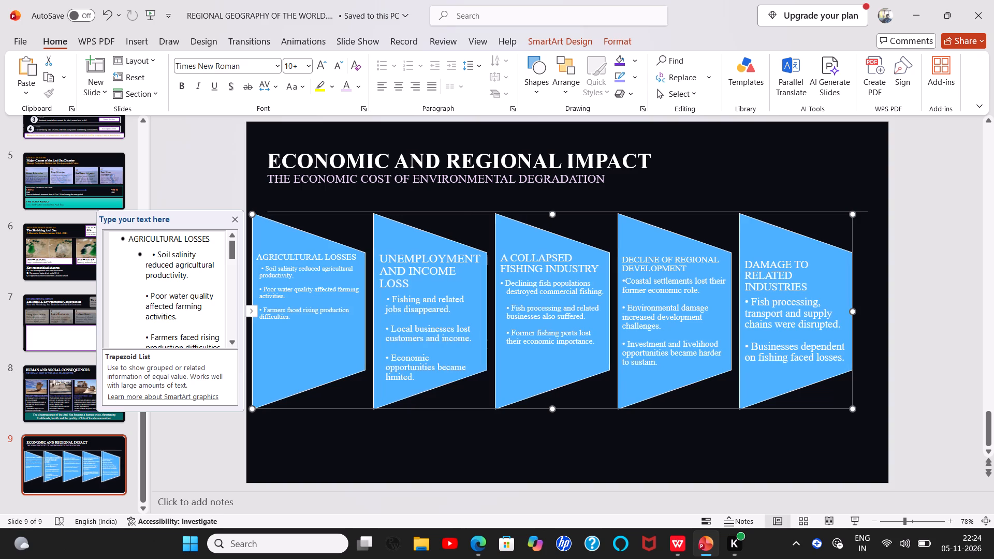
left_click_drag(851, 310, 882, 310)
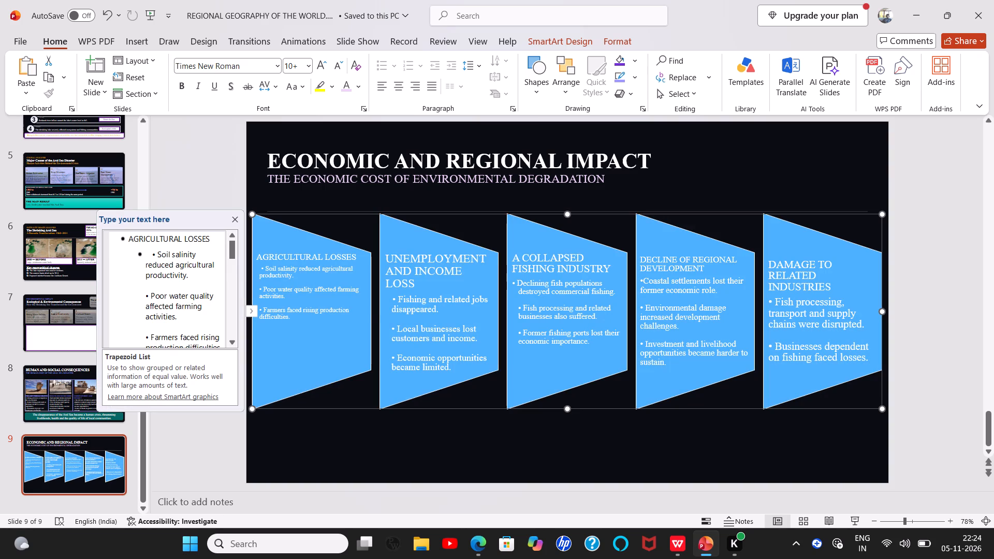
Set the AGRICULTURAL LOSSES heading's font size to 16.
left_click_drag(258, 257, 348, 256)
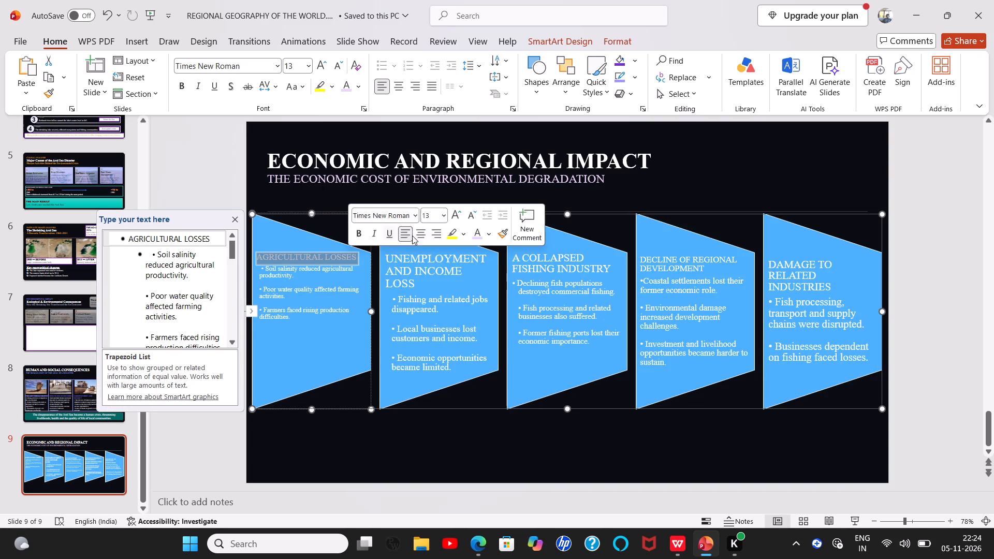
left_click(454, 213)
left_click(454, 213)
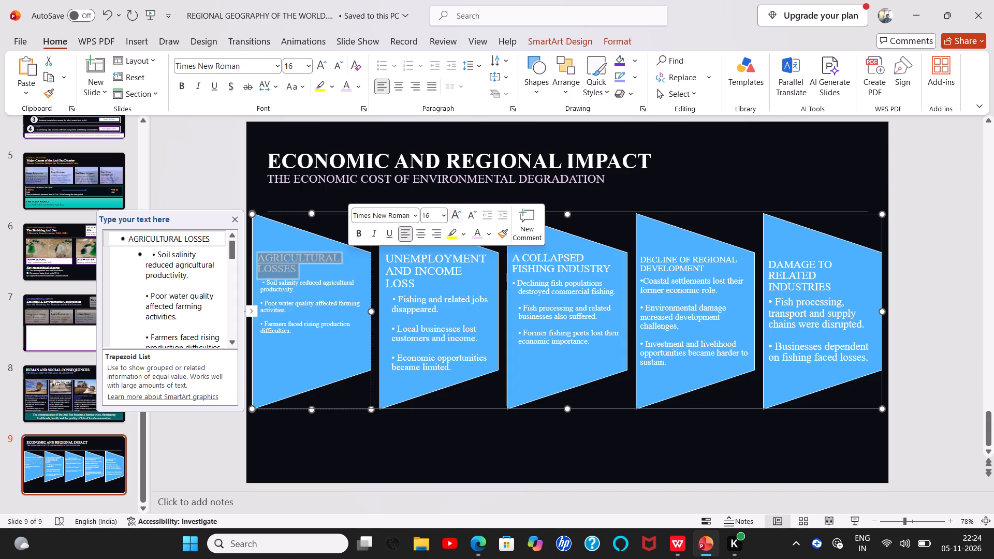
left_click(454, 213)
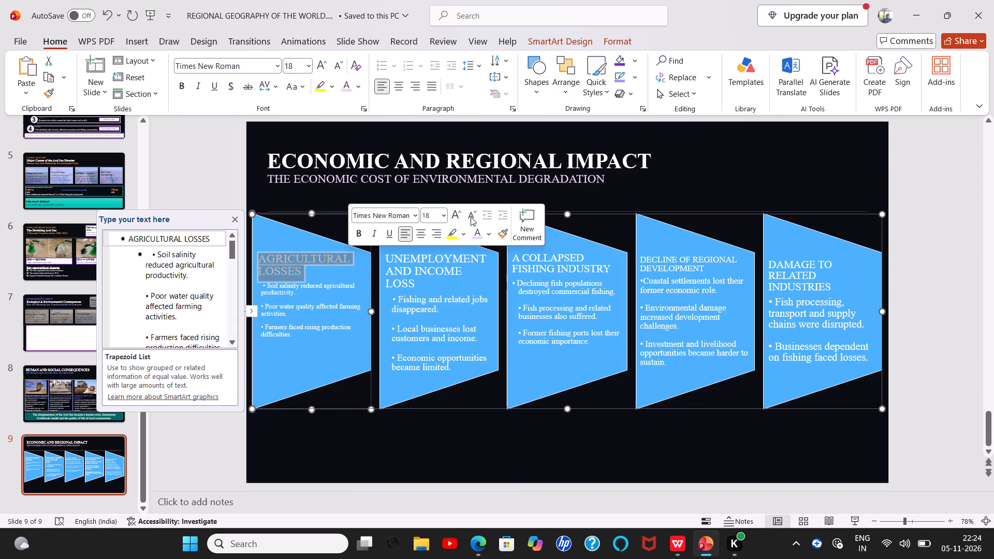
left_click(472, 217)
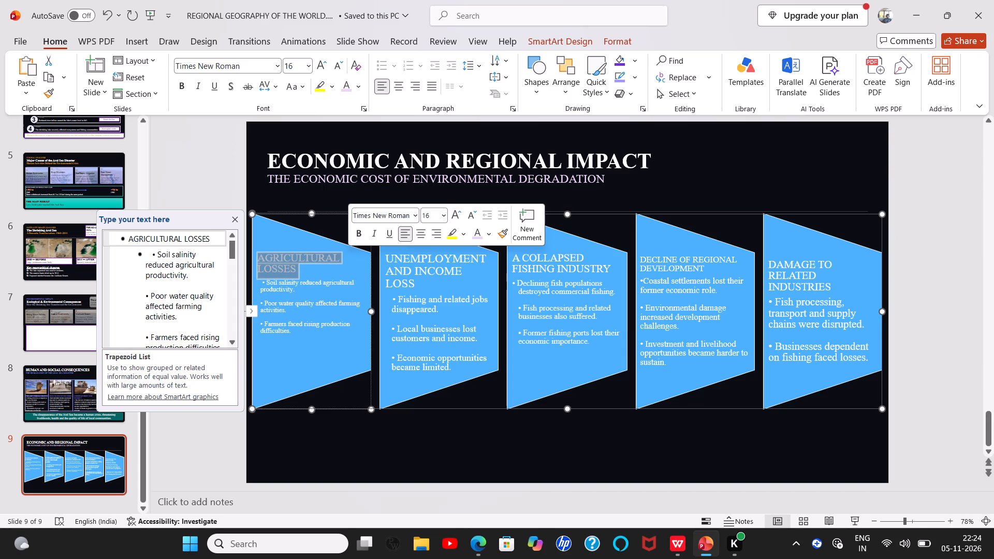
Set the bullet text in the AGRICULTURAL LOSSES trapezoid to font size 14.
left_click_drag(261, 283, 303, 333)
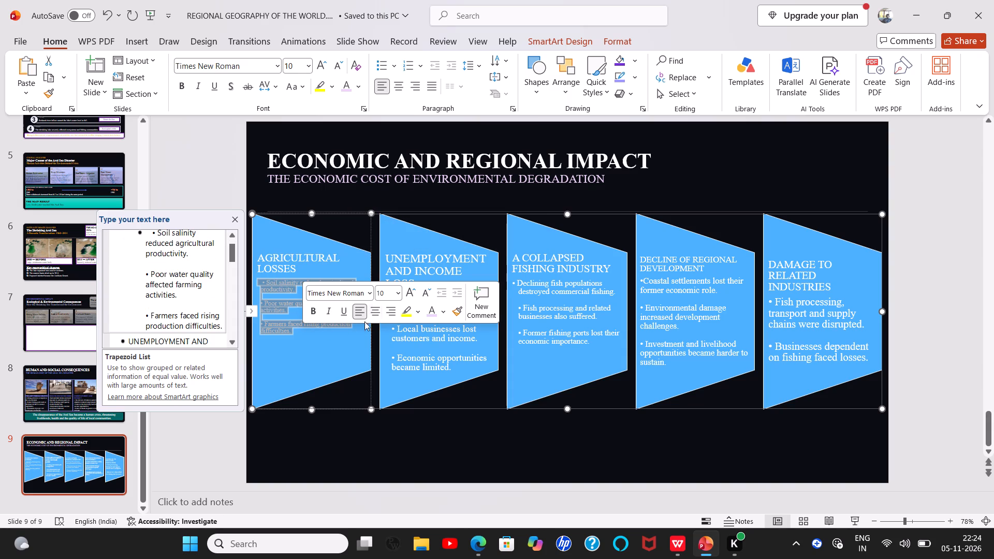
left_click(412, 293)
double_click(412, 293)
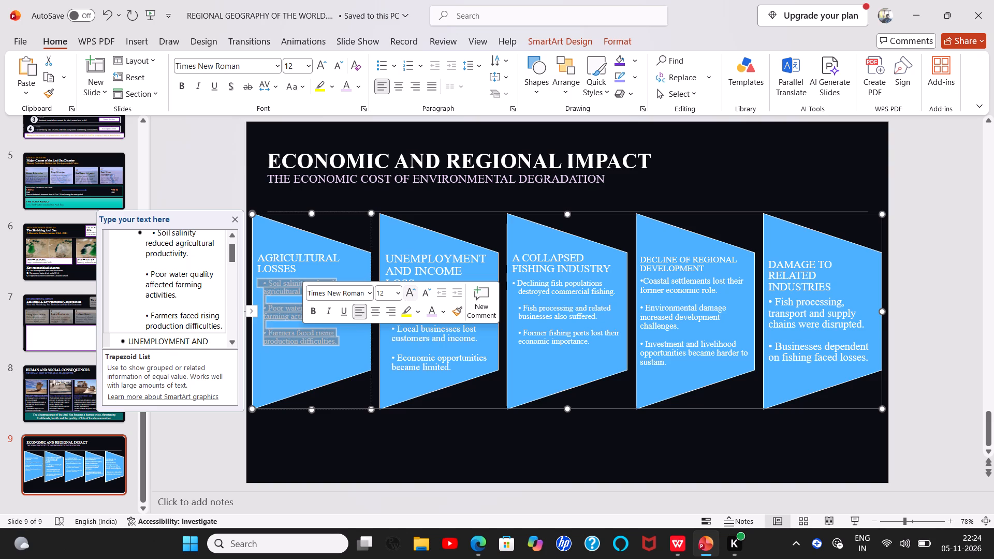
double_click(412, 293)
left_click(430, 293)
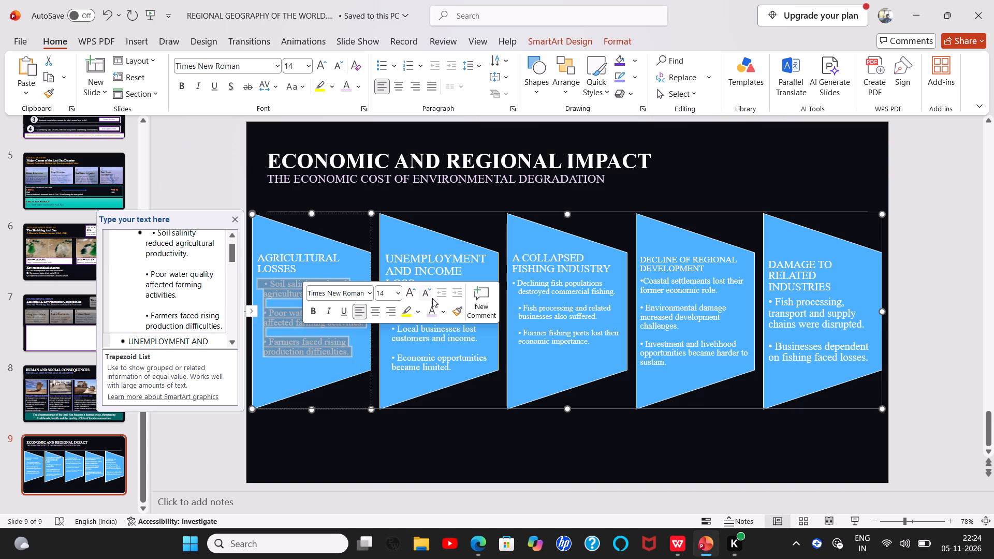
left_click(466, 386)
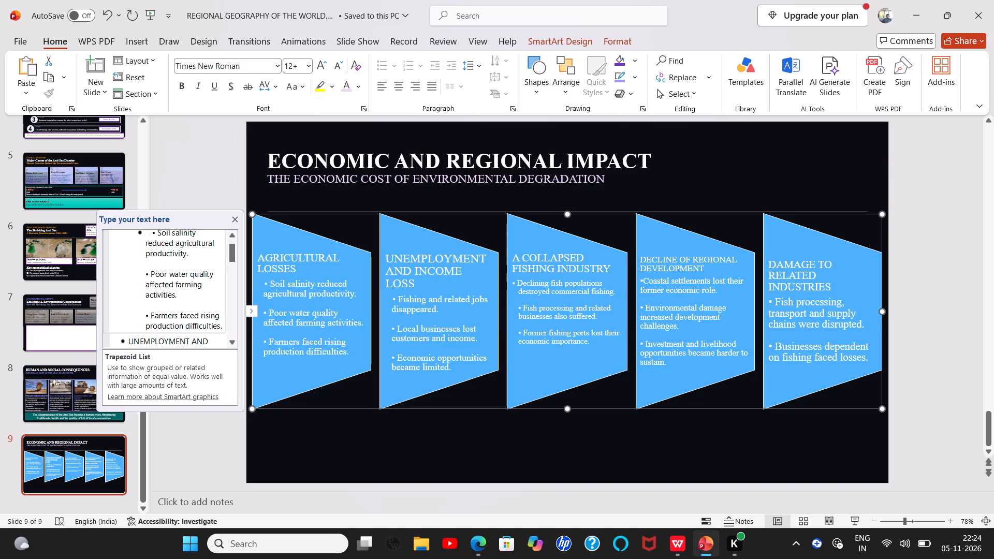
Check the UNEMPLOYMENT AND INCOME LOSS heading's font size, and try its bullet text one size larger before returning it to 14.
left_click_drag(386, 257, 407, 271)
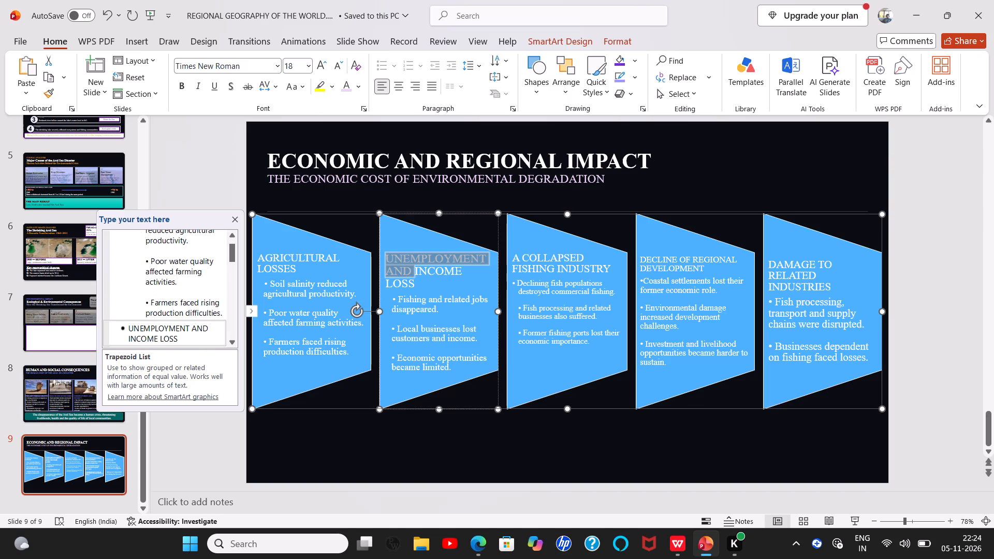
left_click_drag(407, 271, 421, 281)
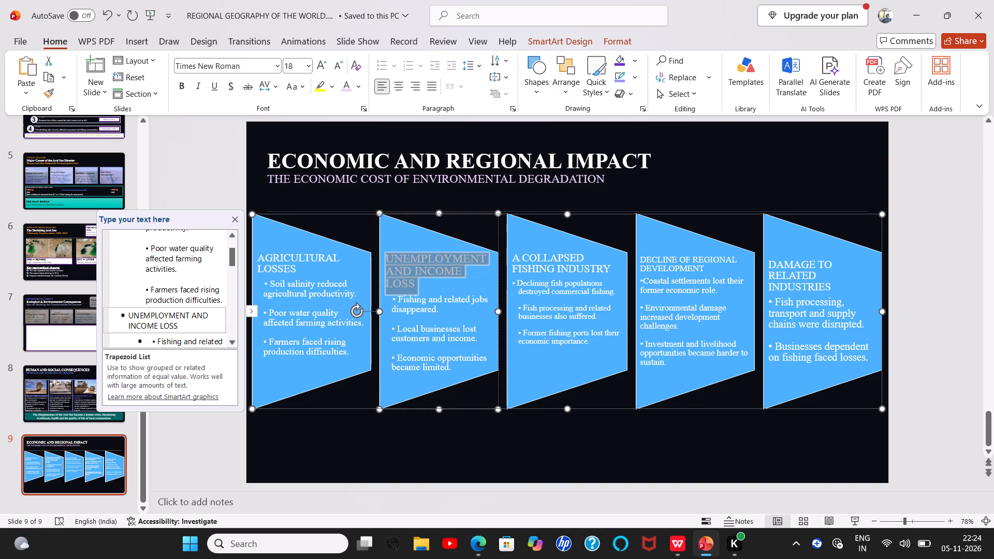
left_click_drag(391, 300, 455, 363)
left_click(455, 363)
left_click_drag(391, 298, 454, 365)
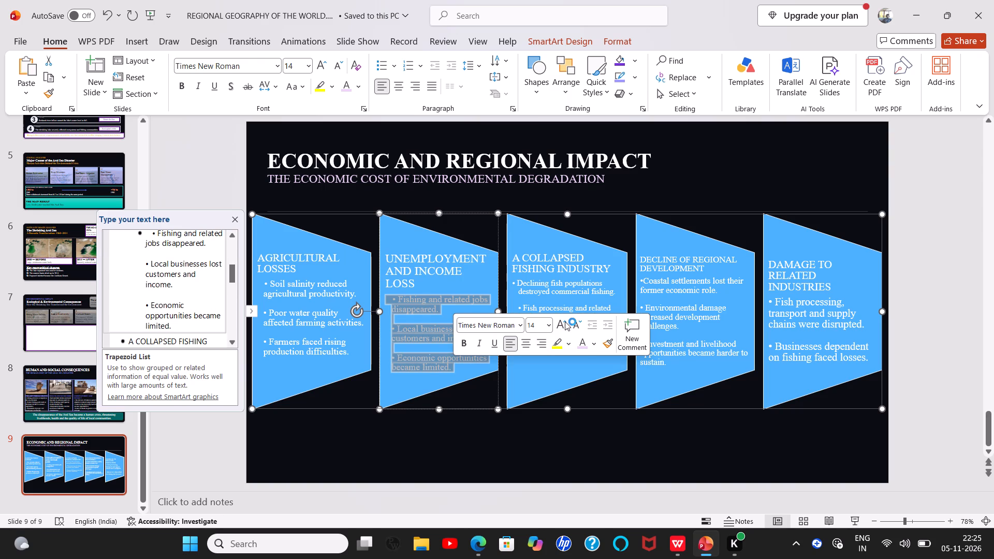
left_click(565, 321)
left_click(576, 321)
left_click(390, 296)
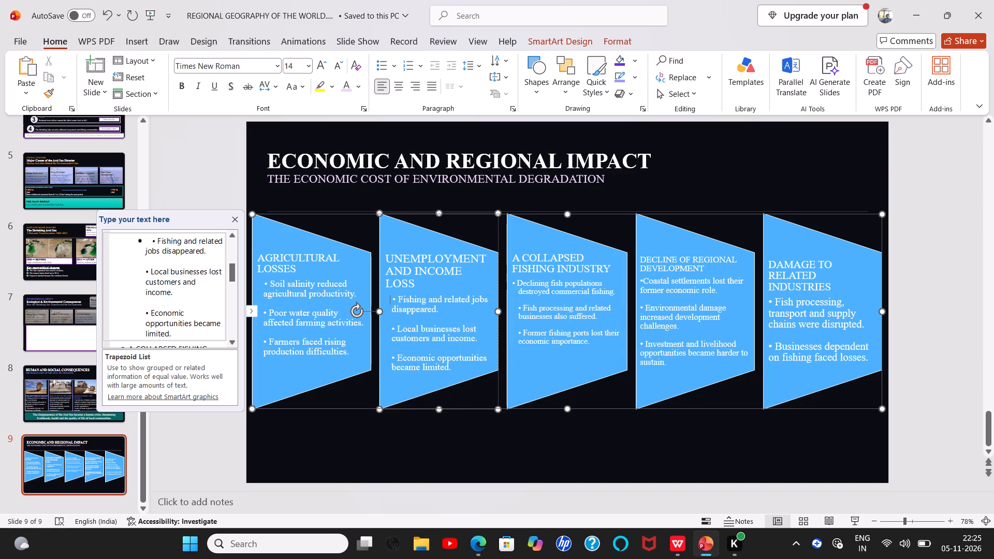
Indent the first bullet in the A COLLAPSED FISHING INDUSTRY trapezoid with two leading spaces.
left_click_drag(513, 257, 611, 267)
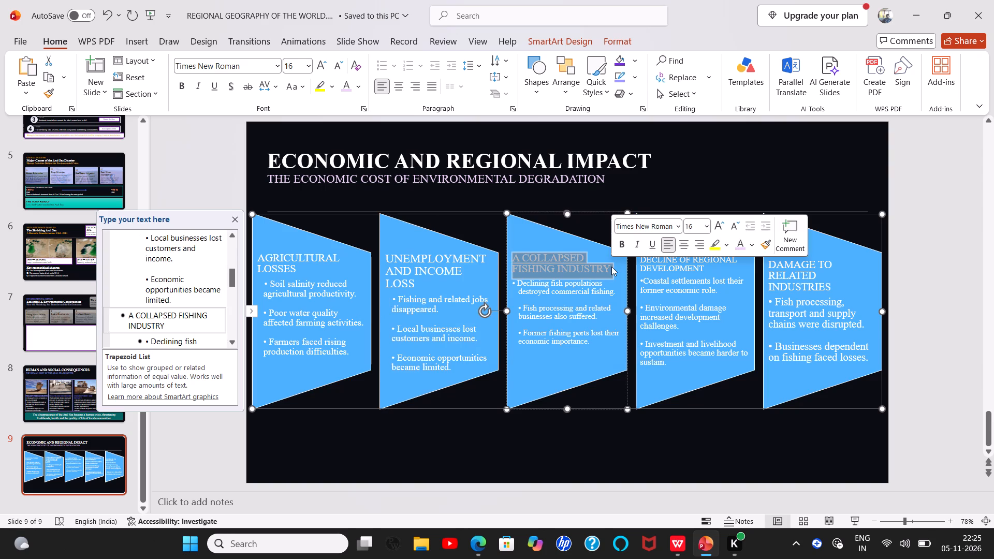
left_click(513, 283)
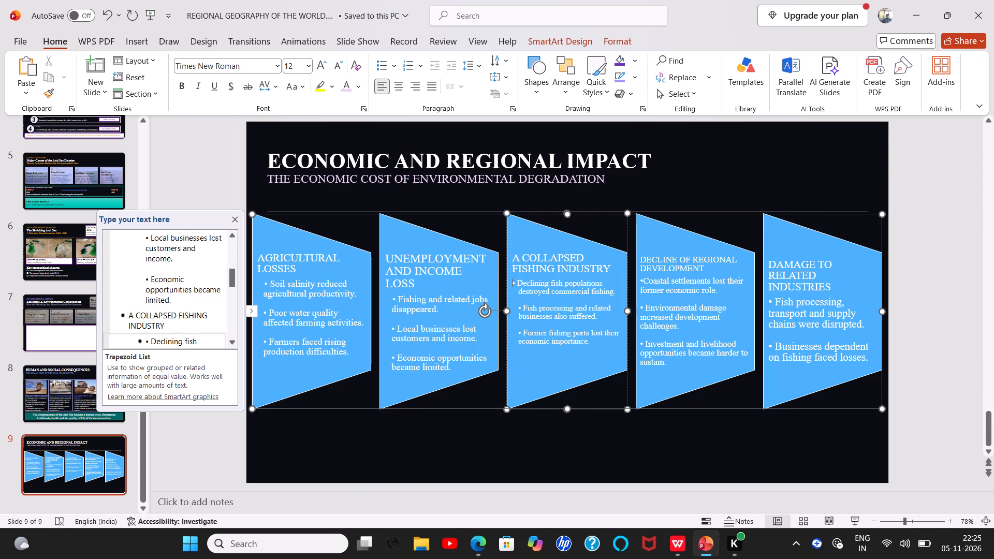
key("space")
key("space")
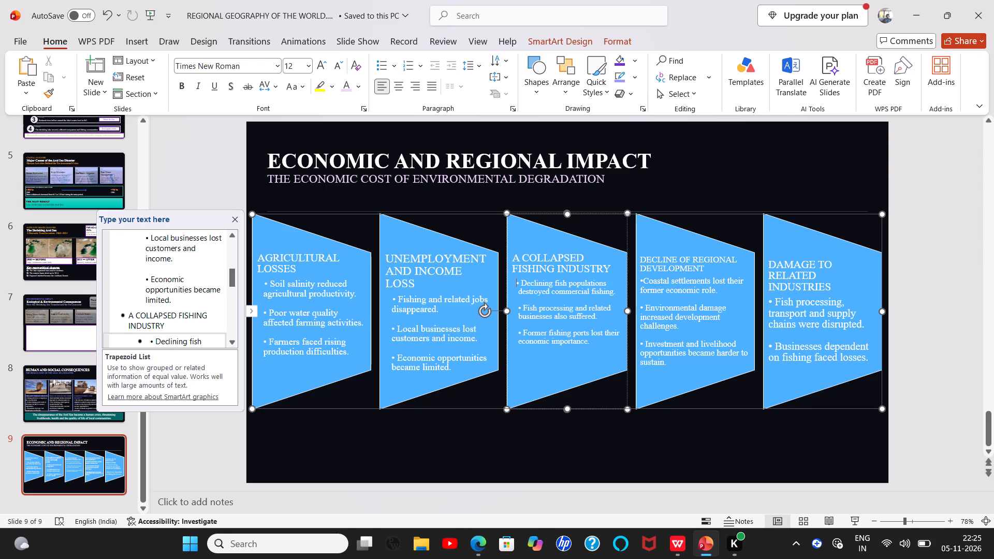
Set the bullet text in the A COLLAPSED FISHING INDUSTRY trapezoid to font size 14.
left_click_drag(514, 283, 590, 341)
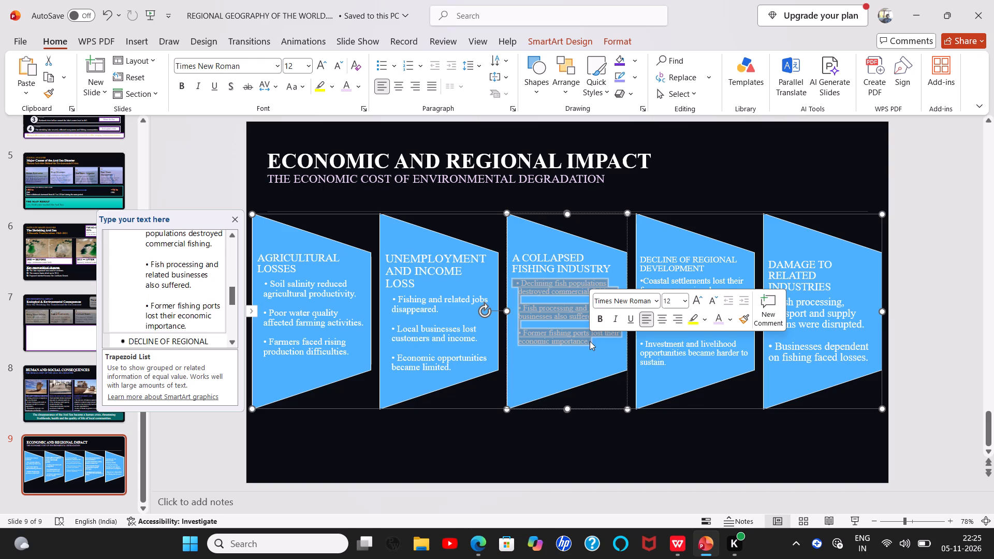
left_click(700, 301)
left_click(544, 384)
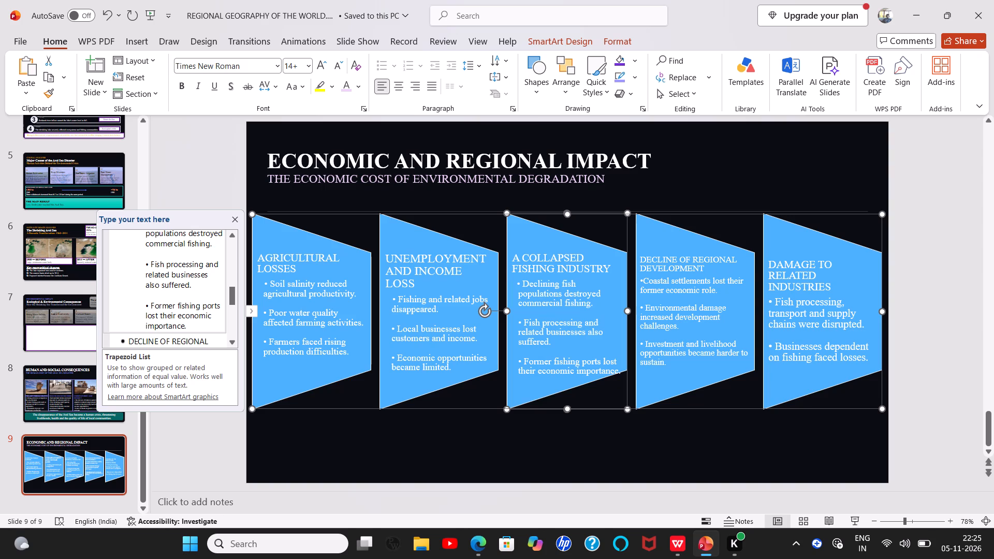
Set the DECLINE OF REGIONAL DEVELOPMENT heading's font size to 14, keeping it non-bold.
left_click_drag(640, 258, 722, 272)
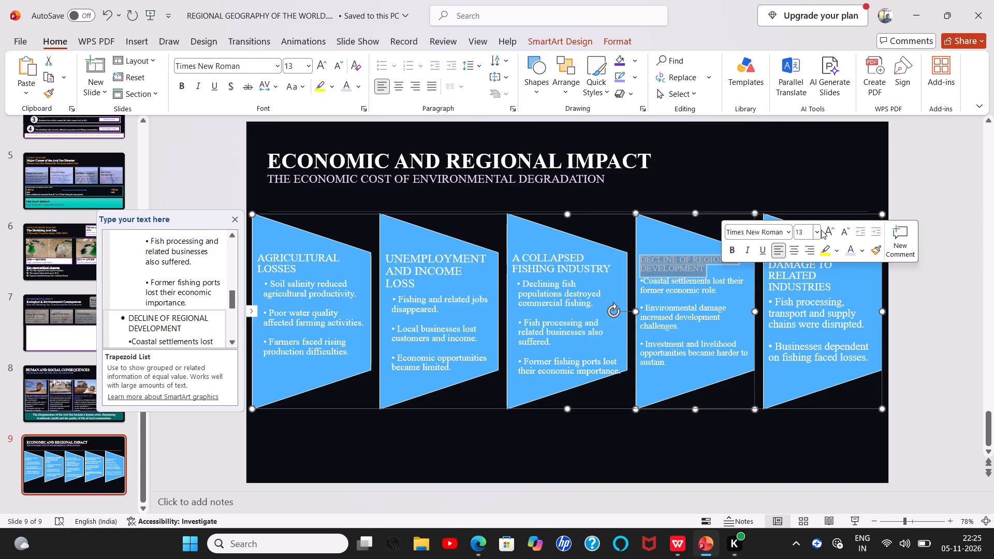
left_click(824, 230)
left_click(824, 230)
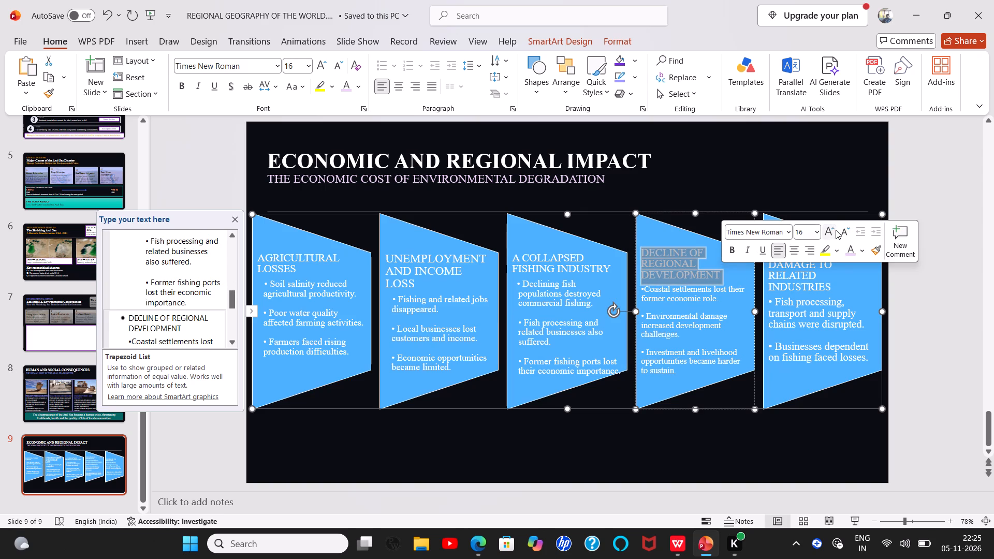
left_click(843, 230)
left_click(732, 254)
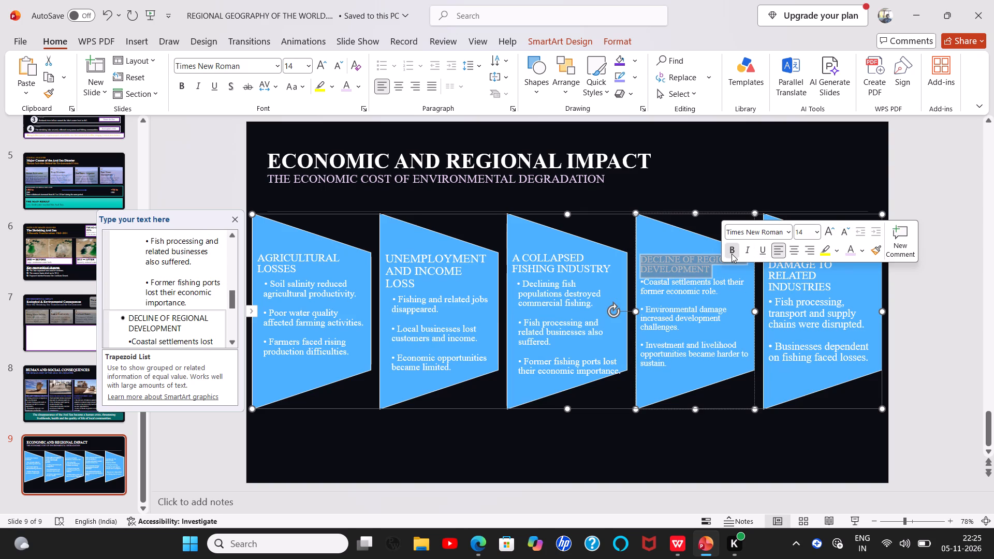
left_click(732, 248)
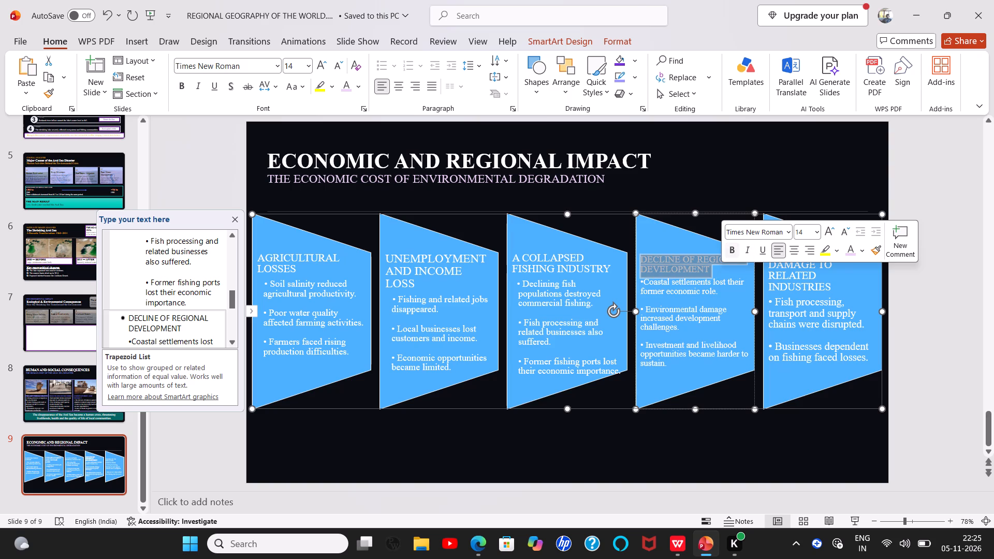
Set the bullet text in the DECLINE OF REGIONAL DEVELOPMENT trapezoid to font size 14.
left_click(640, 282)
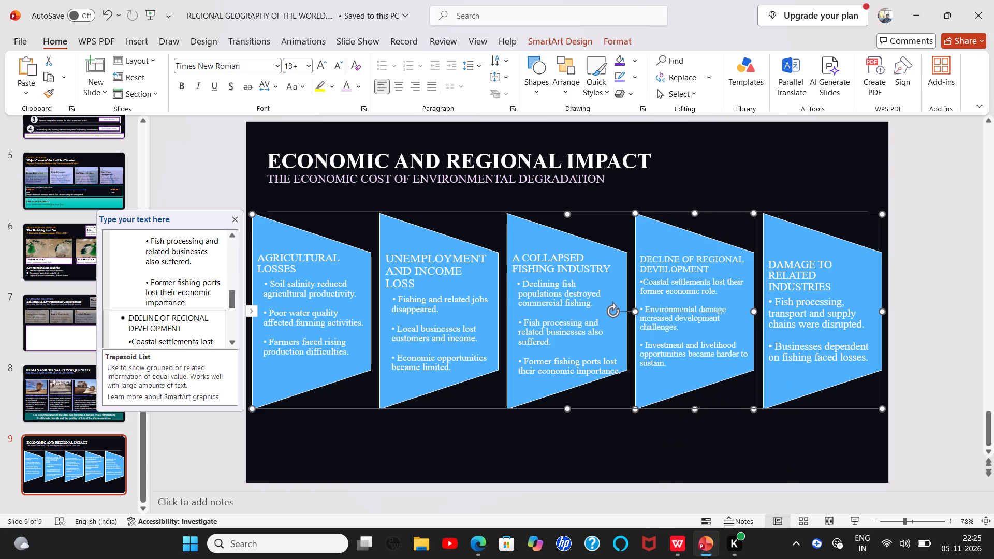
left_click_drag(640, 282, 688, 375)
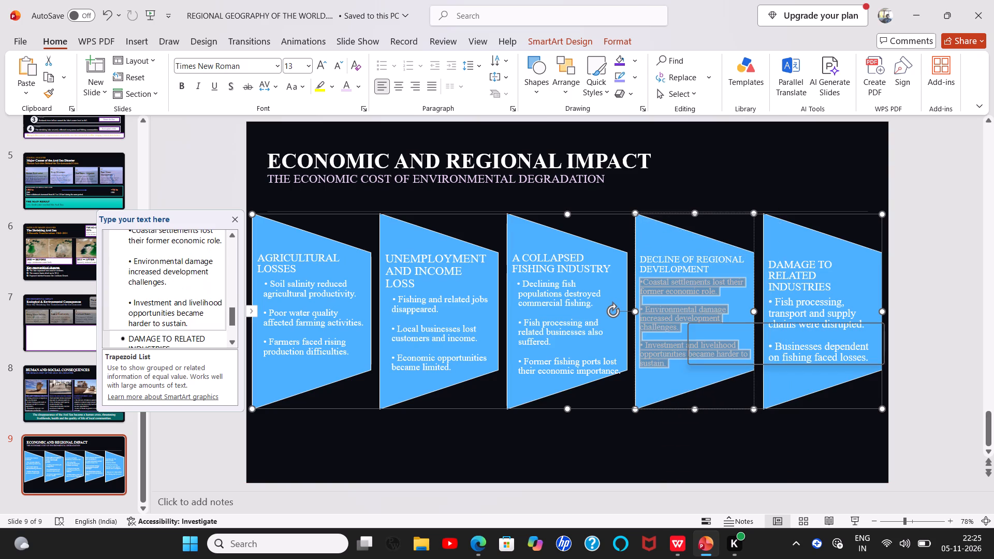
left_click(792, 334)
left_click(792, 334)
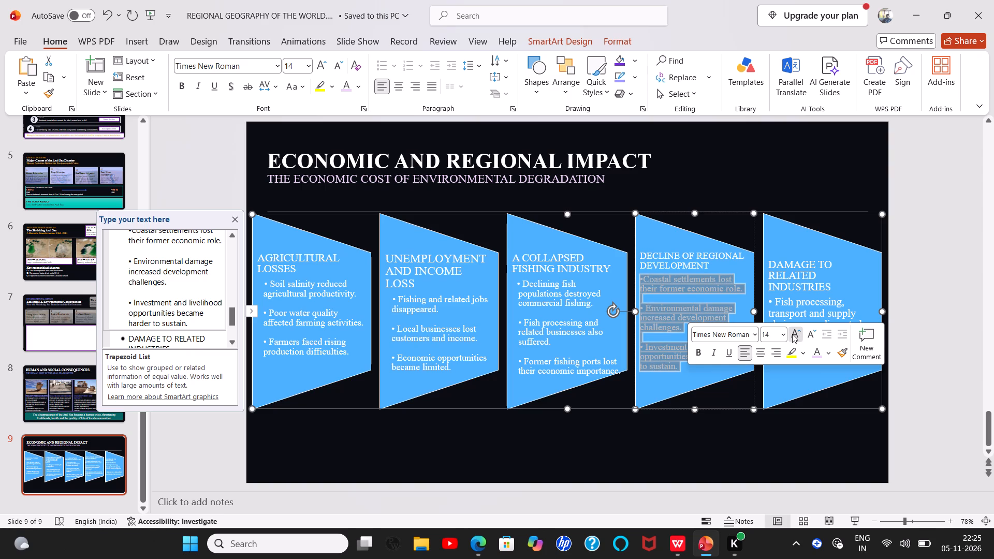
left_click(809, 332)
left_click(741, 433)
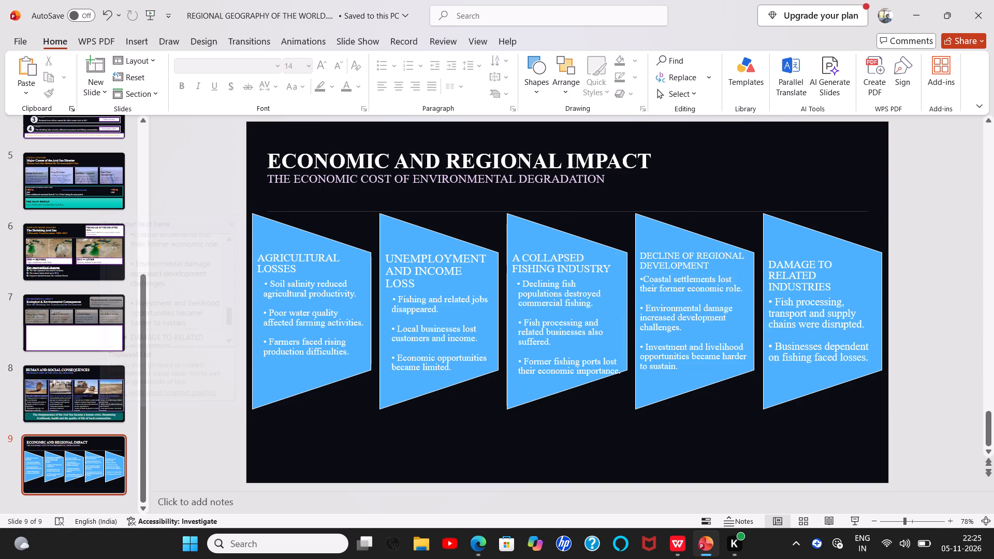
Set the DAMAGE TO RELATED INDUSTRIES heading's font size to 18.
left_click_drag(770, 263, 848, 285)
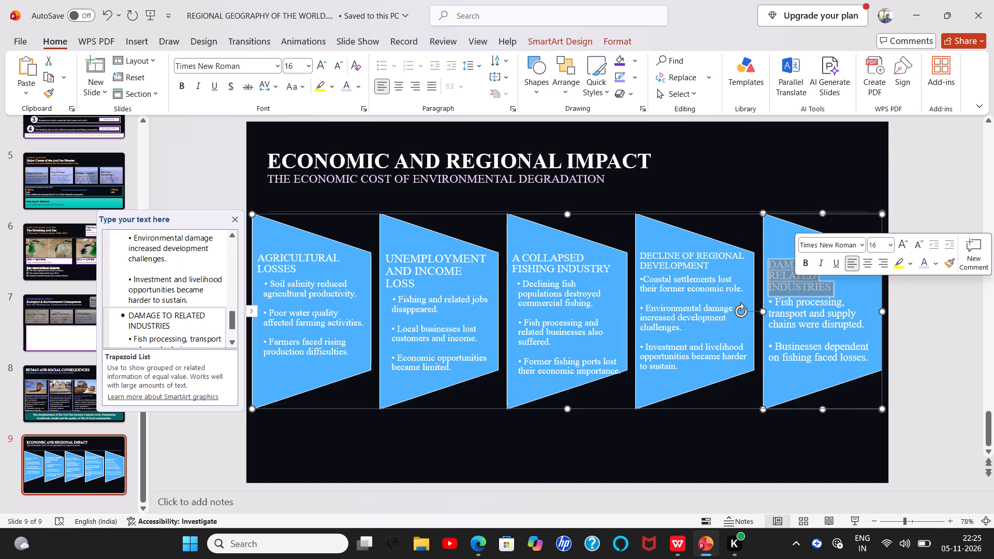
left_click(900, 251)
left_click(900, 251)
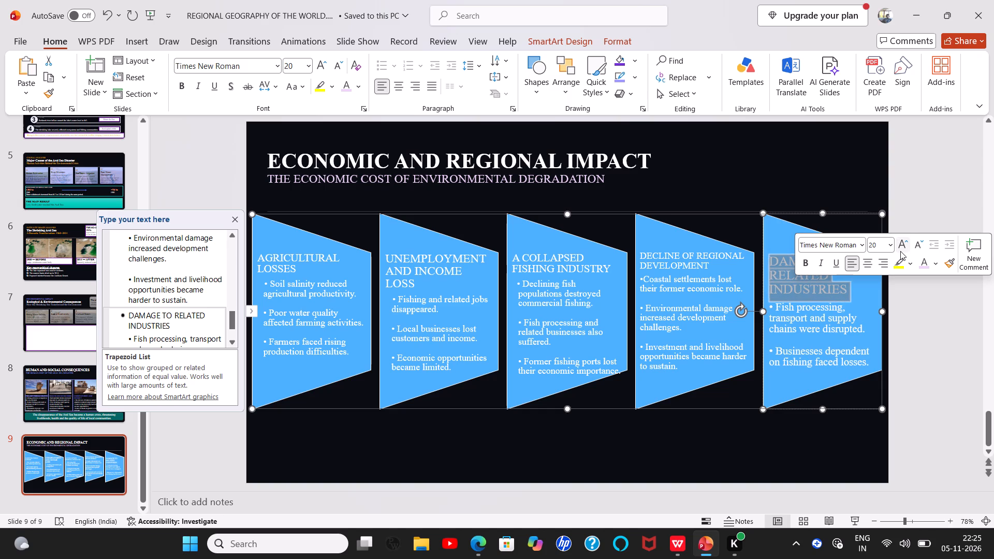
left_click(900, 251)
left_click(916, 248)
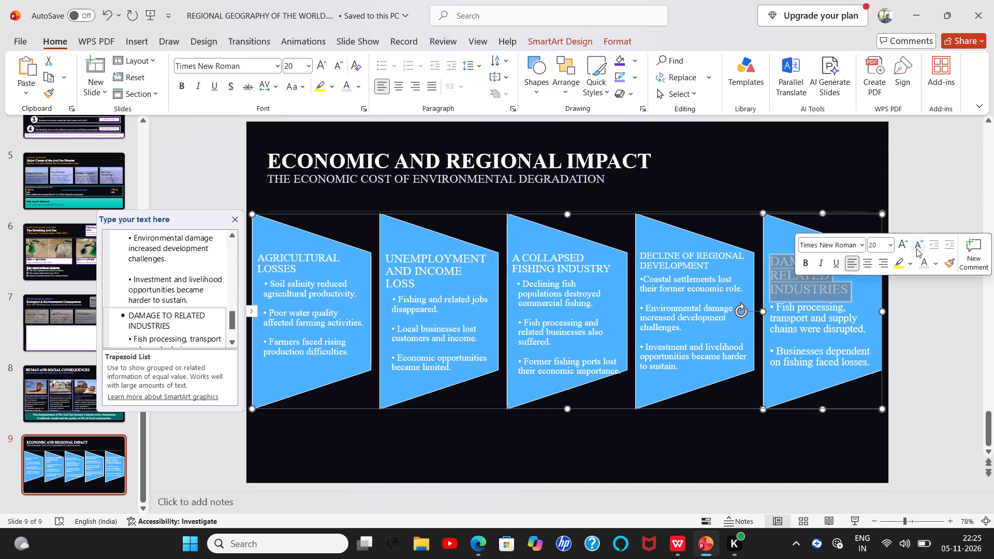
left_click(916, 248)
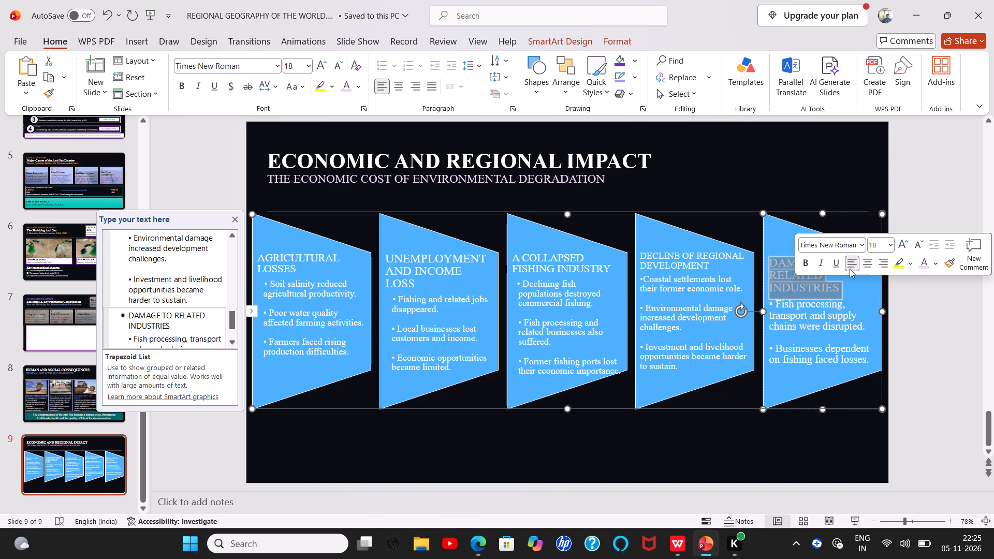
Set both bullets in the DAMAGE TO RELATED INDUSTRIES trapezoid to font size 18.
left_click_drag(769, 304, 887, 352)
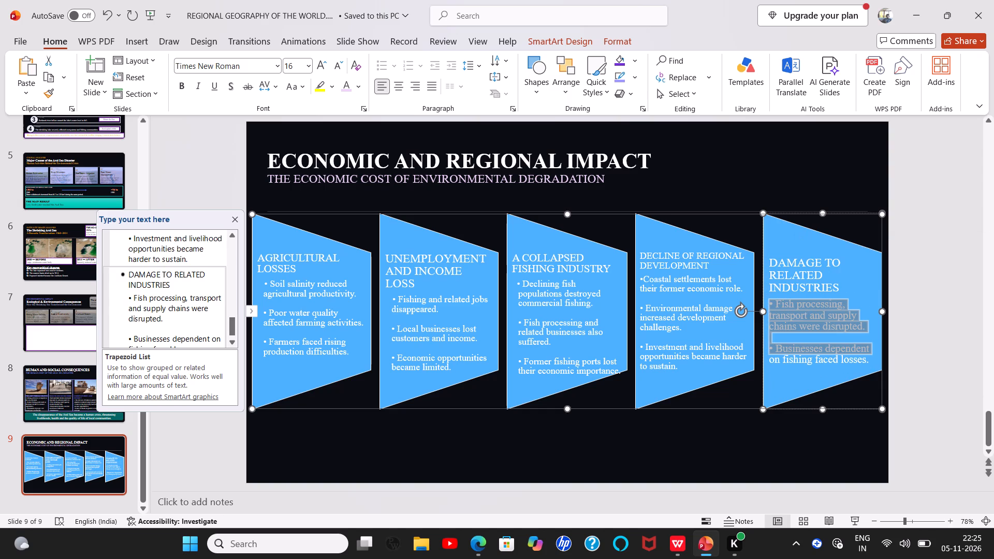
left_click_drag(887, 352, 880, 363)
left_click(904, 322)
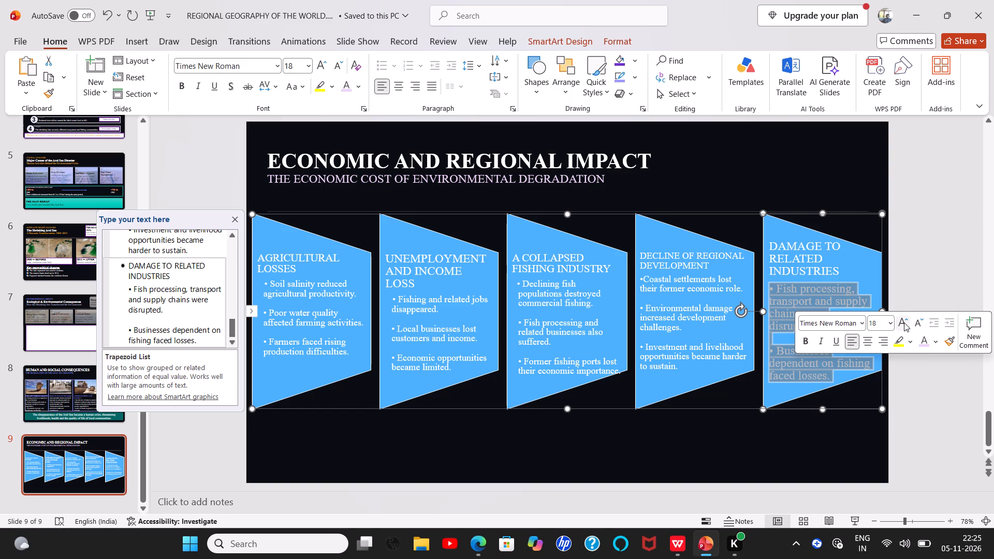
left_click(909, 411)
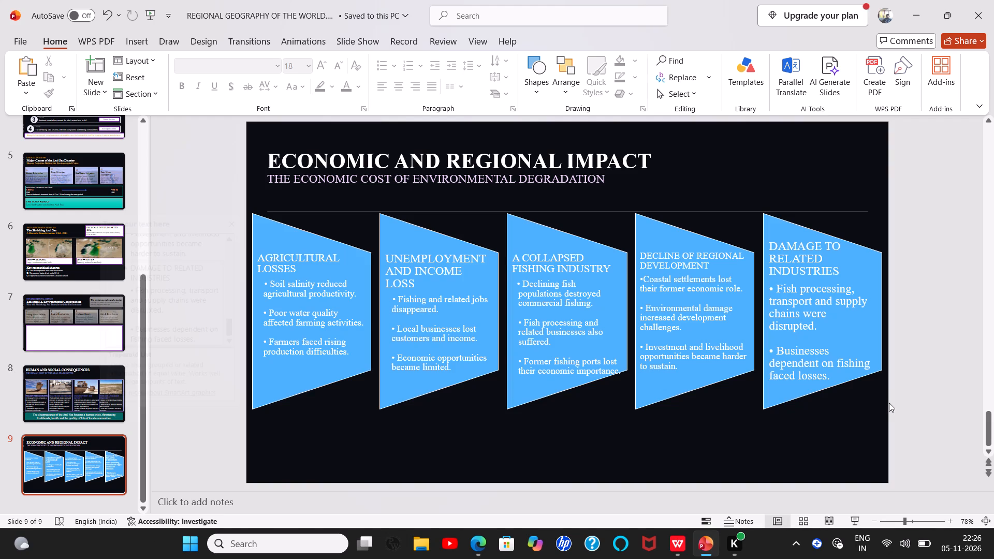
Change the AGRICULTURAL LOSSES heading's font colour to the very dark navy theme shade.
left_click(343, 344)
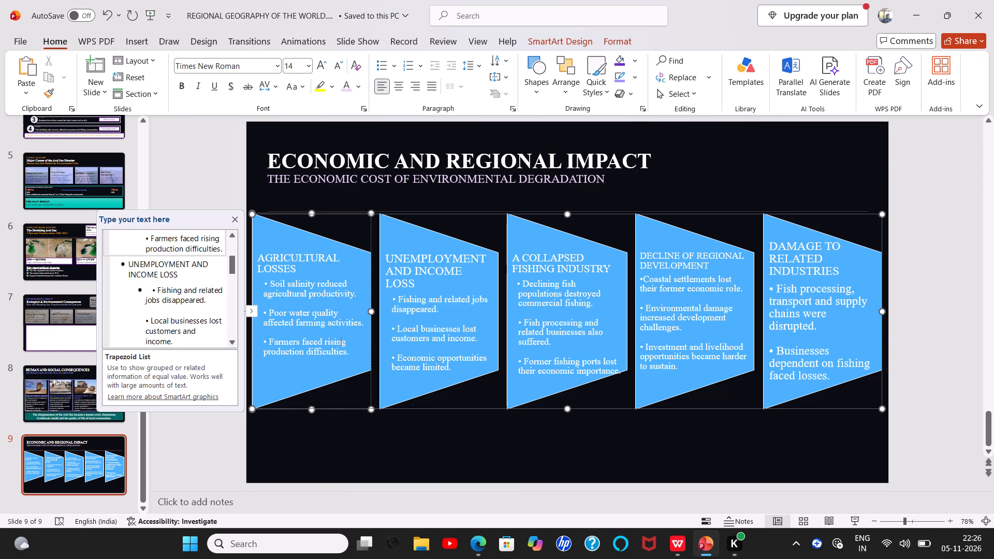
left_click_drag(257, 255, 296, 269)
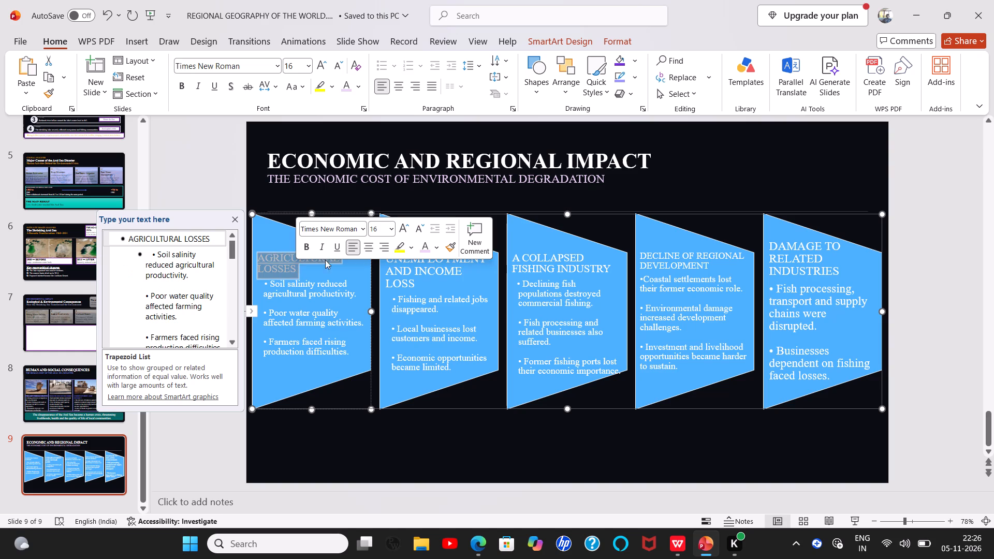
left_click(438, 247)
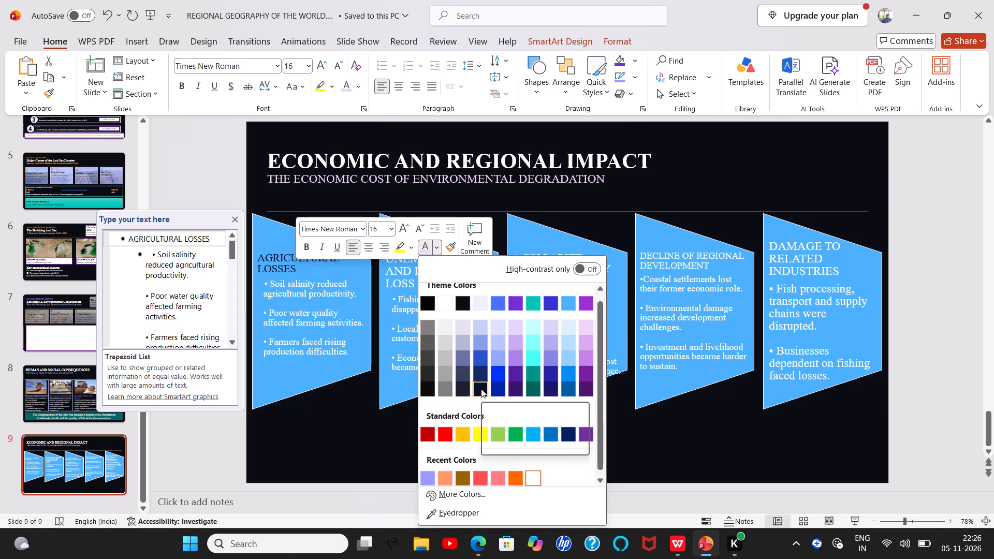
left_click(481, 389)
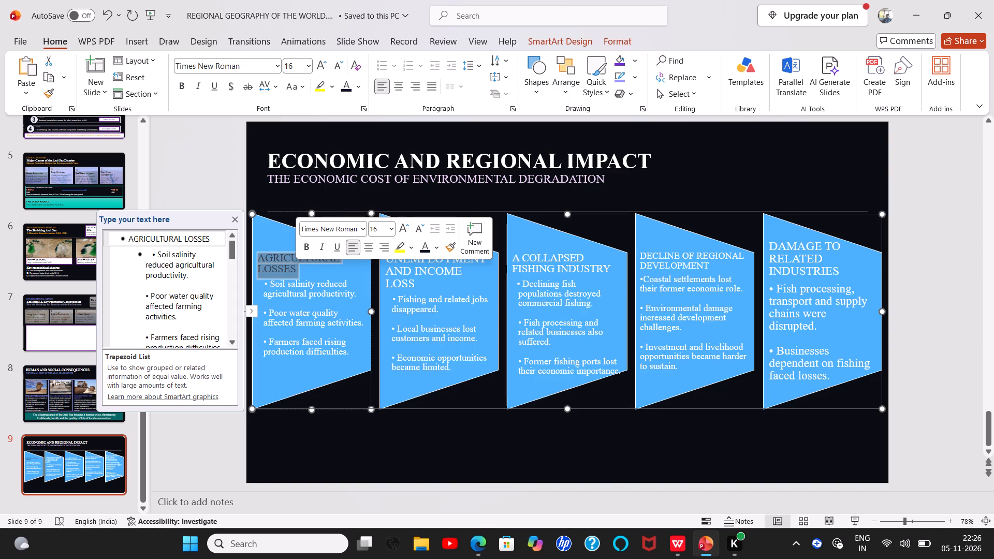
Apply the same dark navy font colour to the whole UNEMPLOYMENT AND INCOME LOSS heading.
left_click_drag(390, 262, 392, 262)
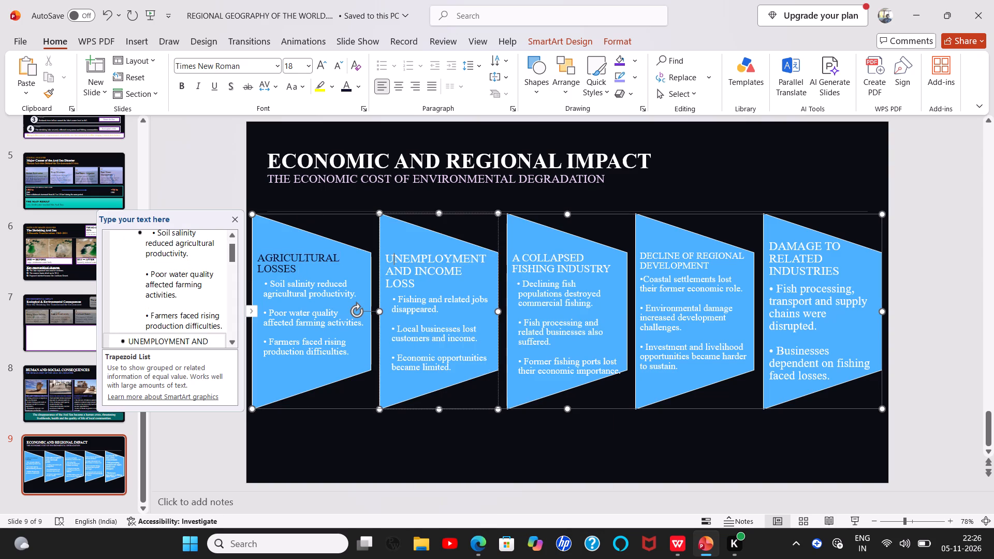
left_click_drag(392, 262, 418, 282)
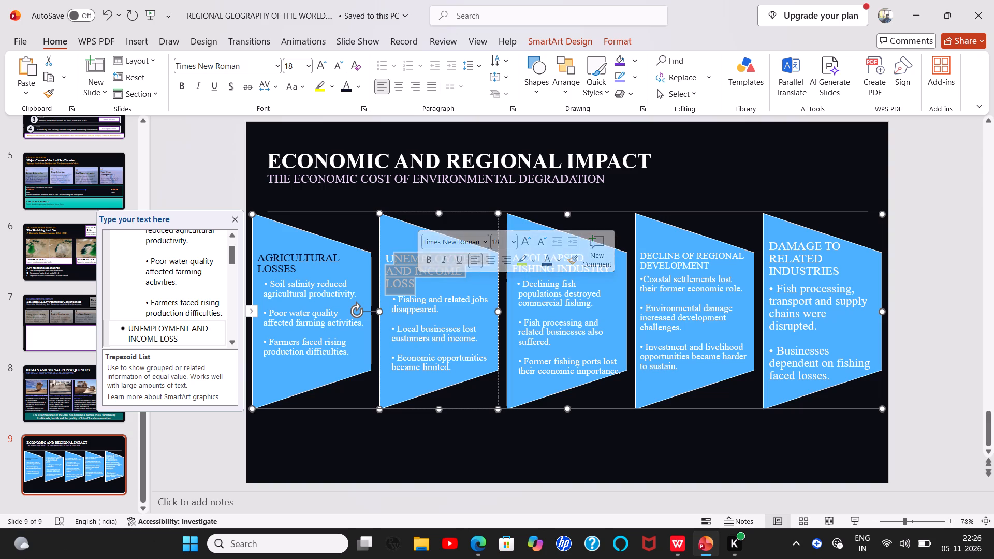
left_click(389, 257)
left_click_drag(388, 257, 416, 284)
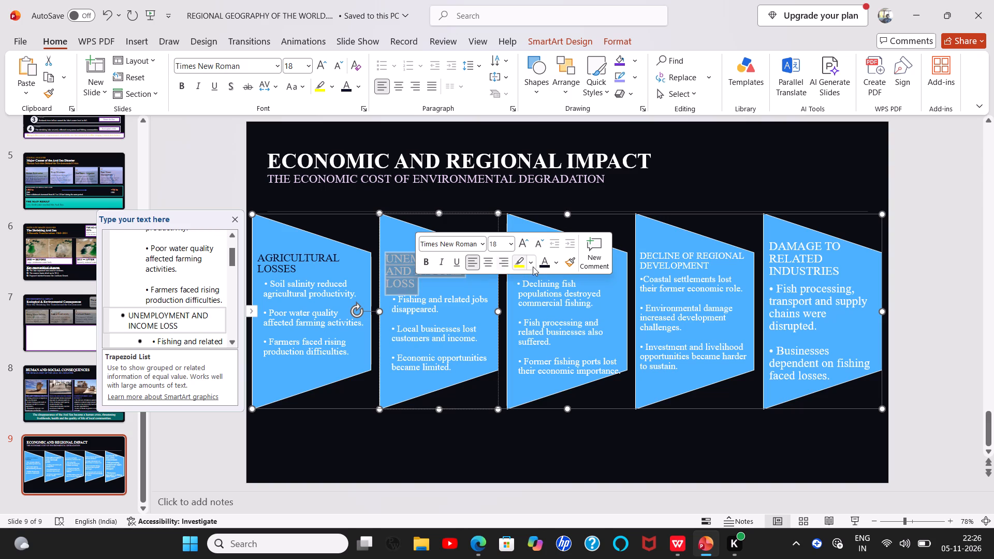
left_click(538, 267)
left_click(612, 215)
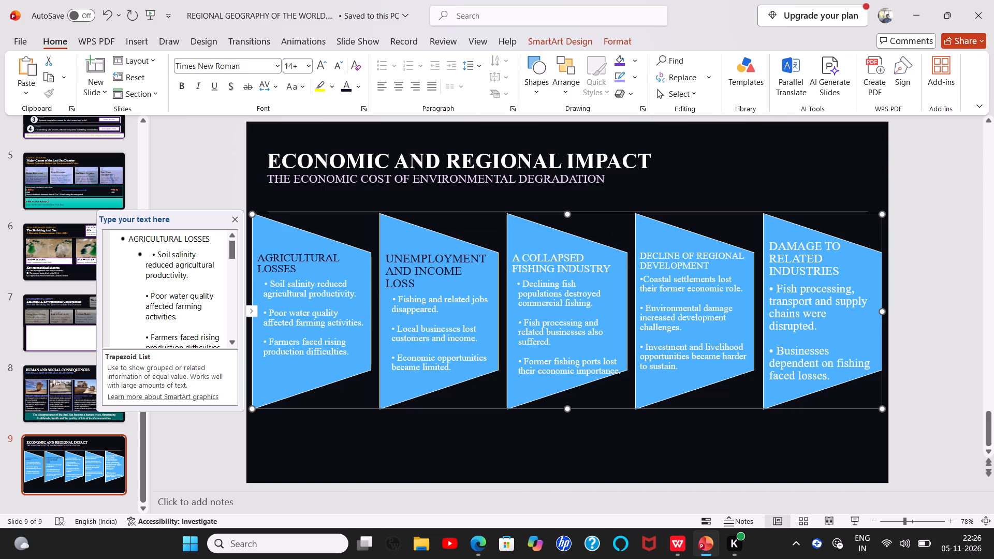
Apply the same dark navy font colour to the A COLLAPSED FISHING INDUSTRY, DECLINE OF REGIONAL DEVELOPMENT and DAMAGE TO RELATED INDUSTRIES headings.
left_click_drag(514, 256, 633, 271)
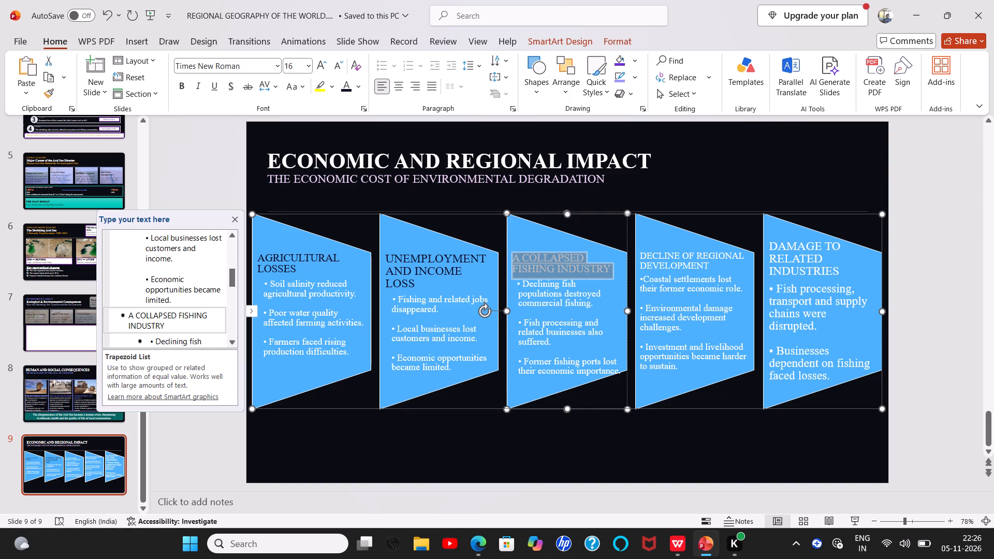
left_click(757, 247)
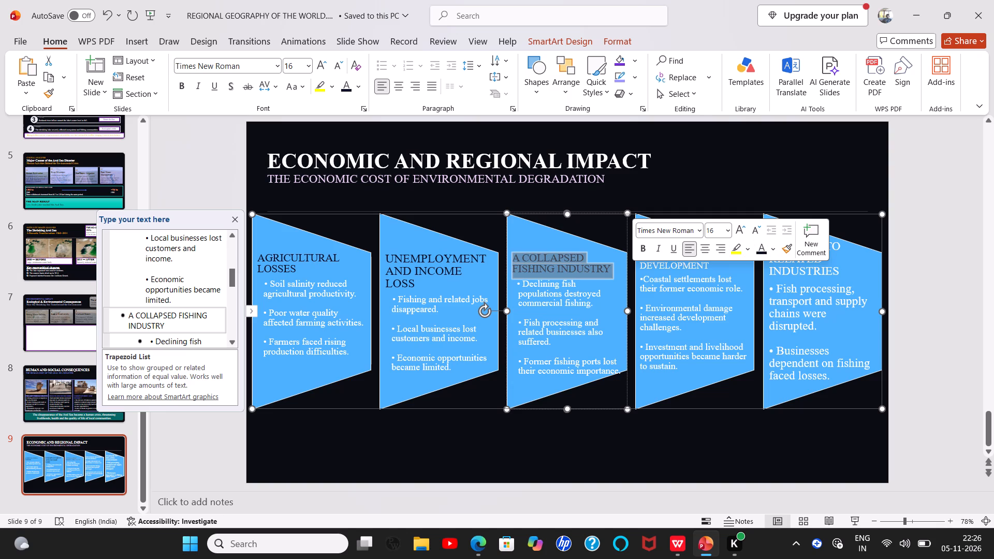
left_click(735, 385)
left_click_drag(640, 254, 707, 266)
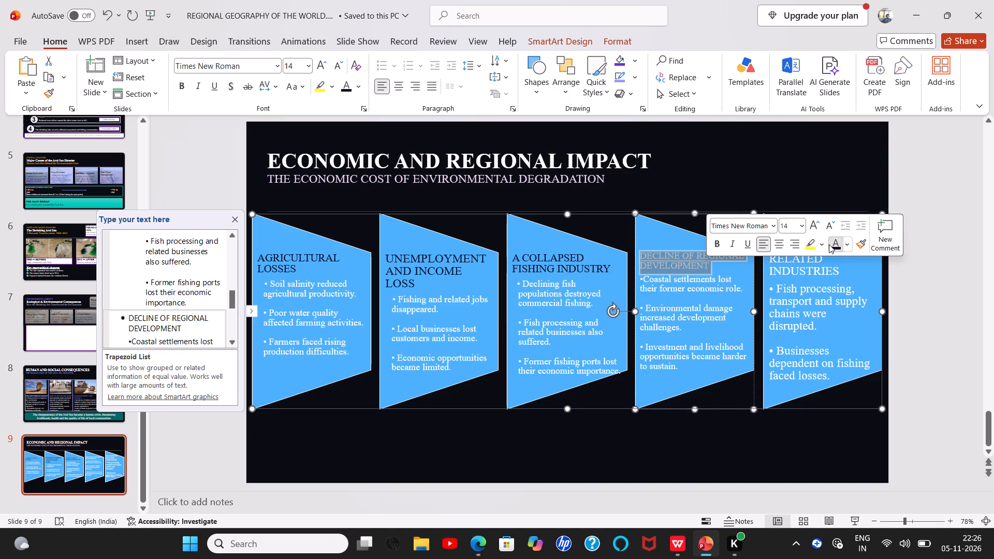
left_click(829, 244)
left_click(736, 389)
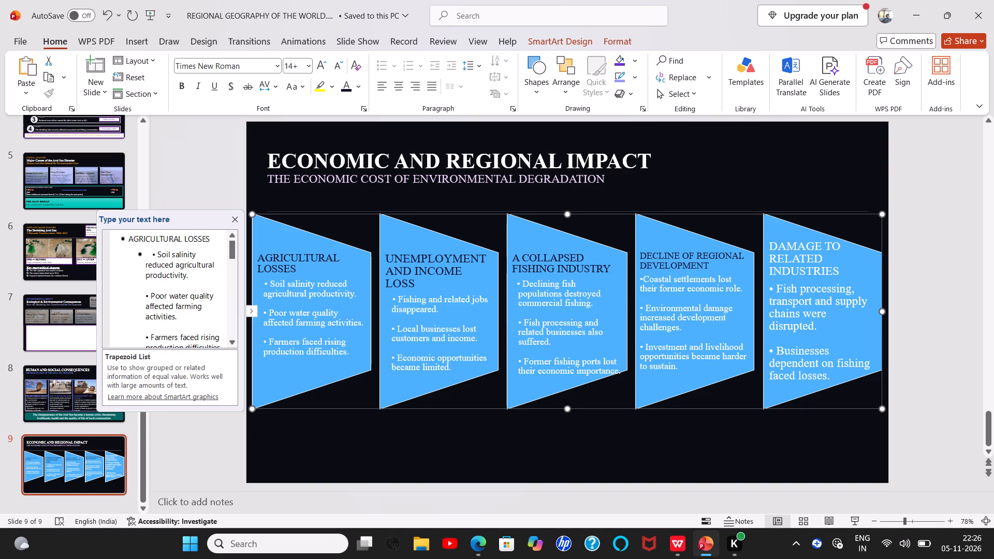
left_click_drag(770, 243, 852, 276)
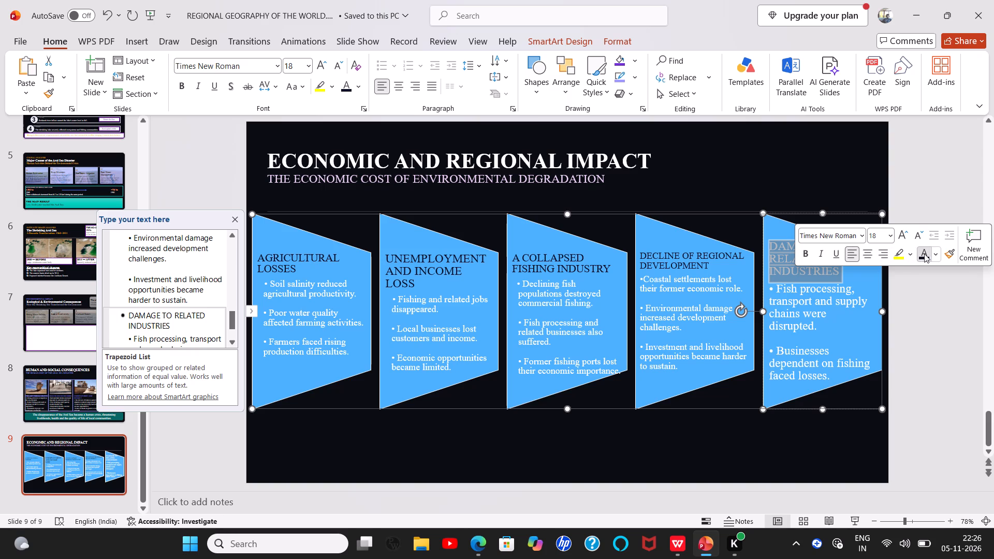
left_click(924, 254)
left_click(464, 454)
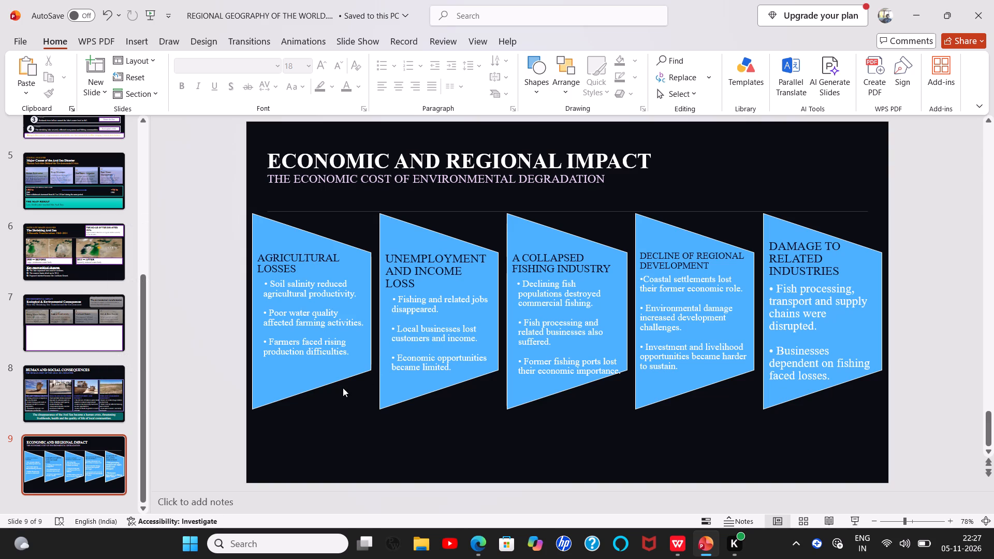
left_click(409, 440)
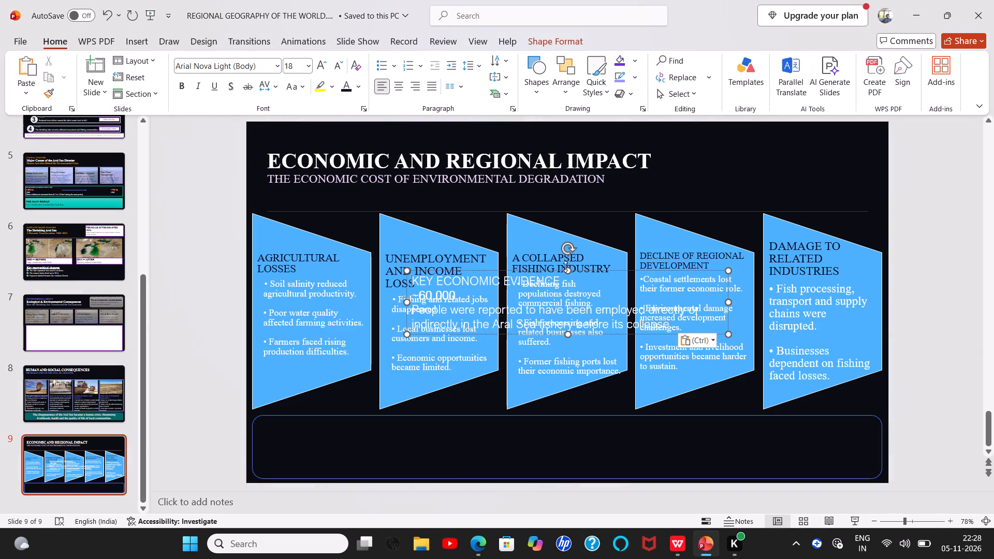
Move the pasted evidence text box into the outlined rounded rectangle below the trapezoids.
left_click_drag(562, 270, 499, 356)
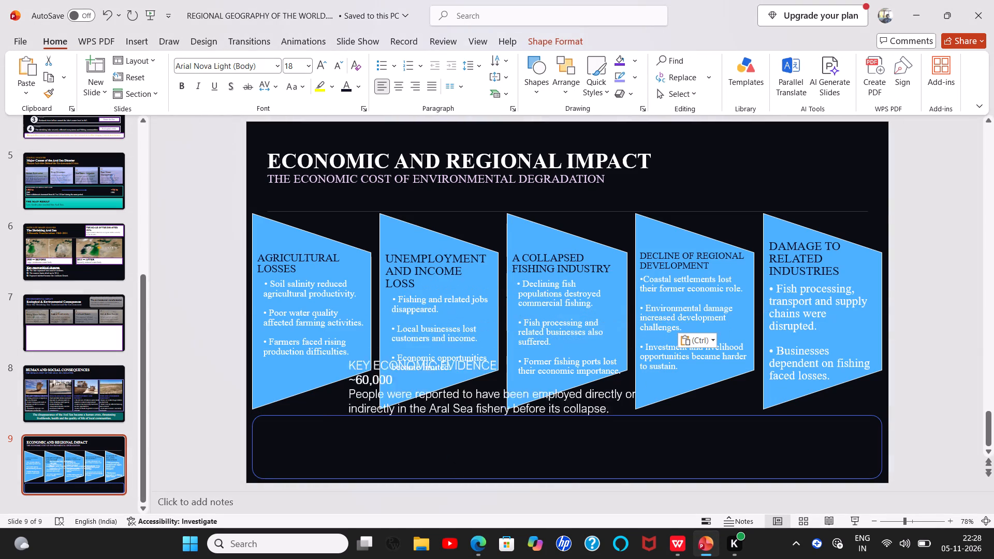
left_click_drag(499, 356, 415, 414)
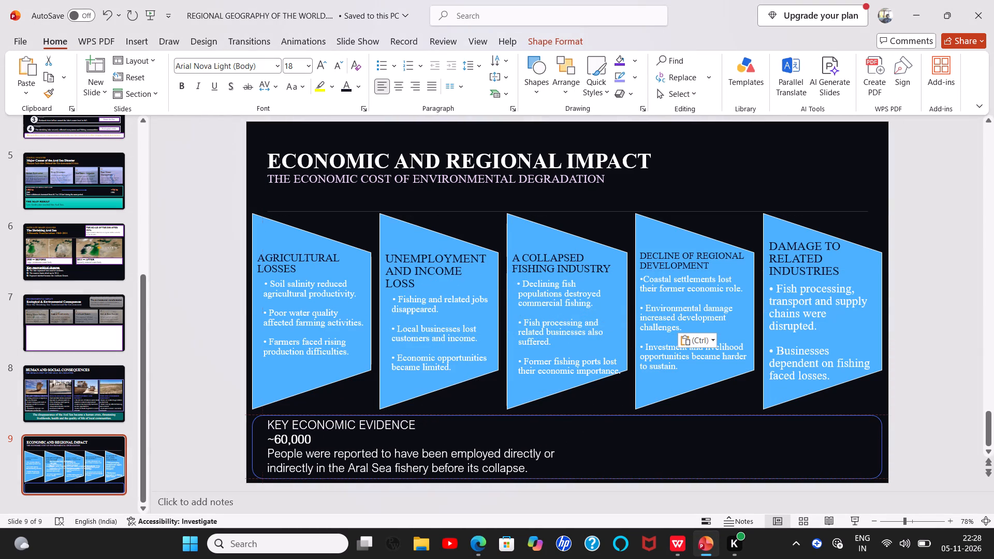
left_click_drag(415, 414, 414, 414)
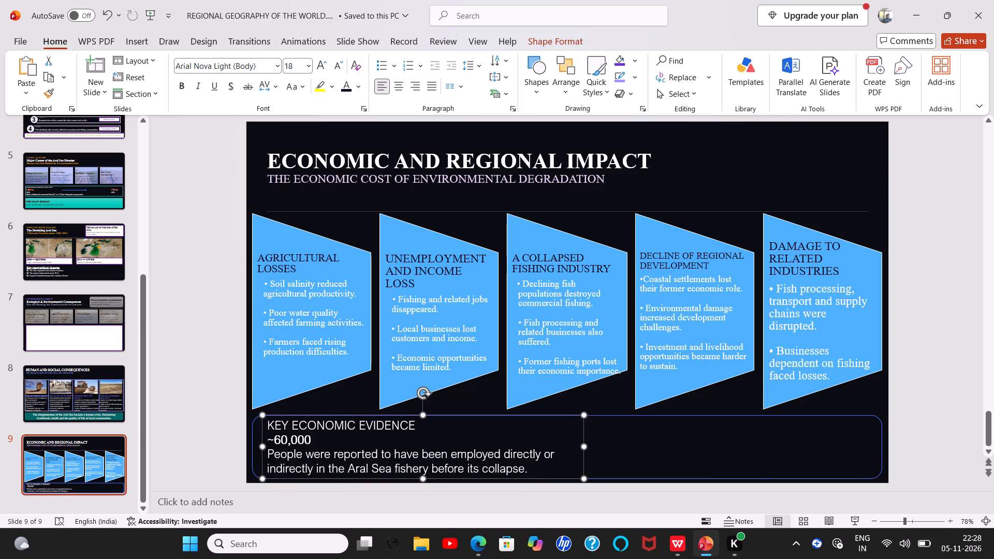
Set the sentence about people employed in the Aral Sea fishery to font size 20.
left_click_drag(269, 454, 528, 470)
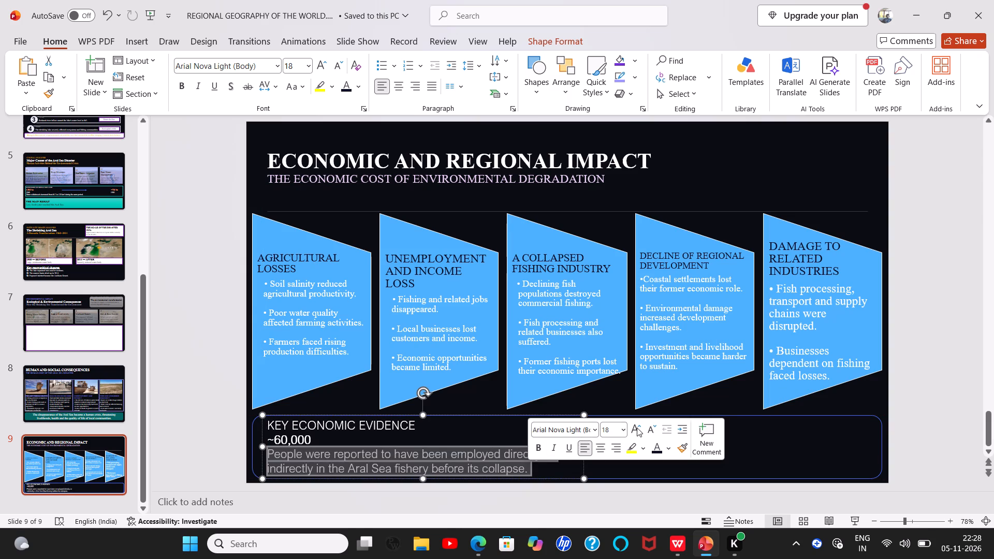
left_click(637, 428)
left_click(637, 428)
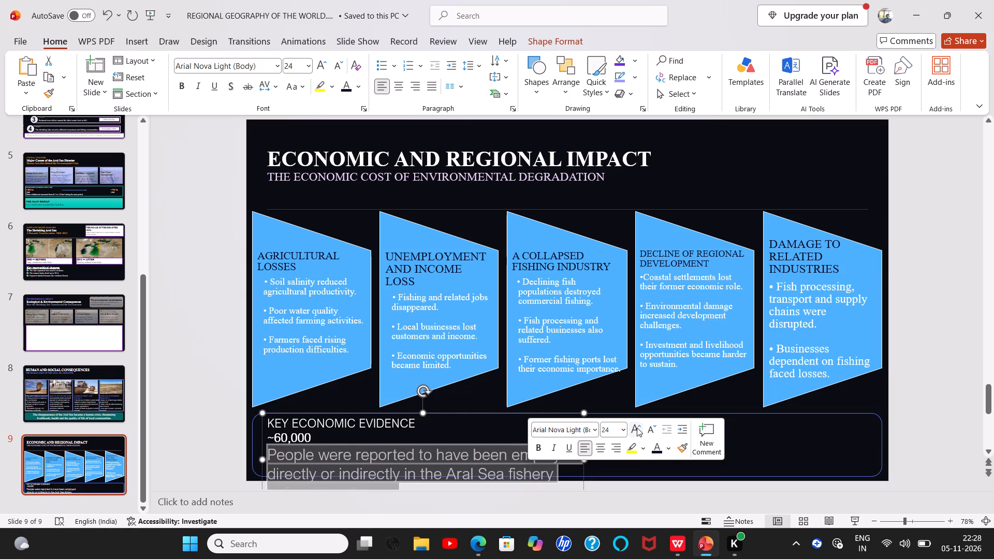
left_click(650, 428)
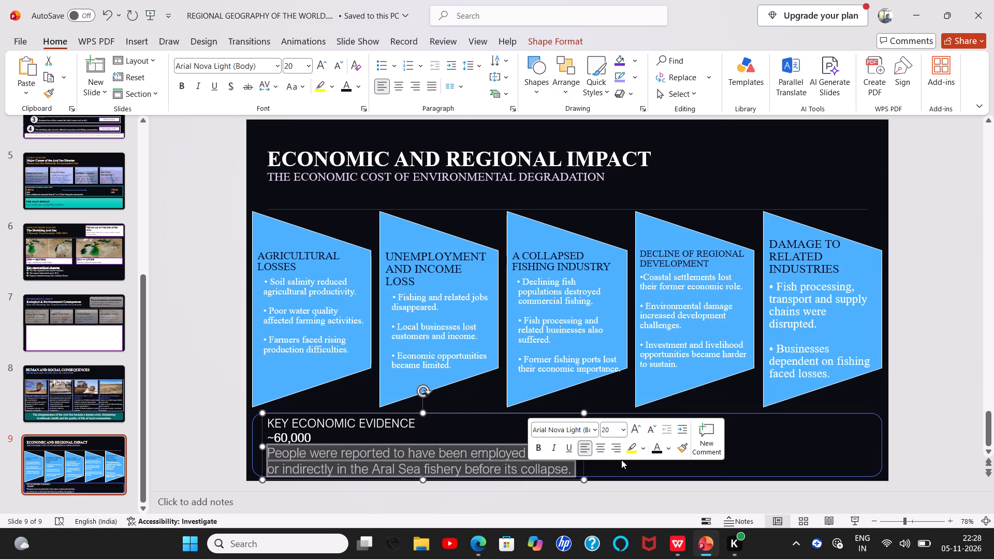
left_click(615, 467)
Widen the evidence text box on both sides to span the full width of the rounded rectangle.
left_click(550, 440)
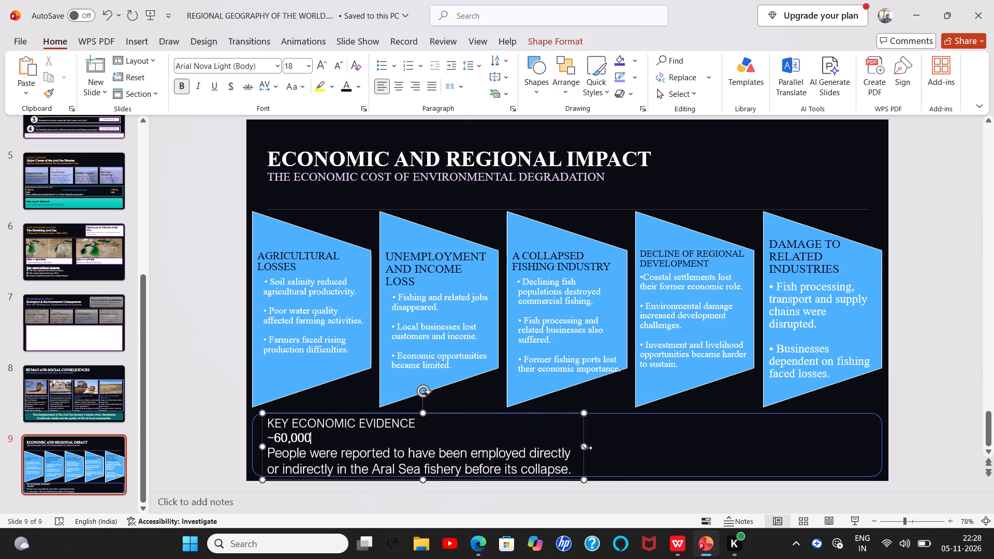
left_click_drag(587, 448, 876, 450)
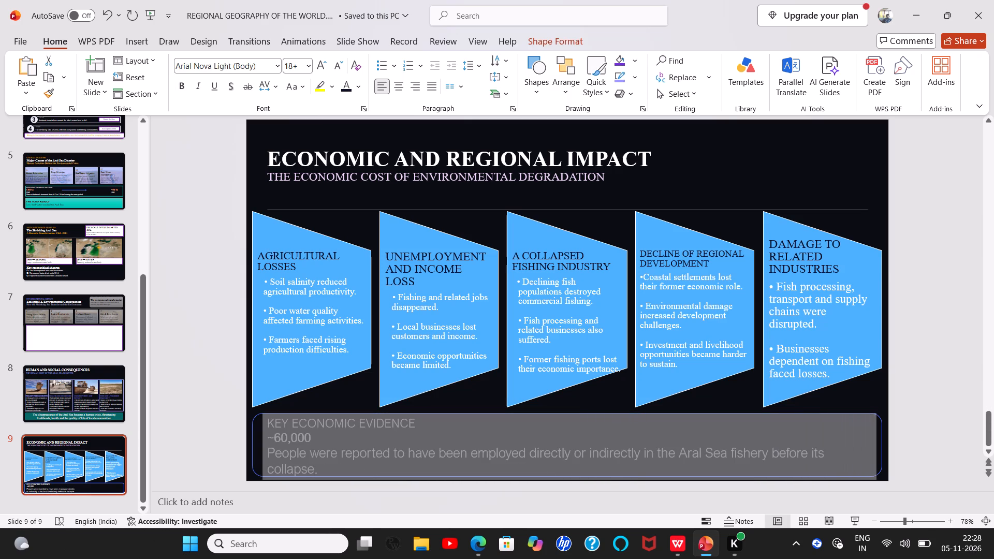
left_click_drag(876, 450, 880, 450)
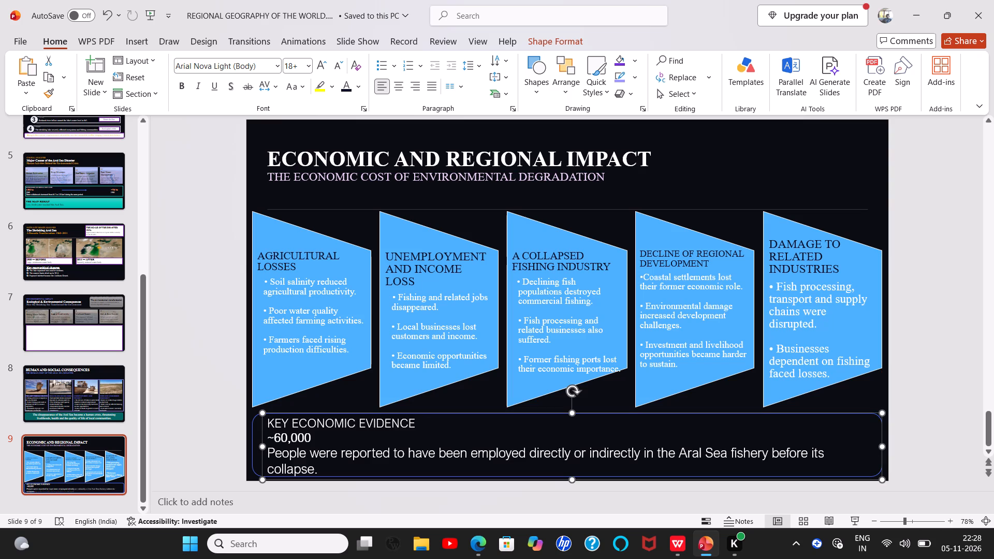
left_click_drag(266, 446, 260, 447)
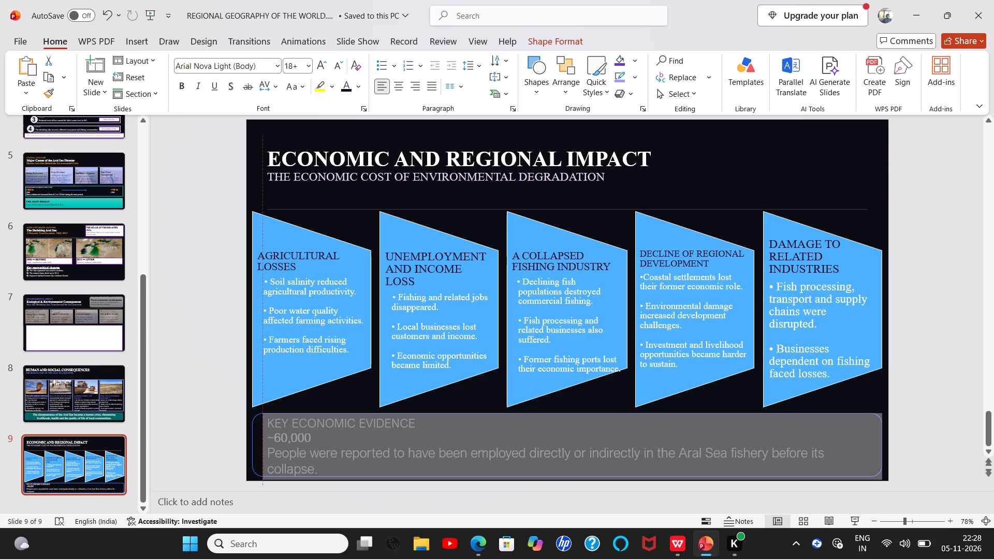
left_click_drag(260, 447, 256, 446)
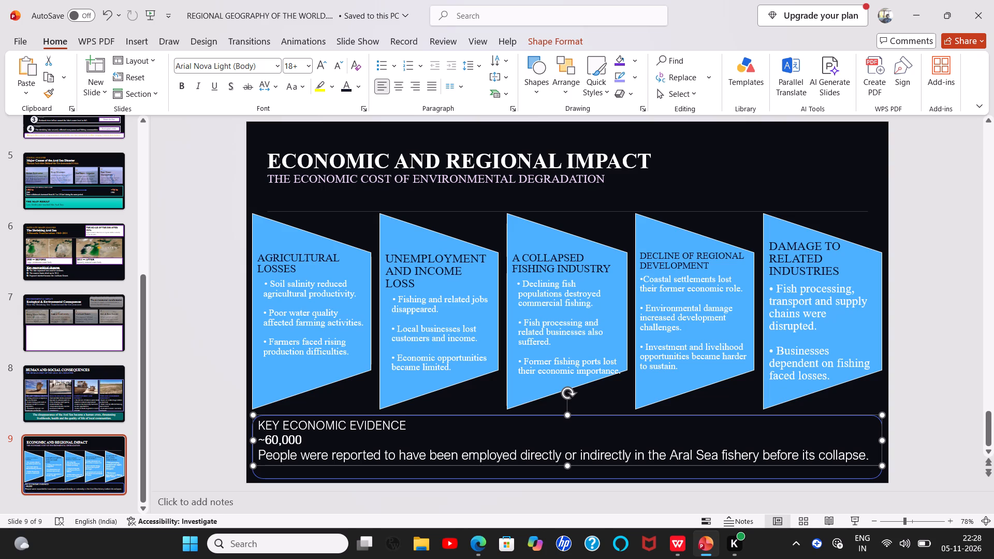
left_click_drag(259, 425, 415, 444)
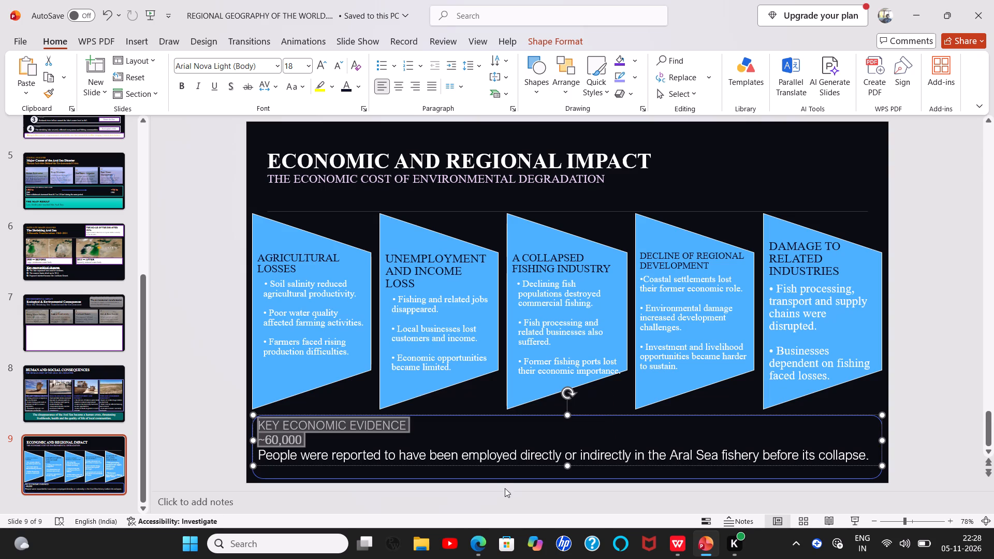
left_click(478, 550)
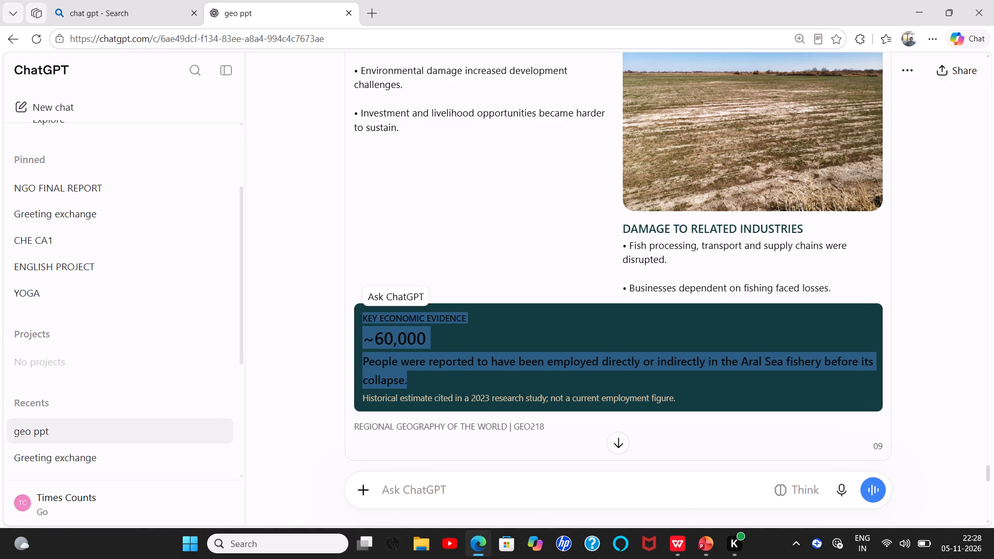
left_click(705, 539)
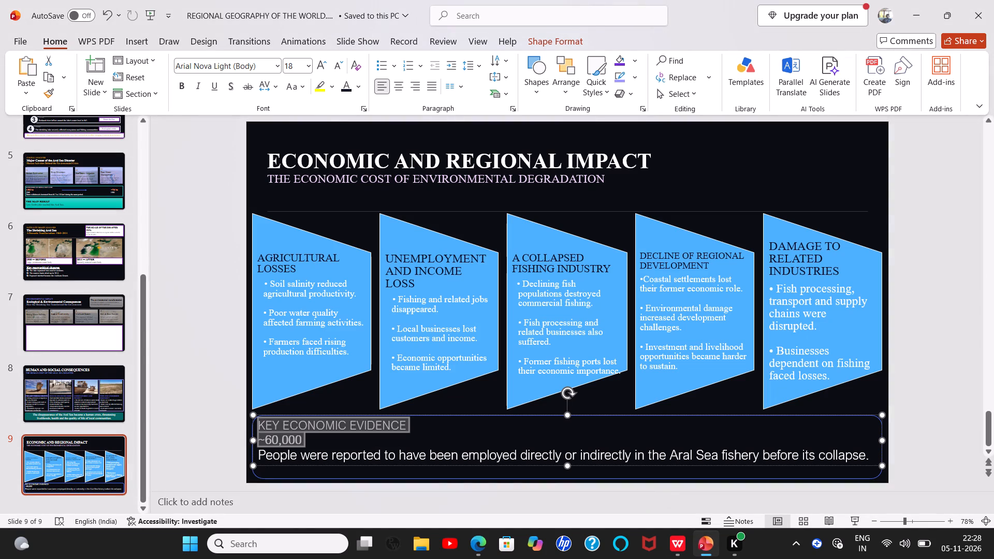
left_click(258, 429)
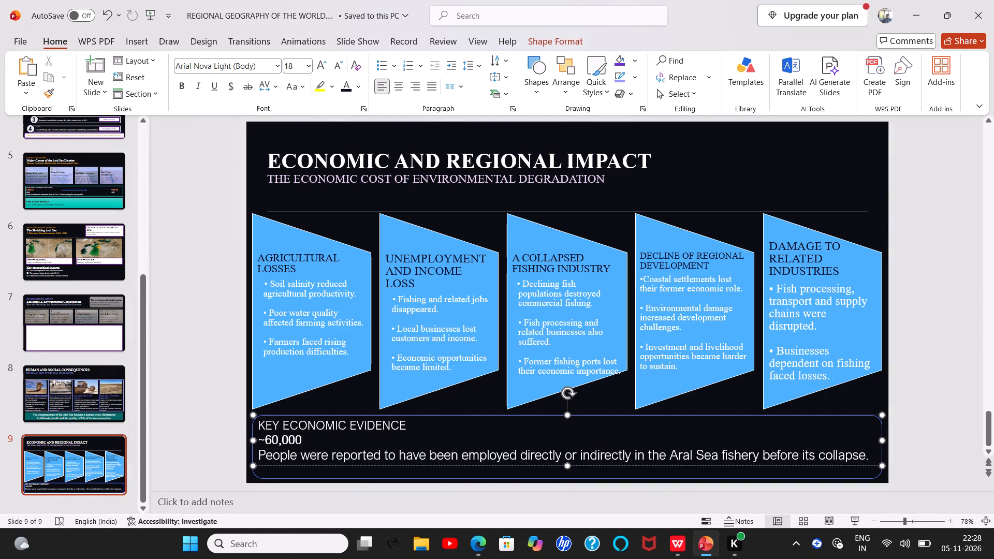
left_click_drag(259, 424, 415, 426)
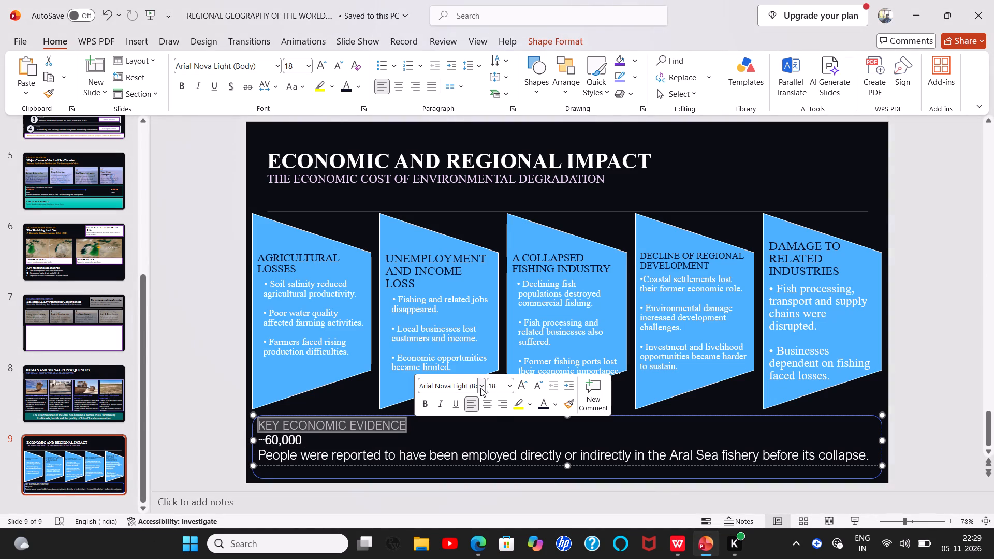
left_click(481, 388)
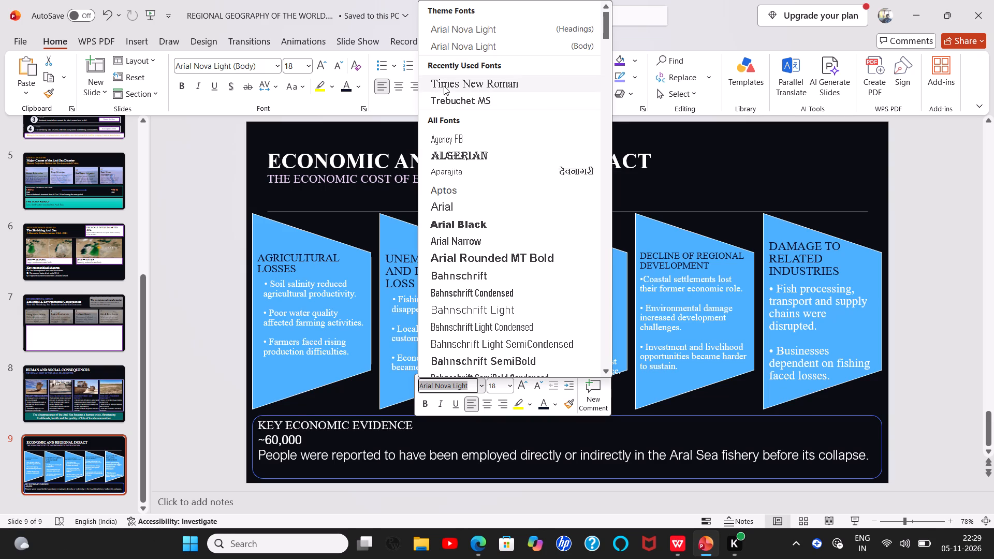
Set all the text in the key economic evidence box to Times New Roman.
left_click(356, 439)
key("ctrl+a")
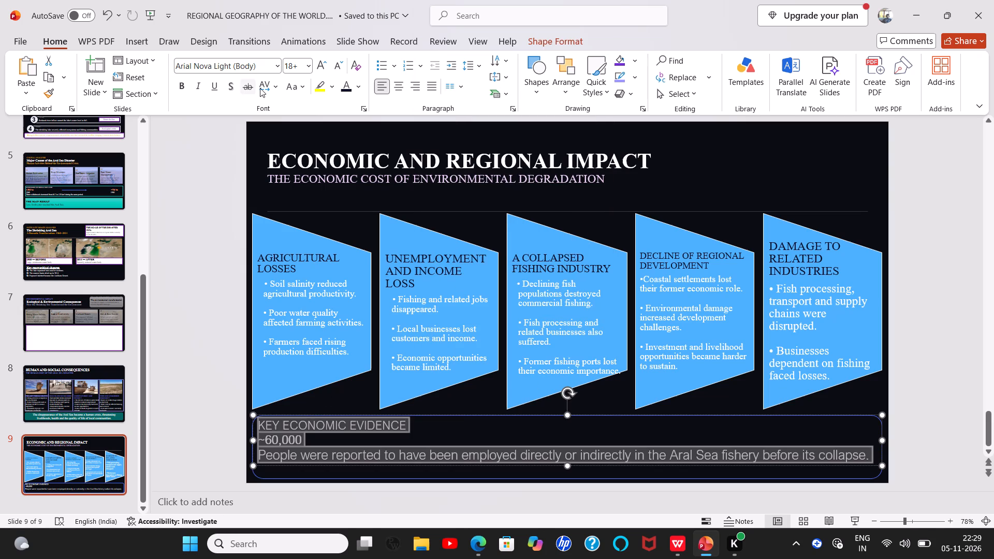
left_click(282, 66)
left_click(278, 66)
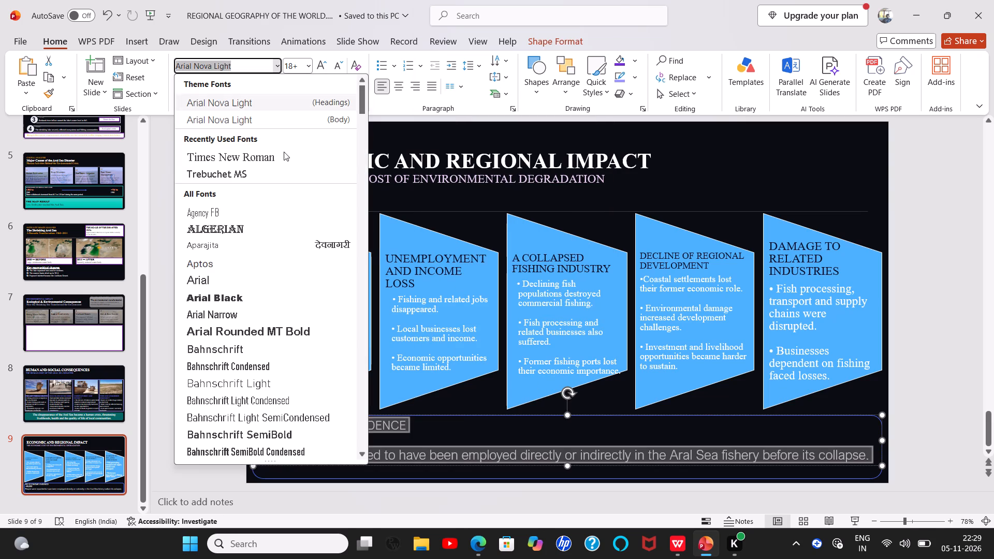
left_click(282, 163)
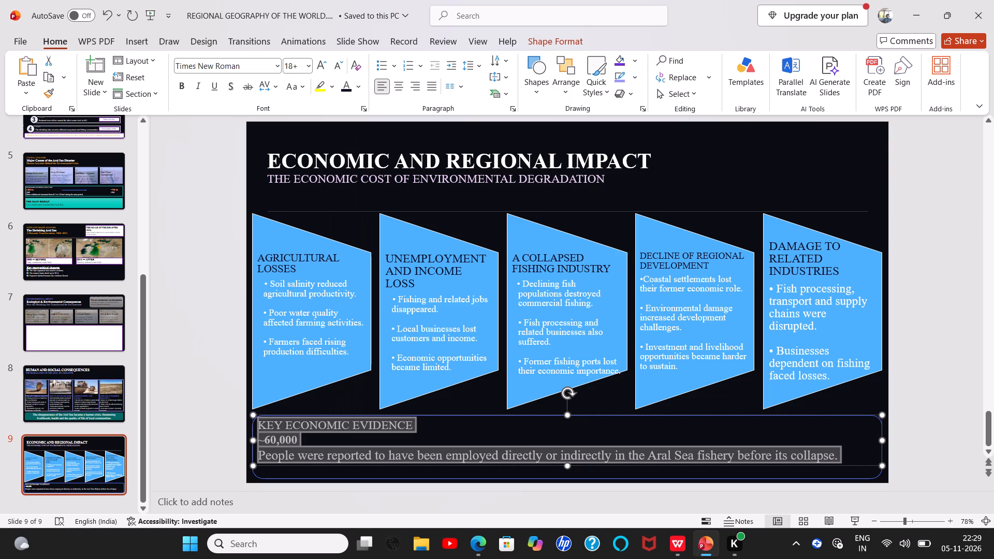
Format the KEY ECONOMIC EVIDENCE heading line in the evidence text box.
left_click(259, 426)
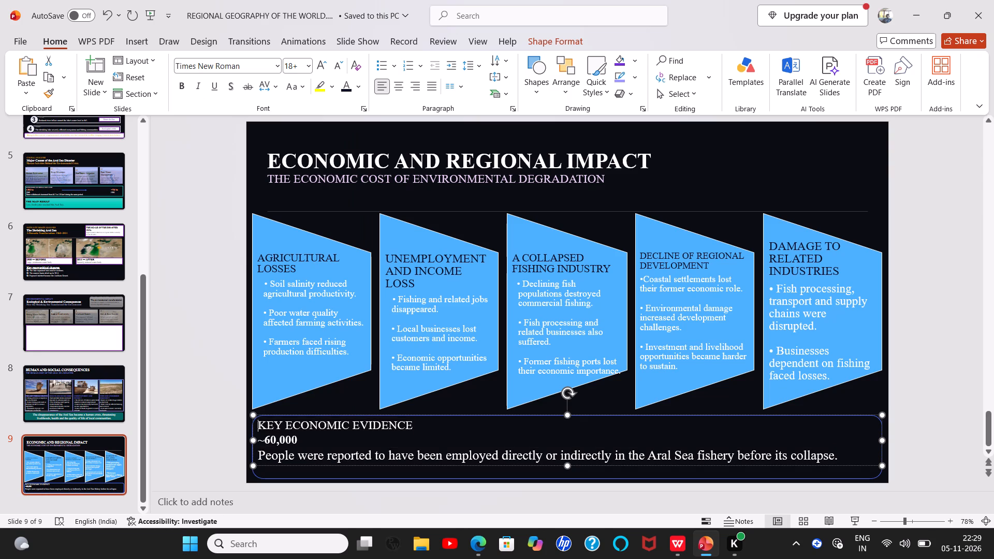
left_click_drag(259, 425, 439, 432)
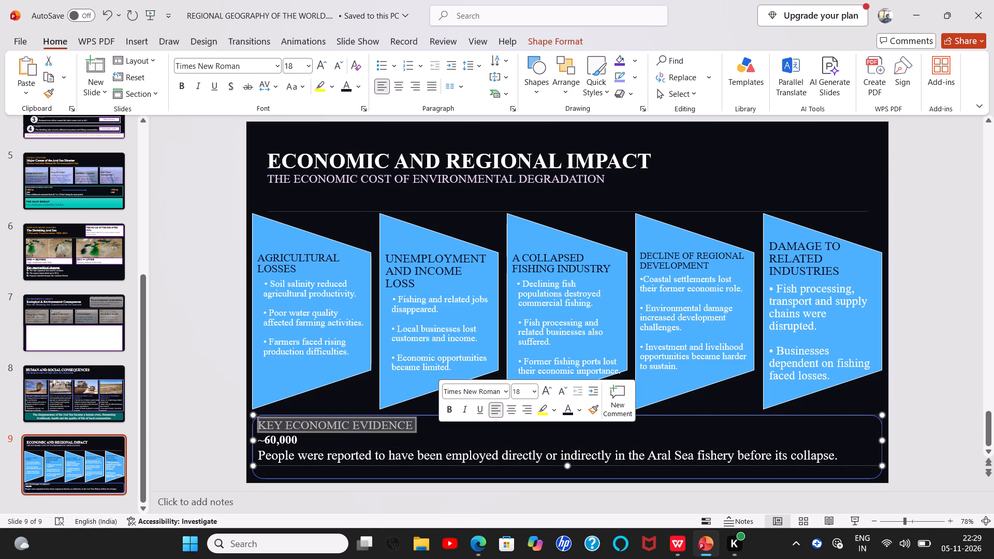
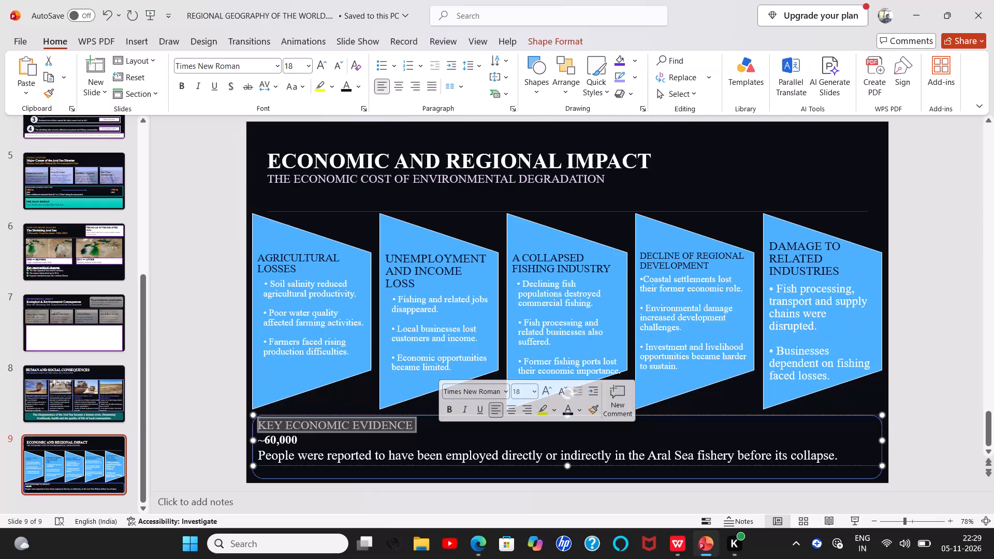
Set the KEY ECONOMIC EVIDENCE heading to font size 16.
left_click(558, 393)
left_click(558, 393)
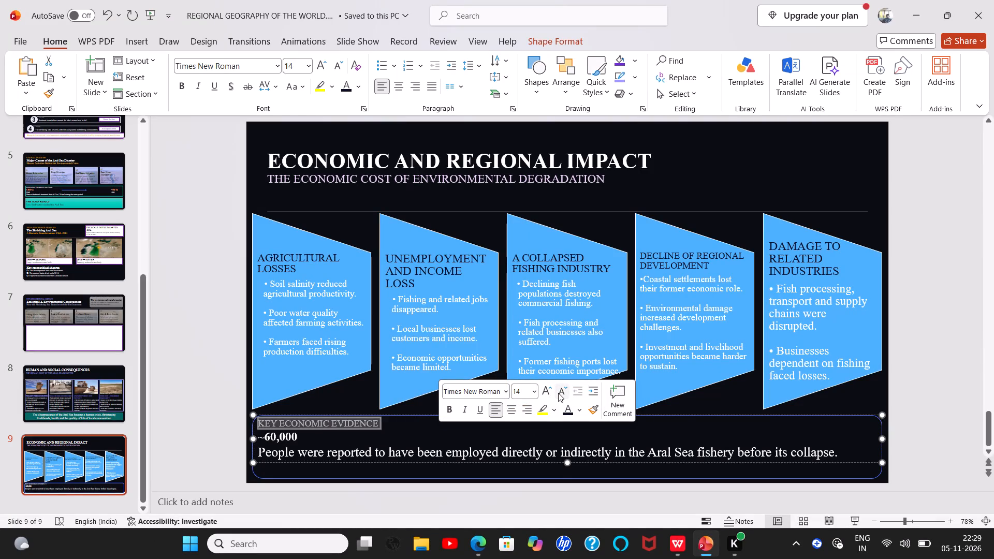
left_click(551, 393)
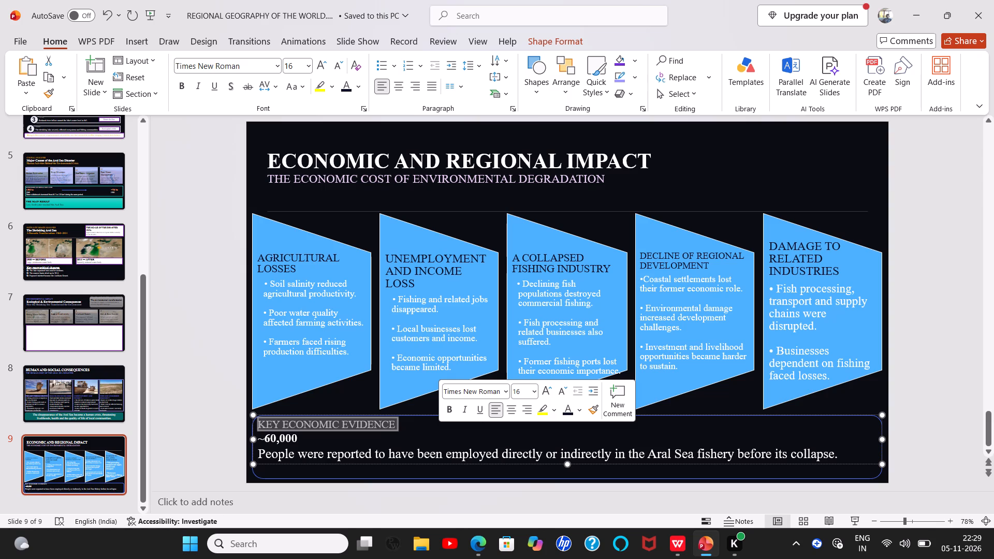
Enlarge the ~60,000 figure in the evidence box to font size 24.
left_click_drag(260, 439, 297, 439)
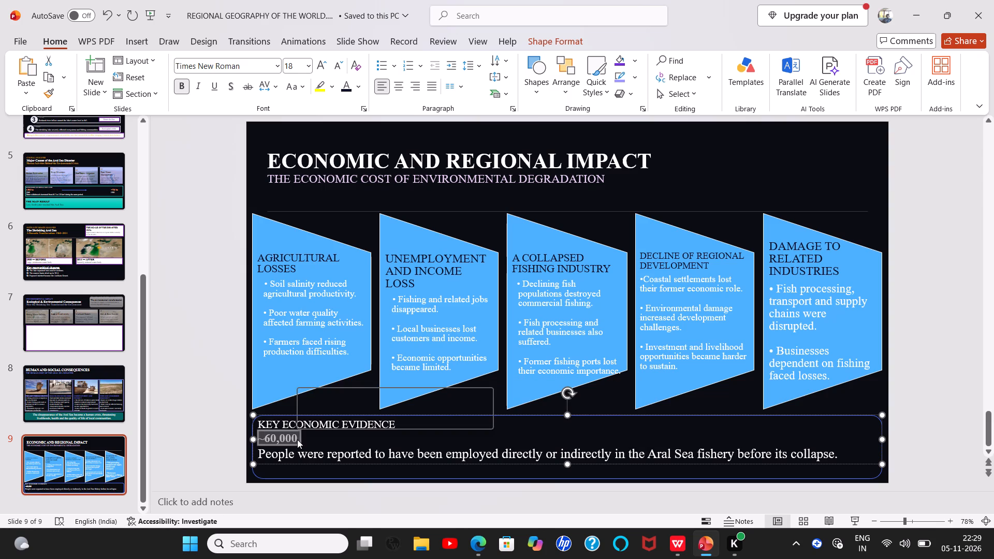
left_click(408, 400)
left_click(408, 400)
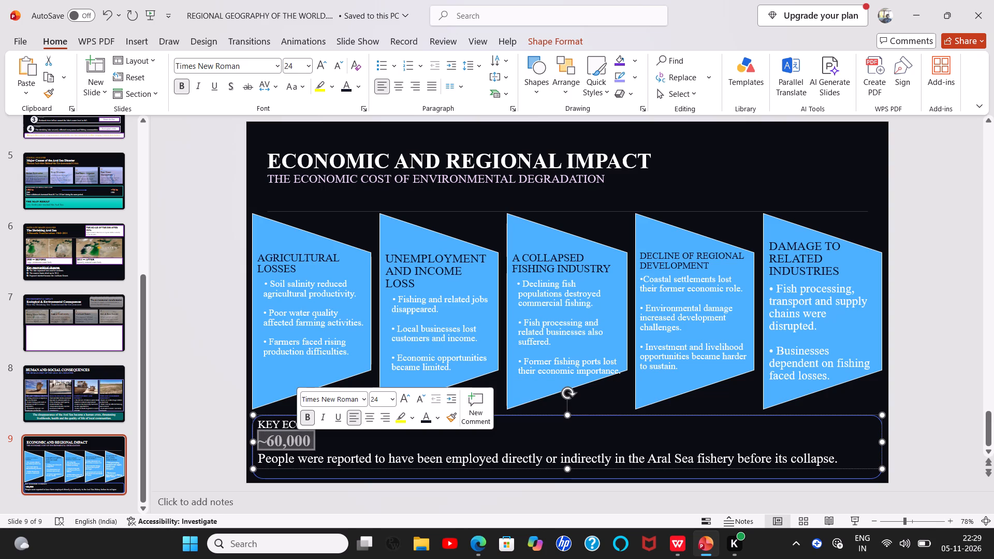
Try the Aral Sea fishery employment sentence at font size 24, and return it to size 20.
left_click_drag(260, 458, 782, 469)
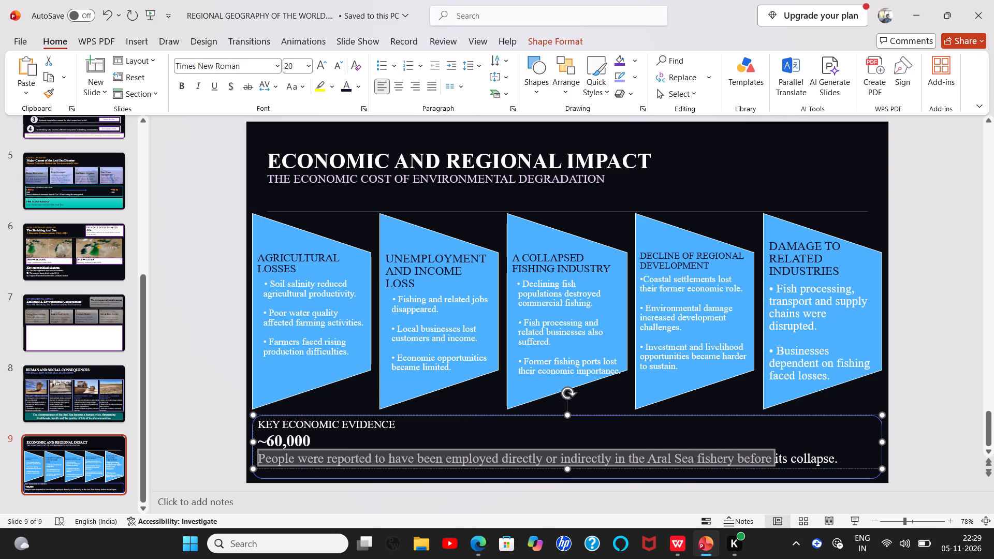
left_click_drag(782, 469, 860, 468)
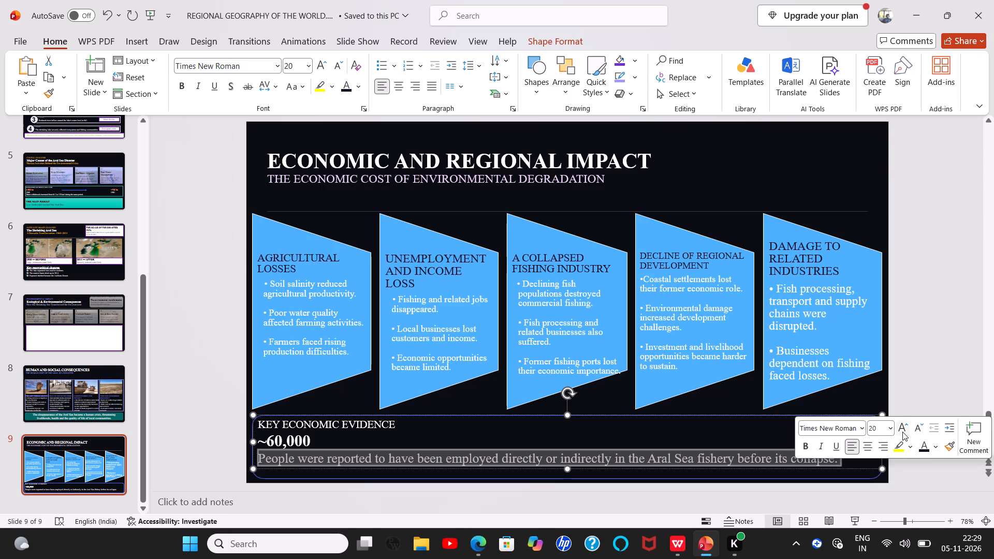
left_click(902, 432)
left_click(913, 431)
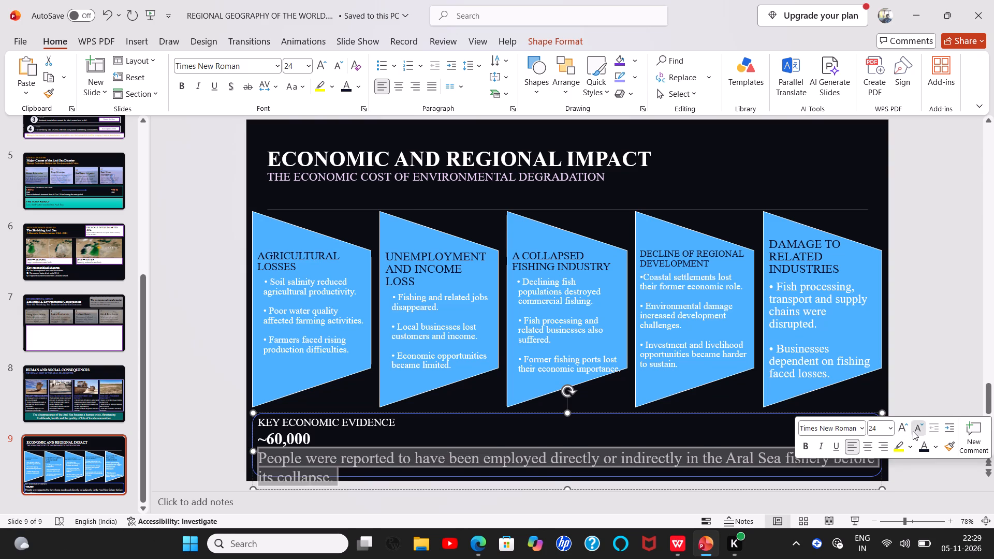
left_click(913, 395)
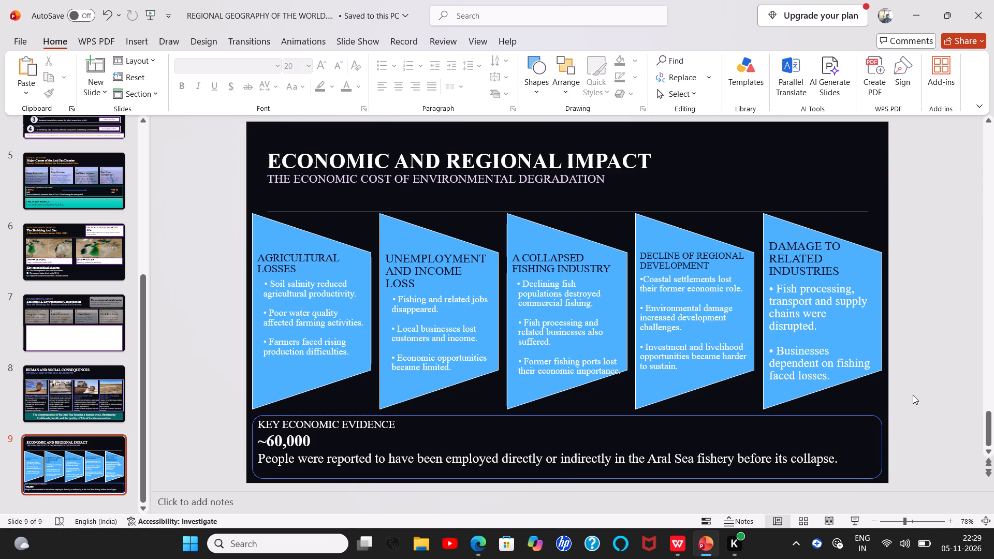
left_click(484, 547)
left_click(693, 423)
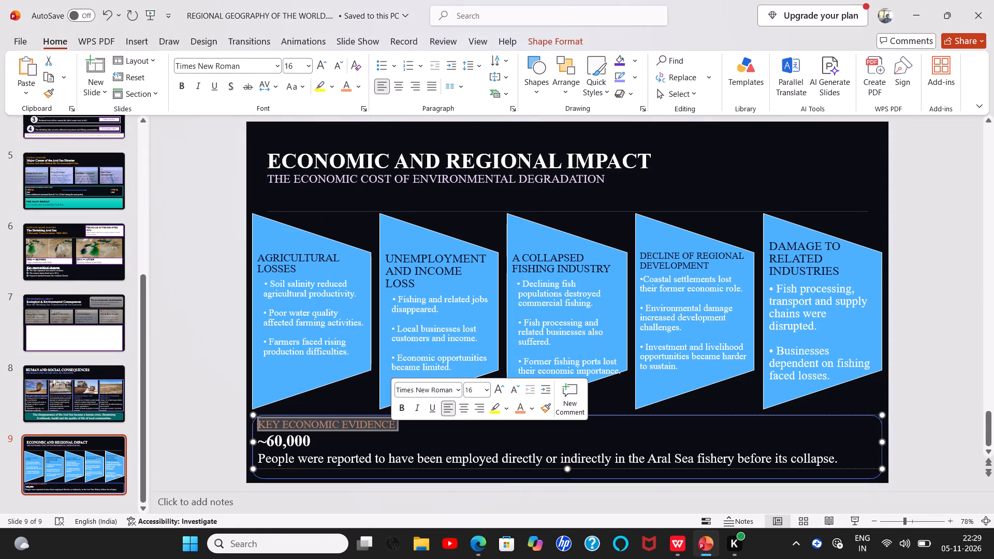
Move the slide's title and subtitle text box slightly left and up, closer to the left edge of the trapezoids.
left_click(358, 176)
left_click_drag(413, 140, 404, 141)
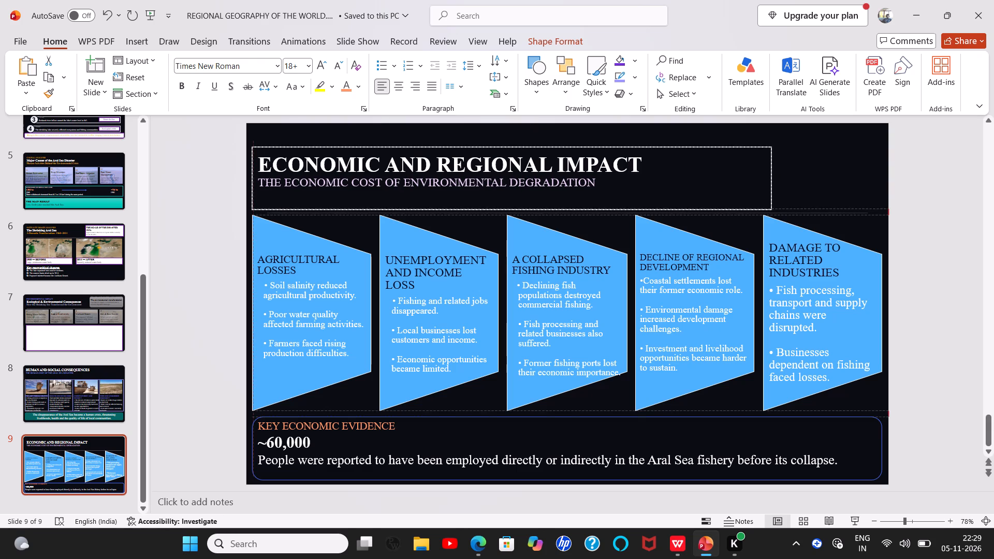
left_click_drag(404, 141, 407, 139)
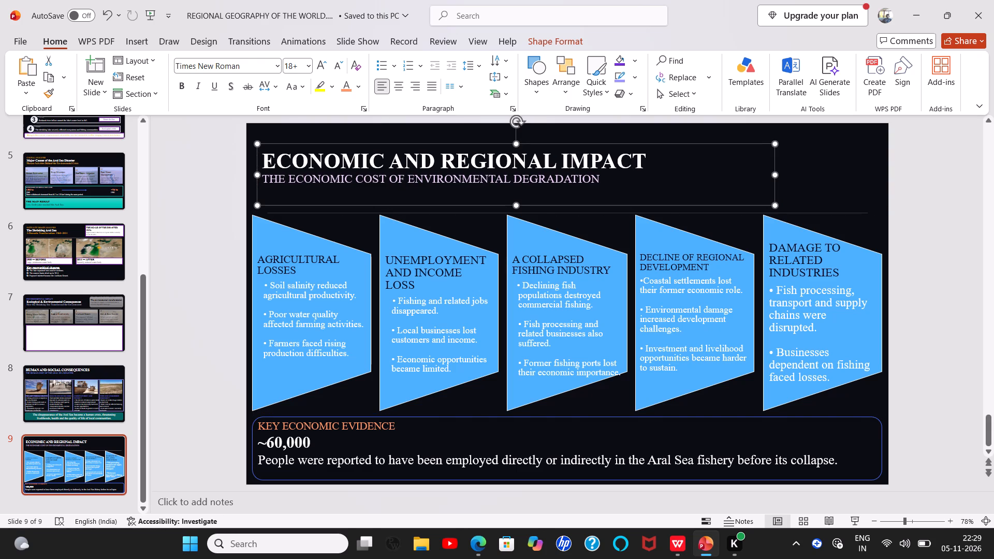
left_click(214, 358)
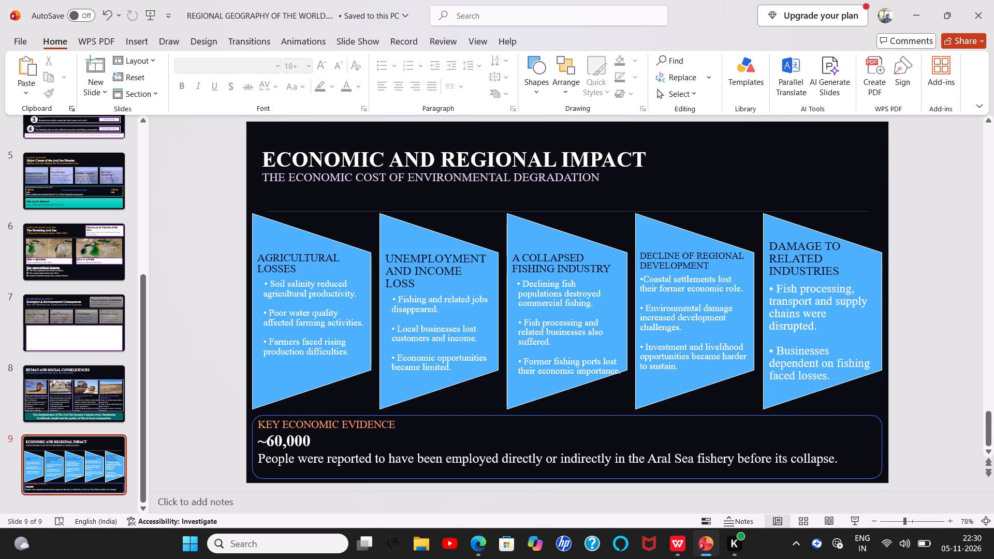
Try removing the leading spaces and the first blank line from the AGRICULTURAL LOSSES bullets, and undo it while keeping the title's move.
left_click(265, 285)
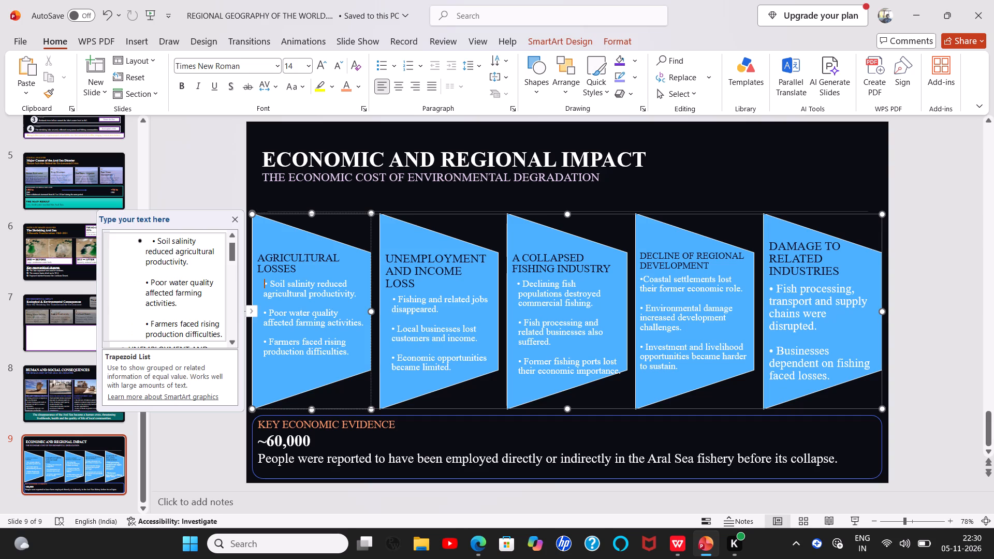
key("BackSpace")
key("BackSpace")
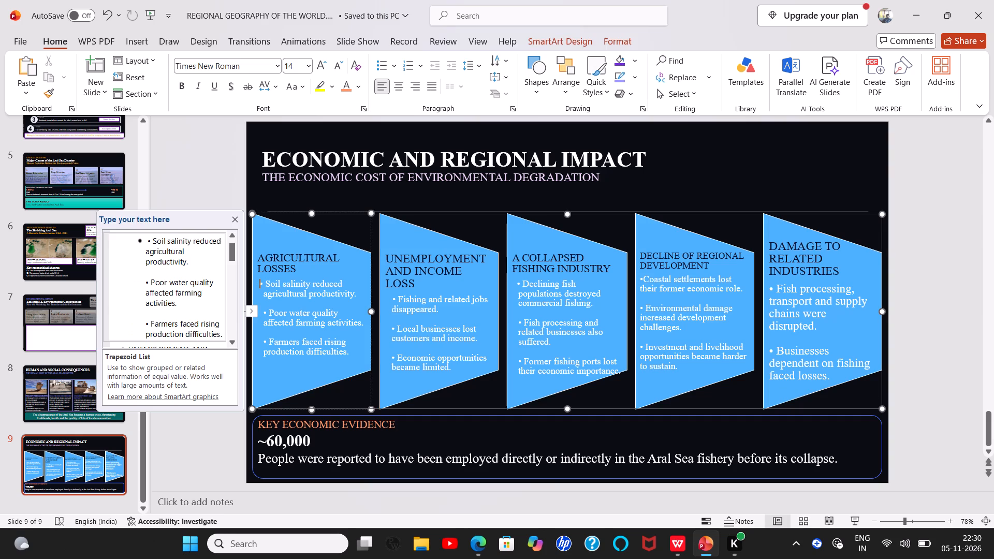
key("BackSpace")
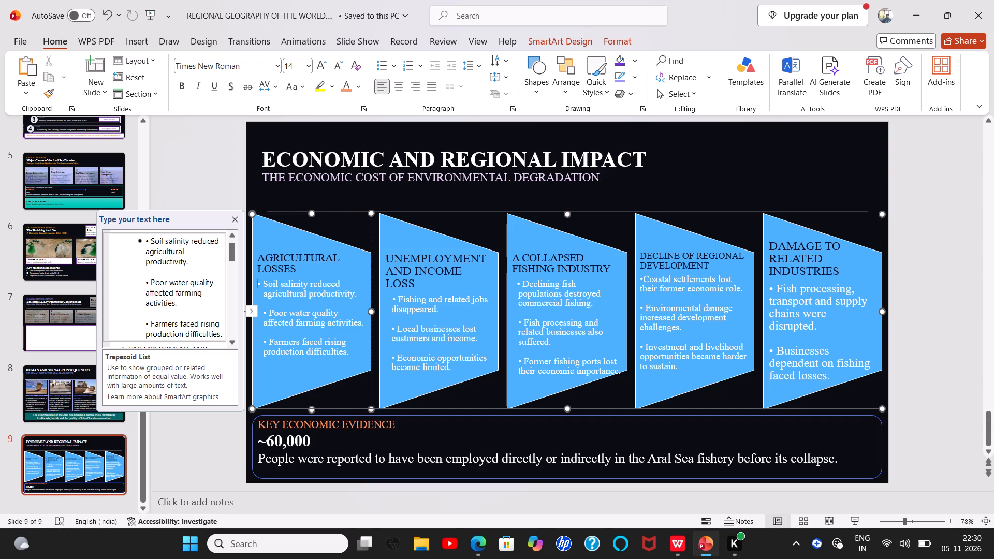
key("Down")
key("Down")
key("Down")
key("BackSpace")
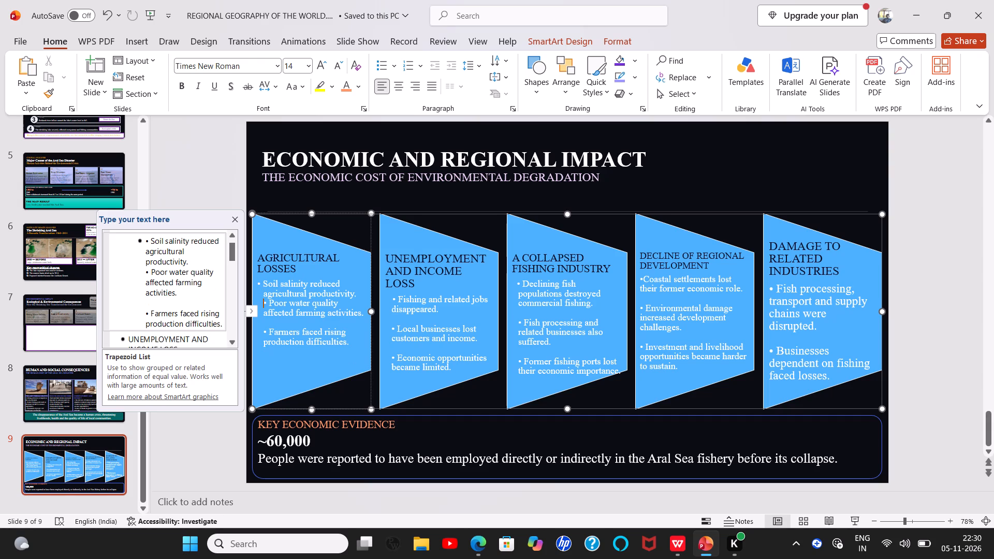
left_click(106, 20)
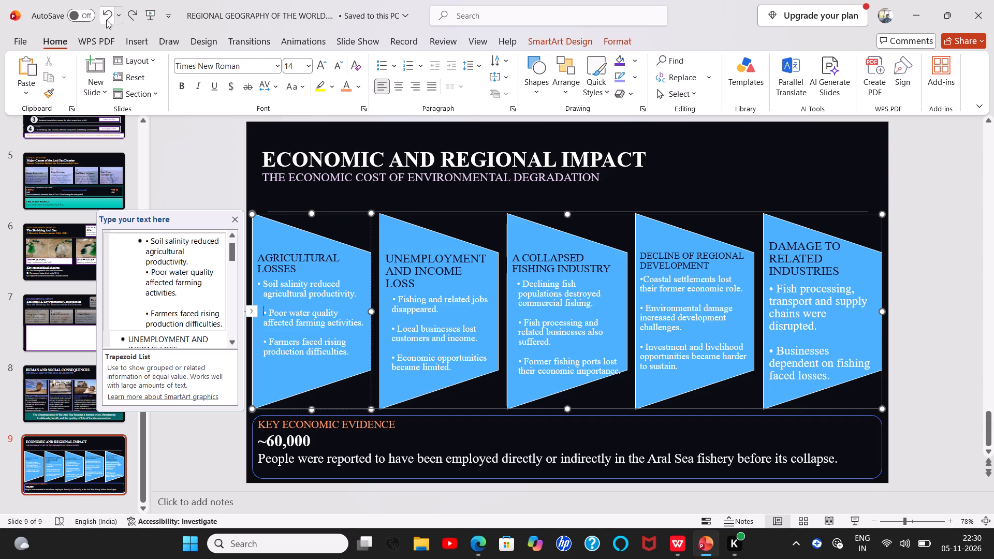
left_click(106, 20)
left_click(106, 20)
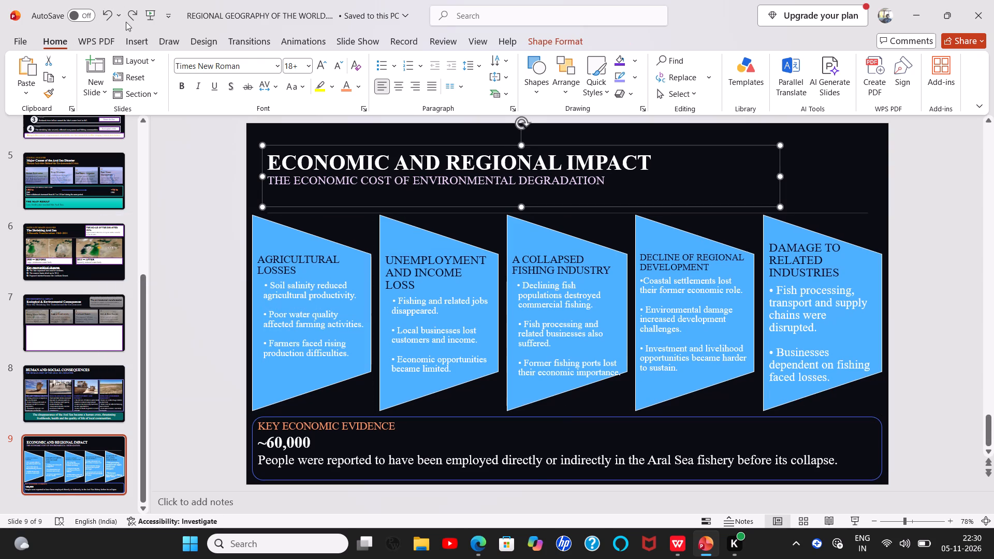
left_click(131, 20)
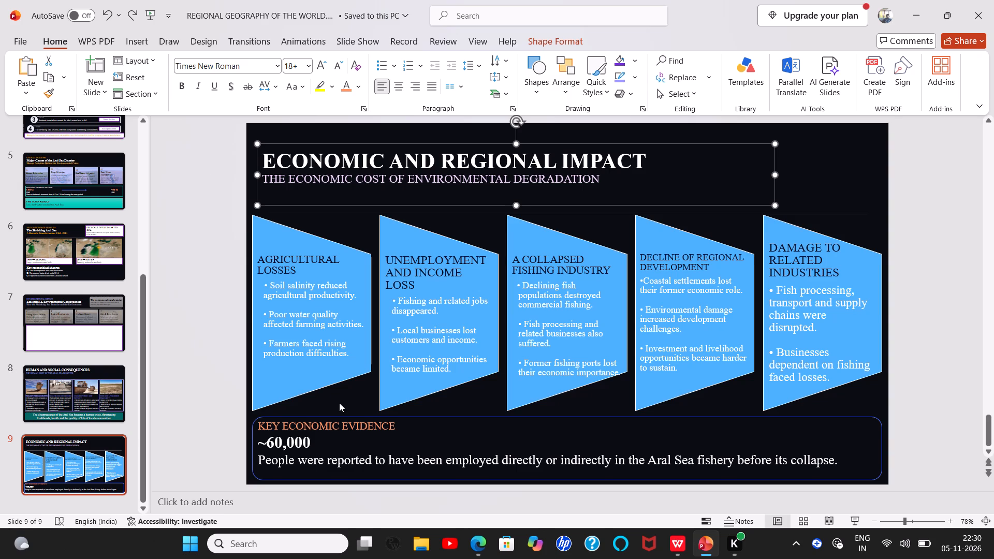
Color the bullet text under AGRICULTURAL LOSSES dark grey, using the middle shade of the black theme color.
left_click(339, 403)
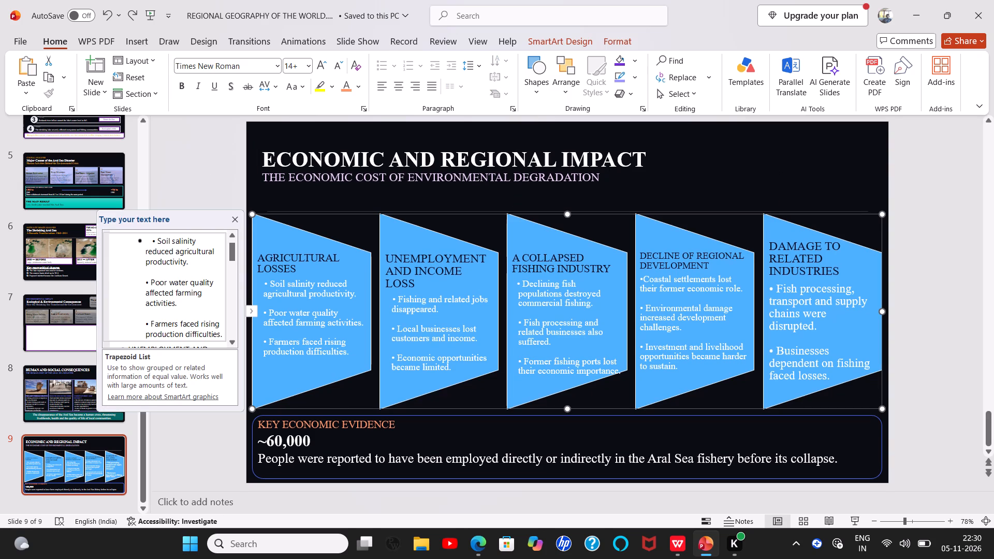
left_click_drag(264, 284, 287, 294)
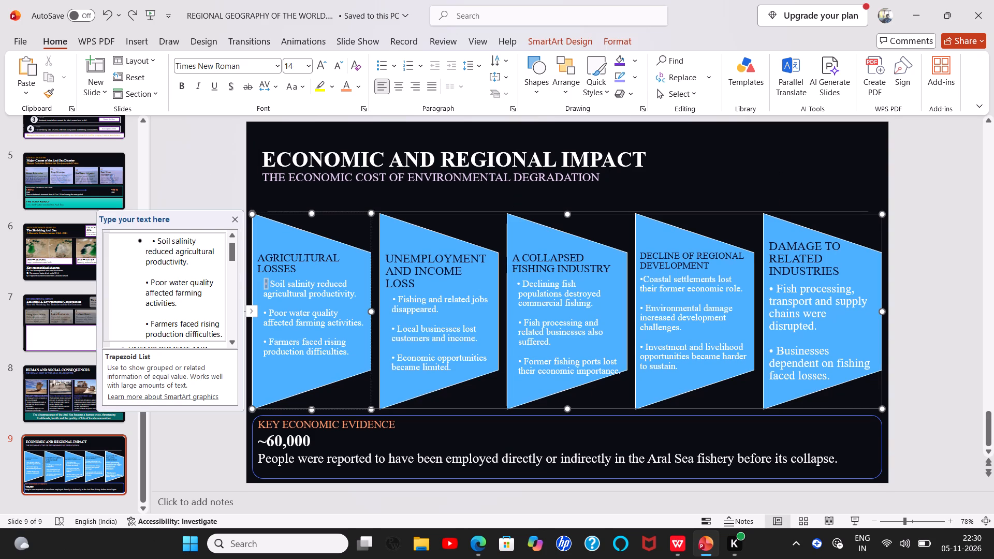
left_click_drag(287, 294, 353, 355)
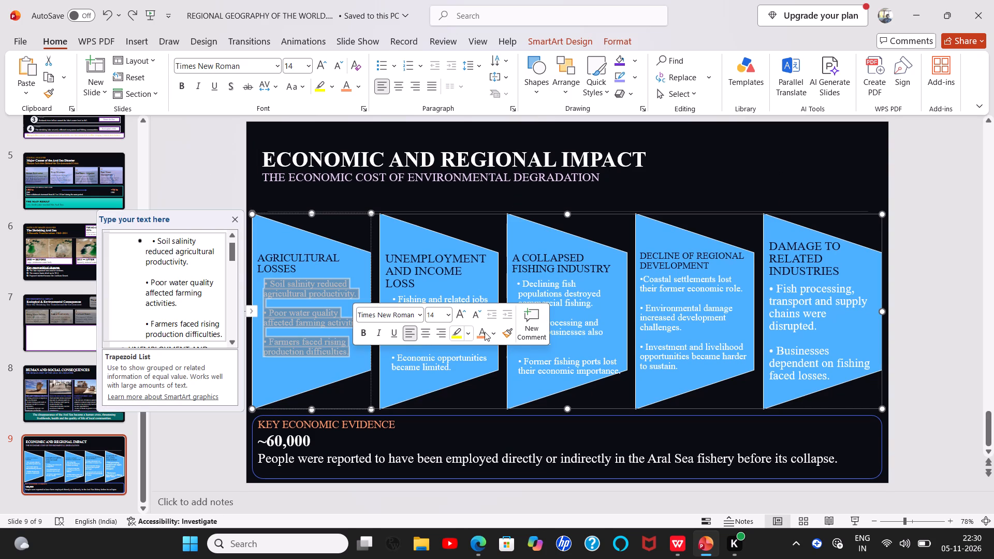
left_click(491, 336)
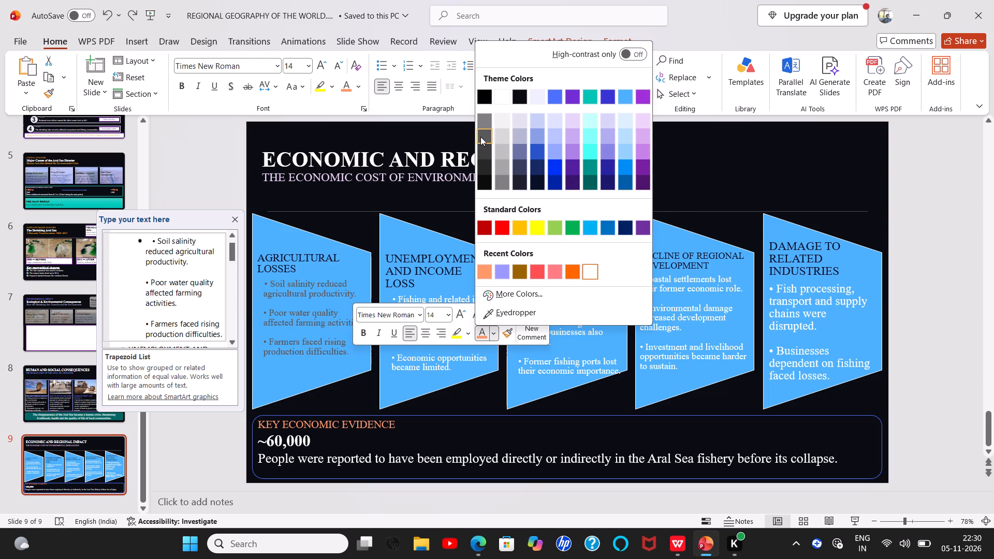
left_click(482, 165)
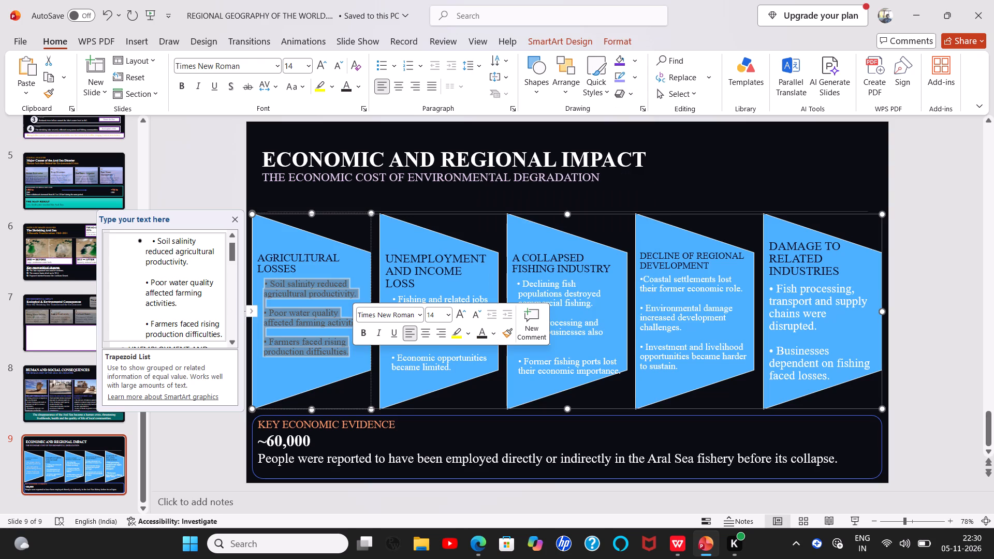
left_click(493, 335)
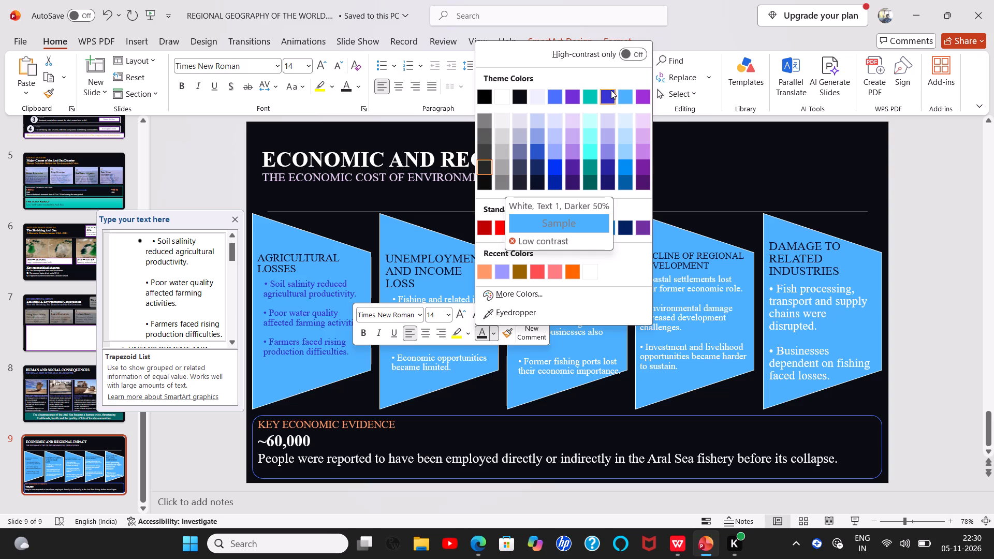
left_click(486, 151)
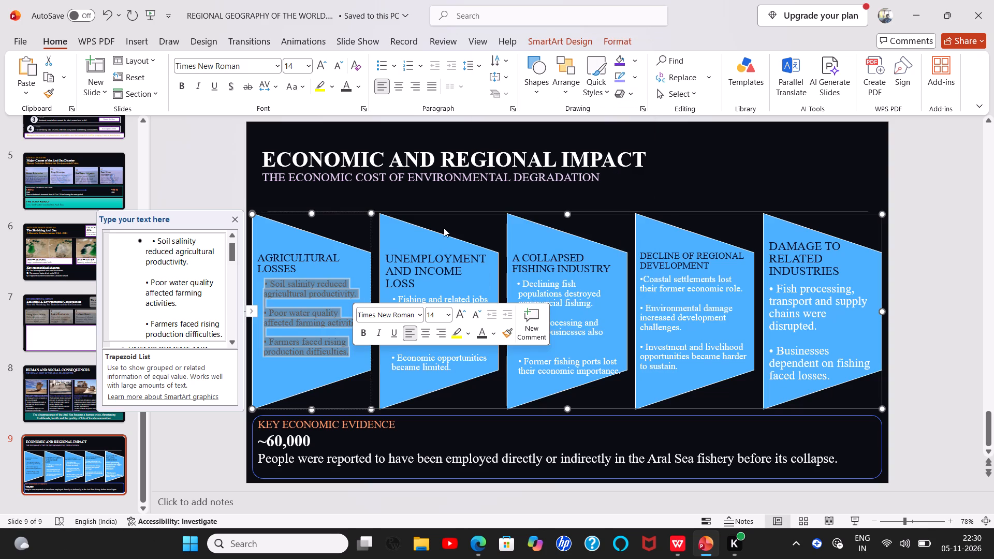
Apply the same dark grey to the bullet text under UNEMPLOYMENT AND INCOME LOSS and A COLLAPSED FISHING INDUSTRY.
left_click_drag(392, 297, 454, 359)
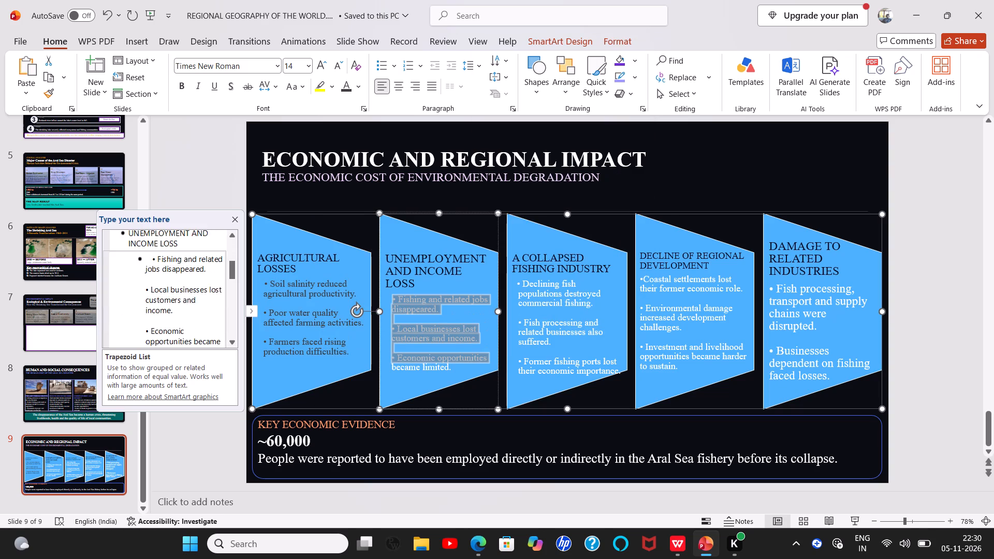
left_click_drag(454, 359, 458, 367)
left_click(587, 346)
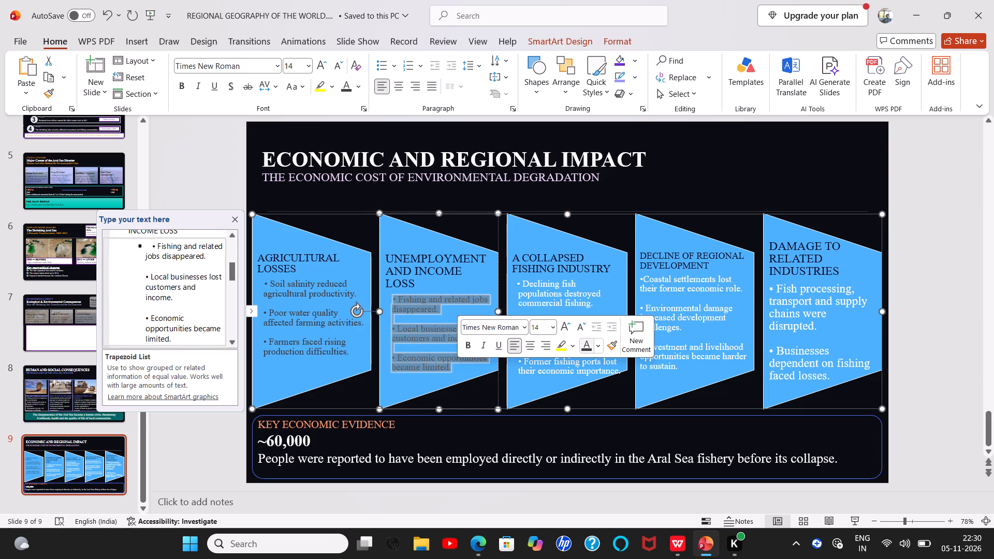
left_click_drag(518, 285, 620, 366)
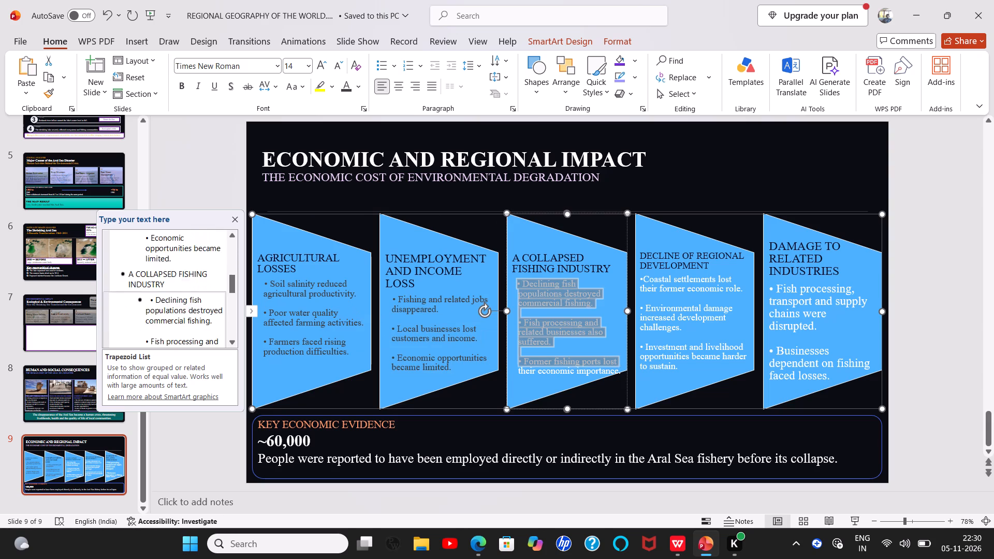
left_click_drag(620, 366, 621, 370)
left_click(751, 350)
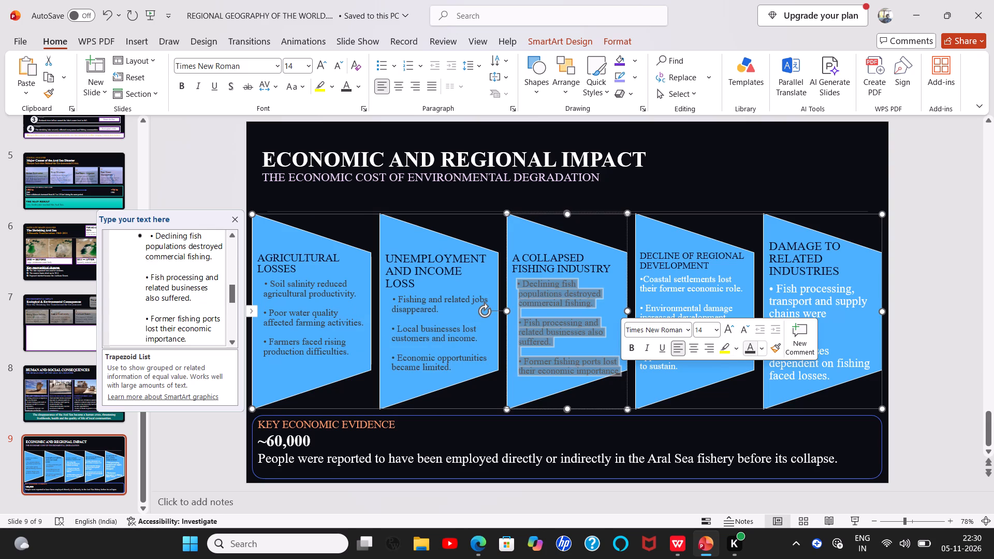
Apply the same dark grey to the bullet text under DECLINE OF REGIONAL DEVELOPMENT and DAMAGE TO RELATED INDUSTRIES.
left_click(639, 277)
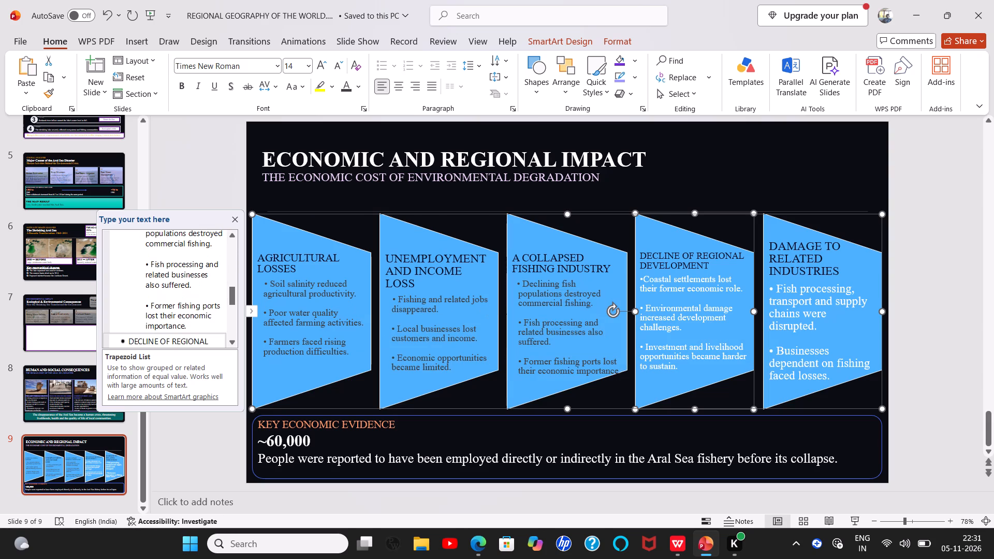
left_click_drag(640, 277, 693, 380)
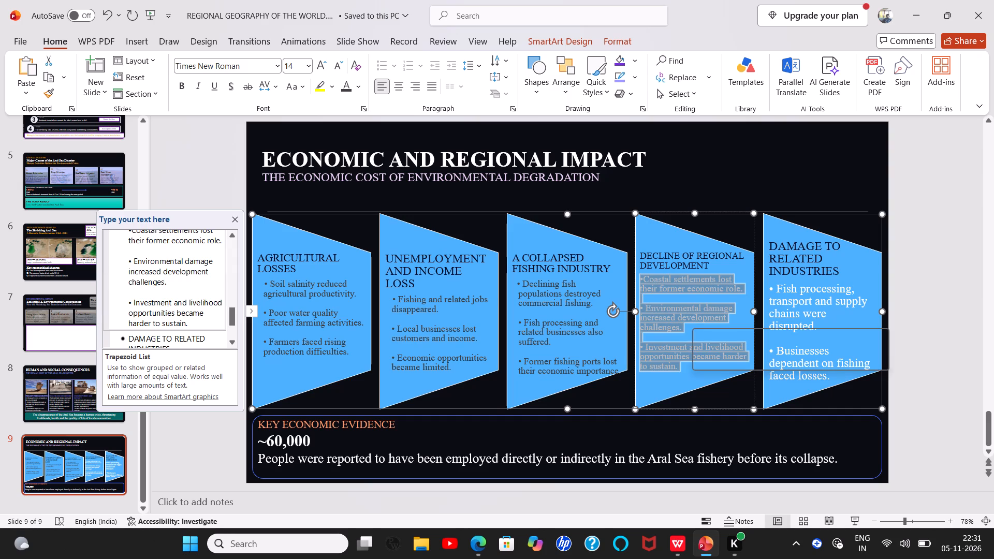
left_click(826, 359)
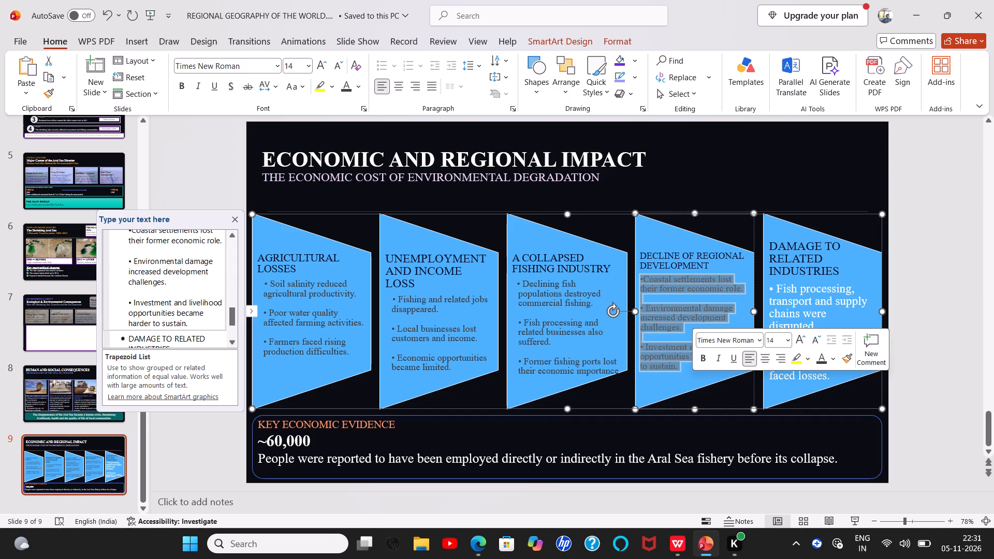
left_click_drag(769, 287, 839, 375)
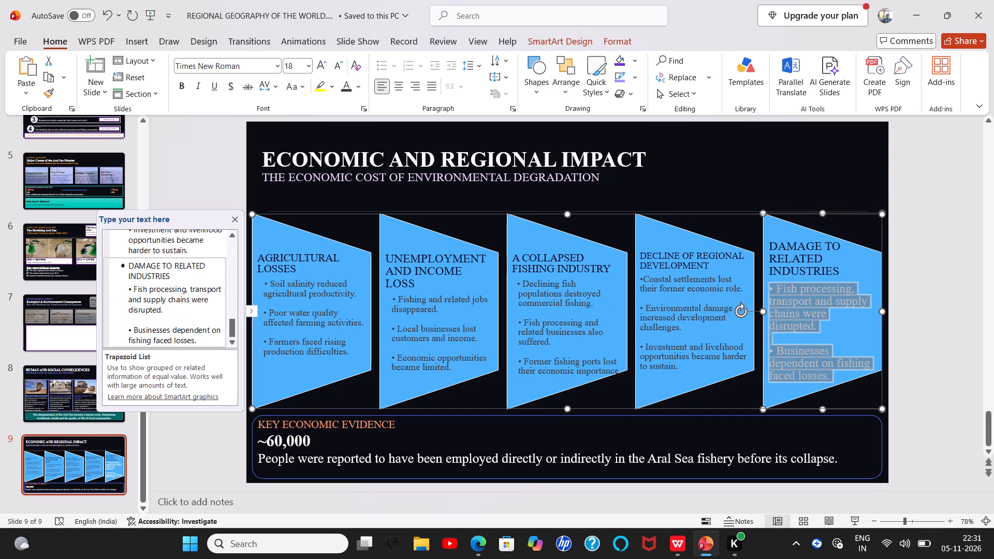
left_click(927, 349)
left_click(917, 421)
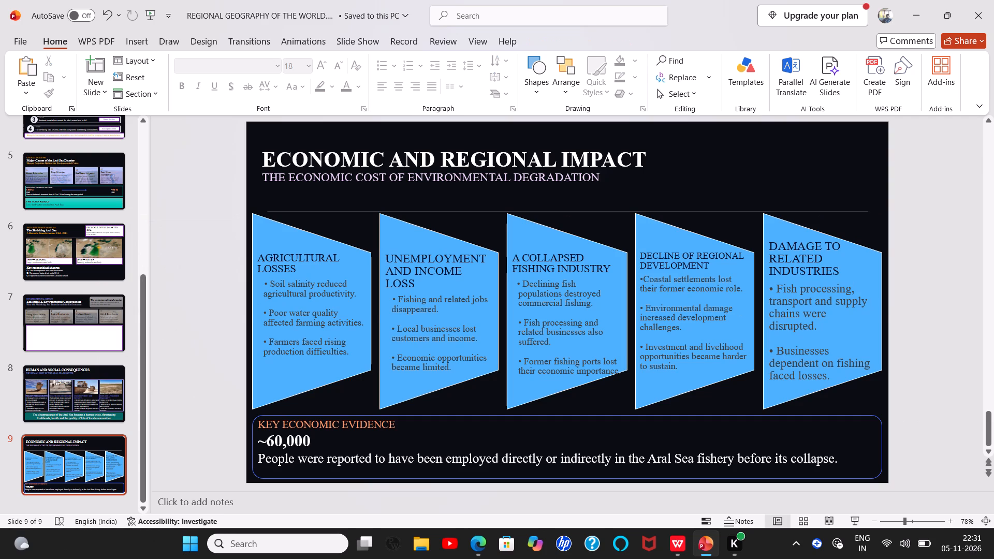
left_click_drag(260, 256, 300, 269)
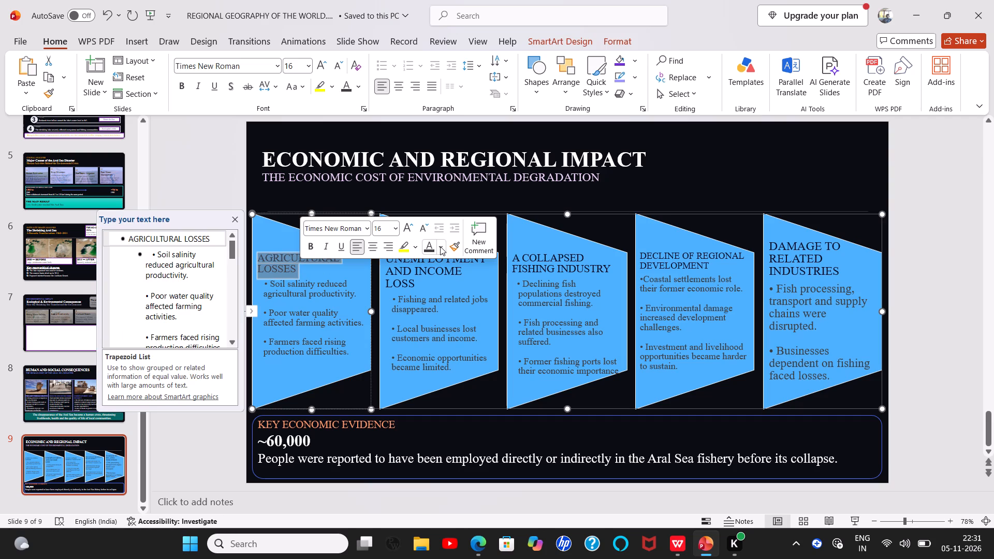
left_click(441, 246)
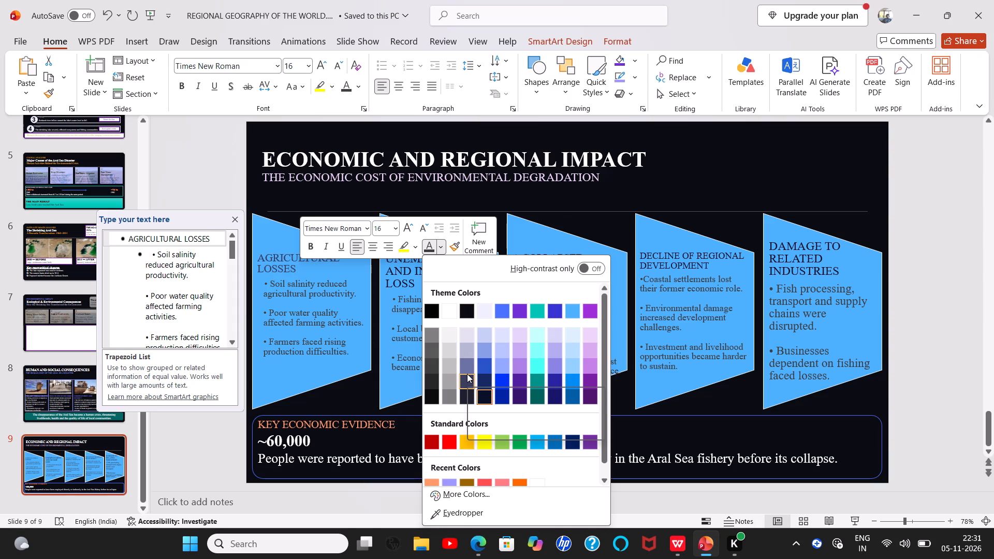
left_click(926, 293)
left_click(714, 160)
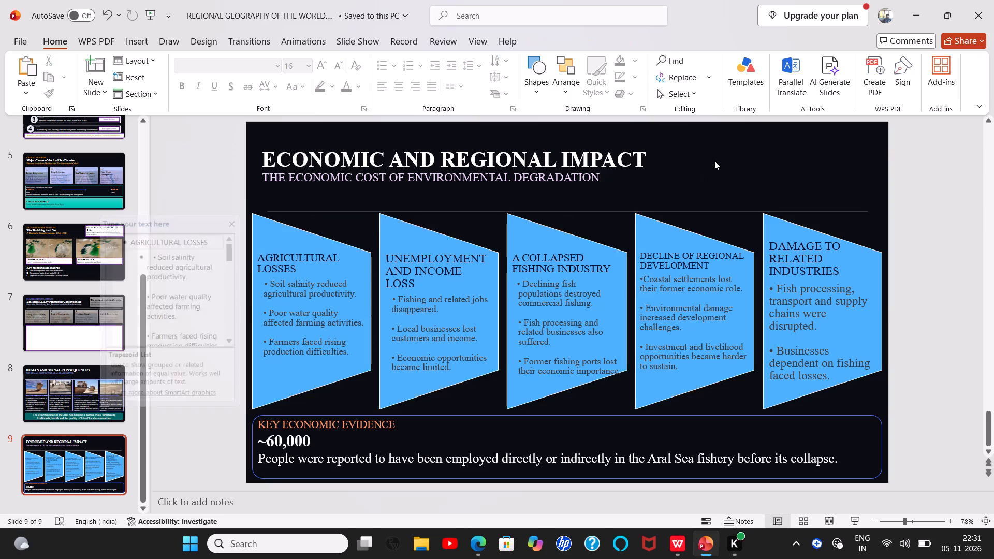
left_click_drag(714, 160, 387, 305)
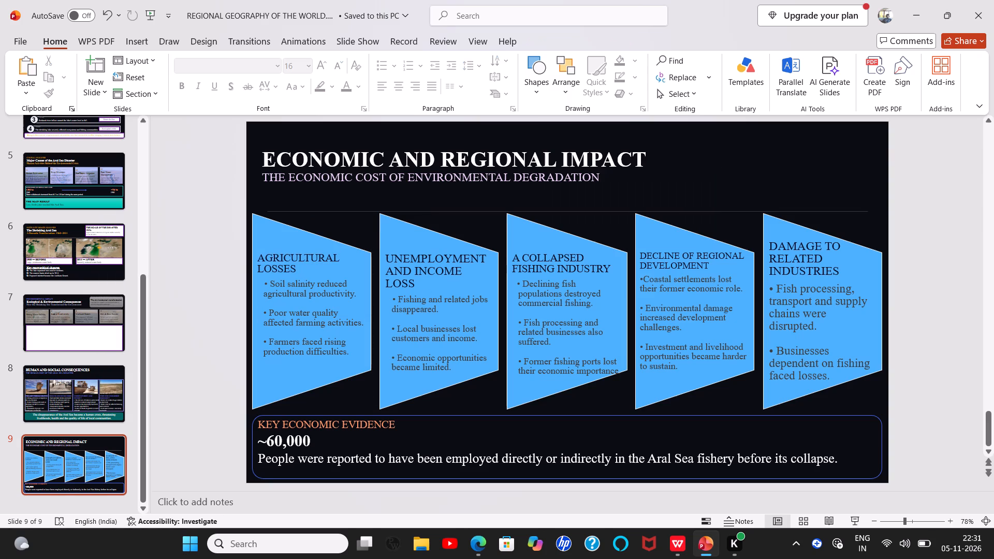
Underline the AGRICULTURAL LOSSES and UNEMPLOYMENT AND INCOME LOSS headings in the first two trapezoids.
left_click_drag(257, 258, 319, 268)
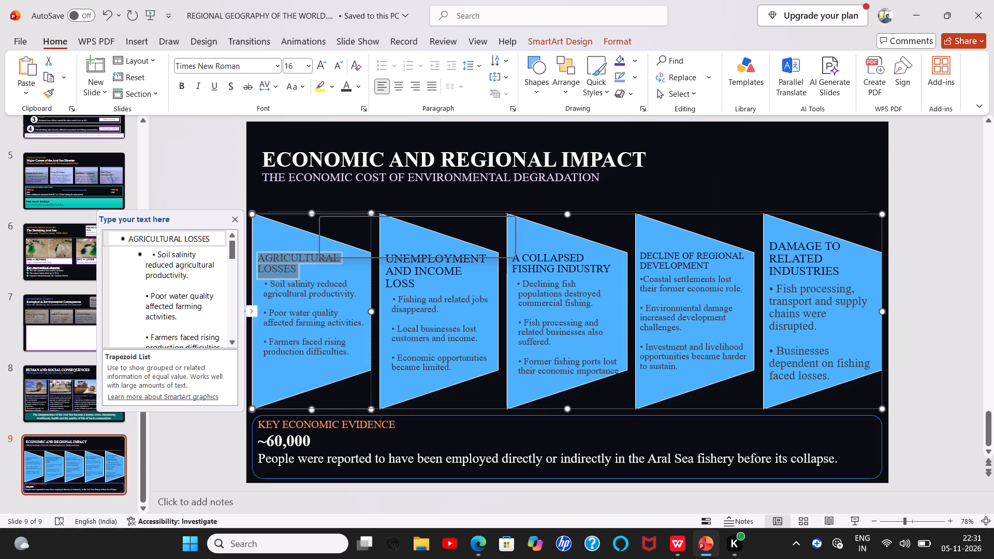
left_click(361, 248)
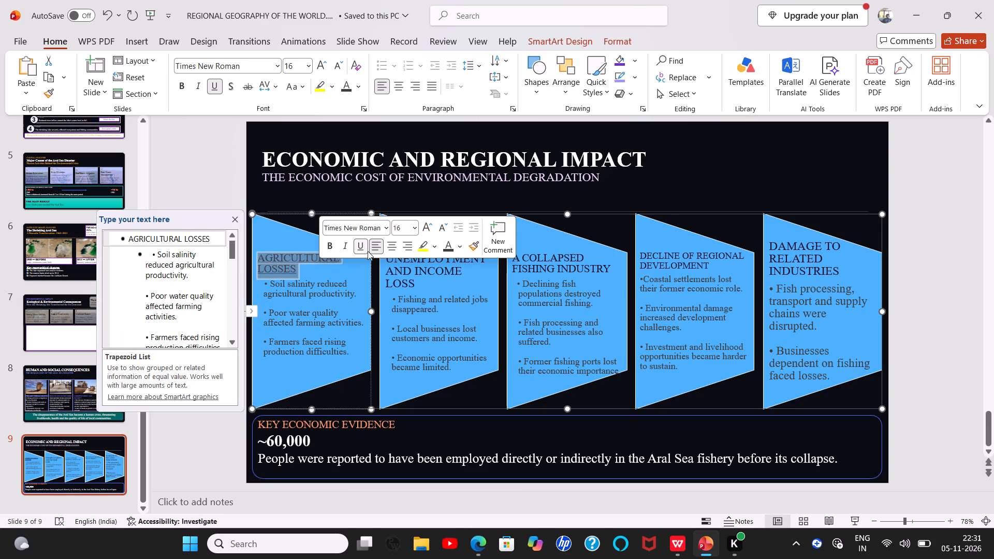
left_click(395, 267)
left_click_drag(387, 260, 390, 261)
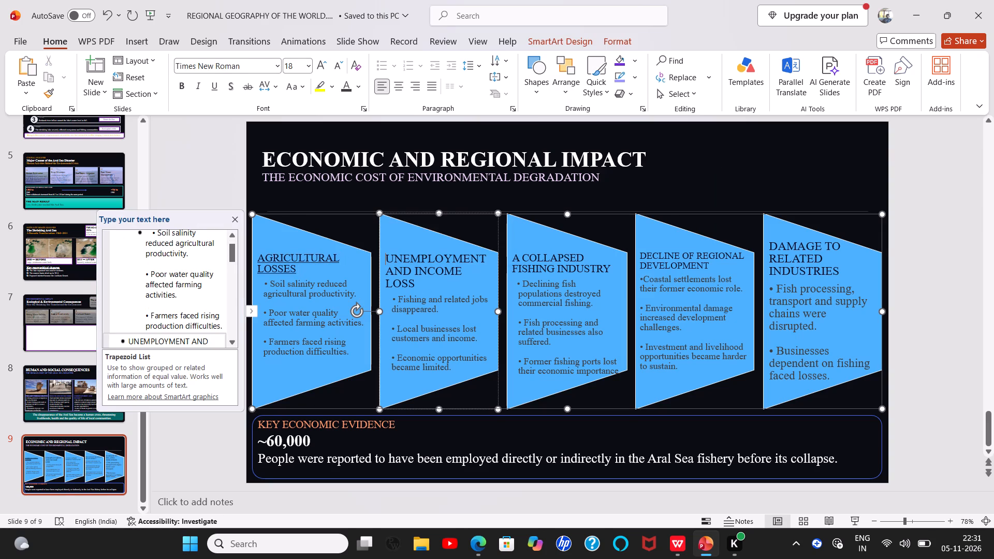
left_click_drag(390, 261, 426, 284)
left_click(466, 261)
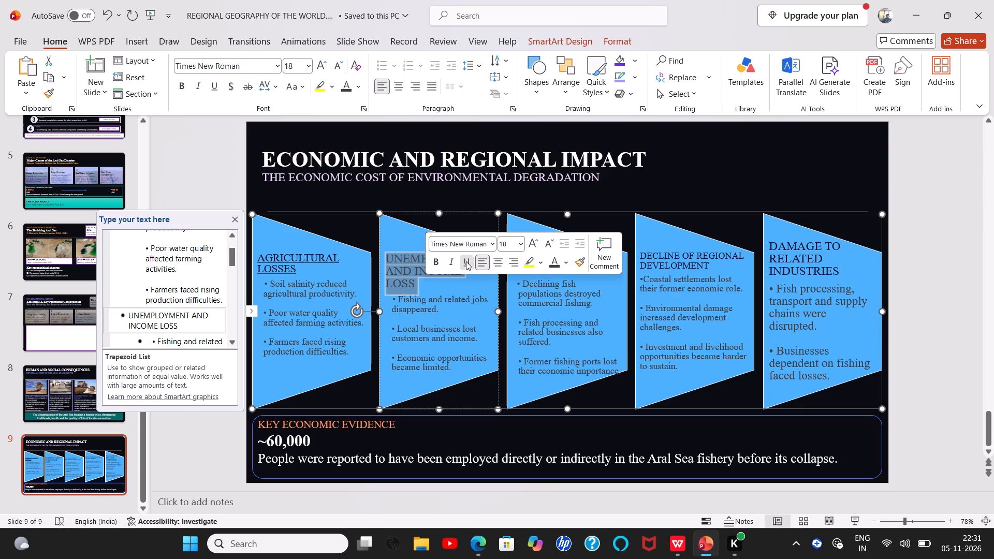
Underline the headings A COLLAPSED FISHING INDUSTRY, DECLINE OF REGIONAL DEVELOPMENT and DAMAGE TO RELATED INDUSTRIES.
left_click(523, 290)
left_click_drag(515, 257, 622, 274)
left_click(668, 252)
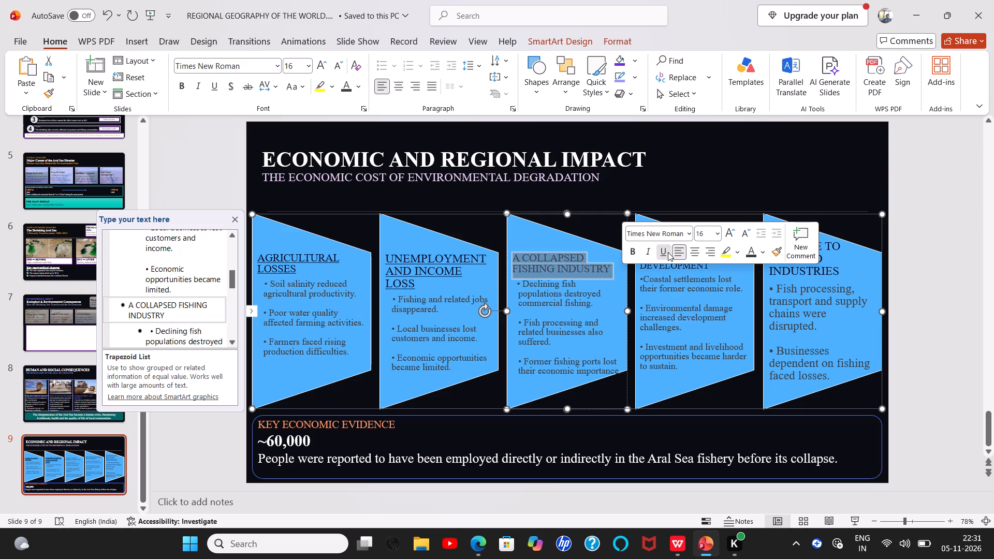
left_click(673, 288)
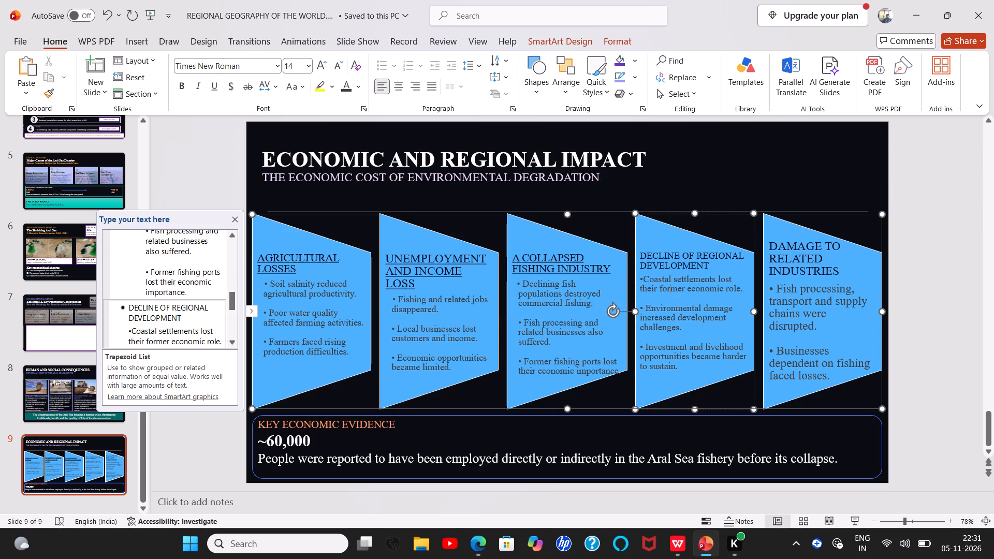
left_click_drag(641, 254, 739, 268)
left_click(782, 247)
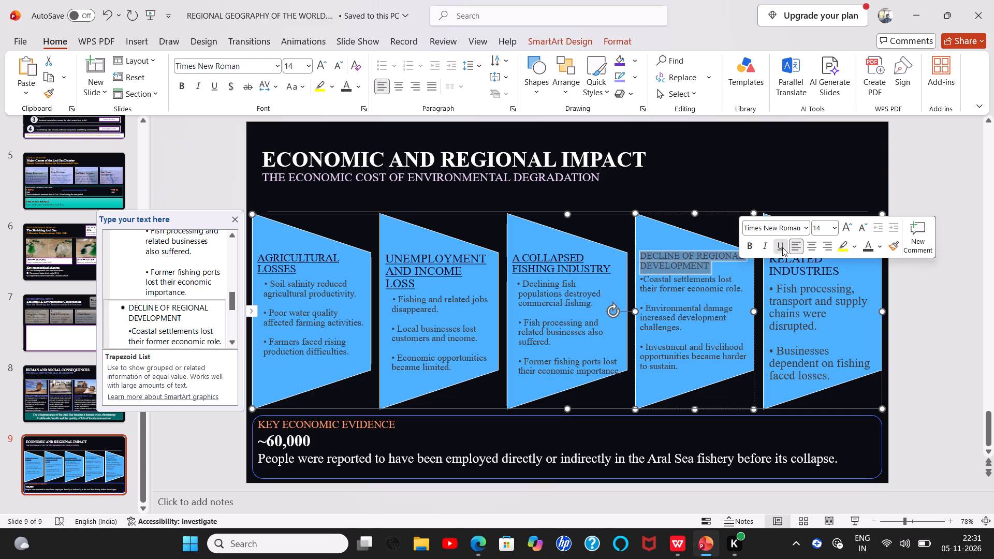
left_click(834, 315)
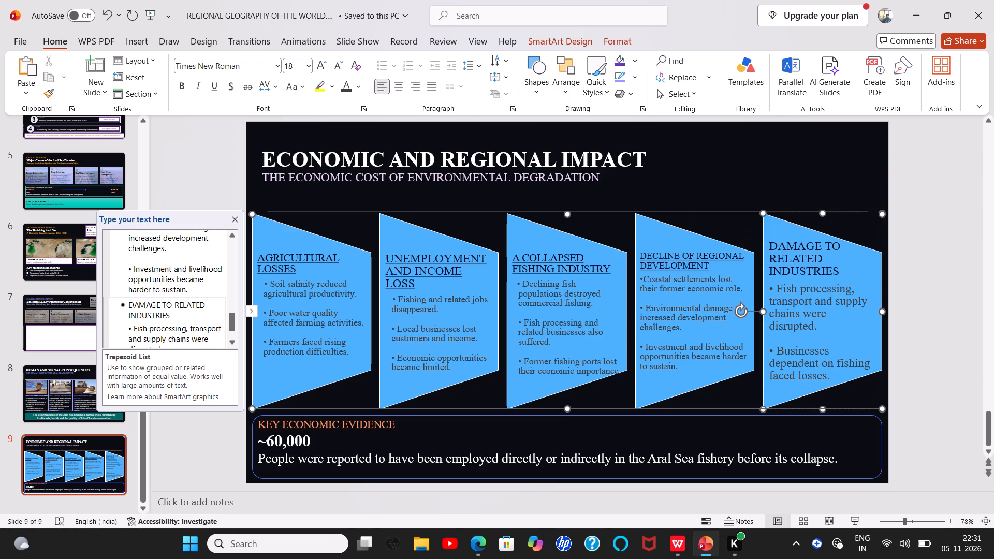
left_click_drag(769, 246, 846, 277)
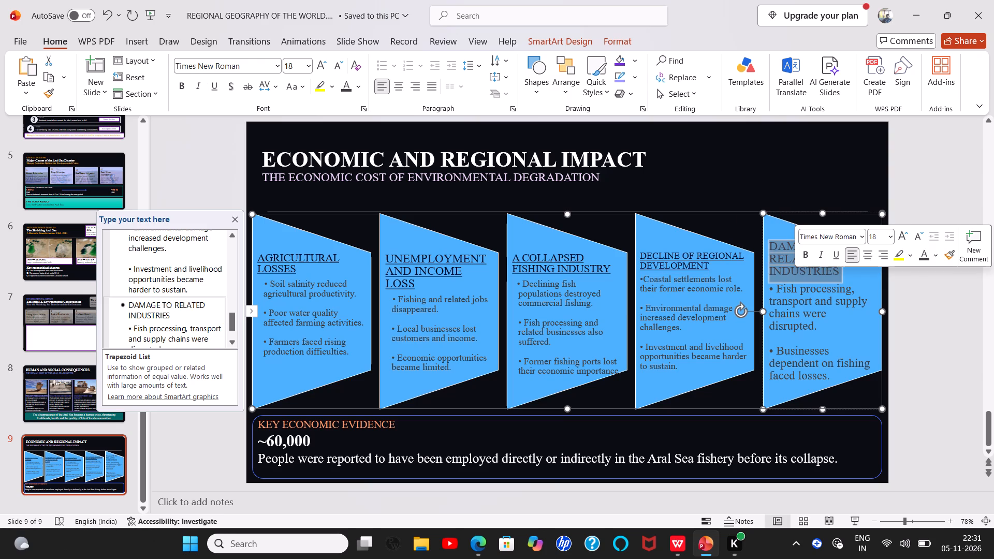
left_click(835, 255)
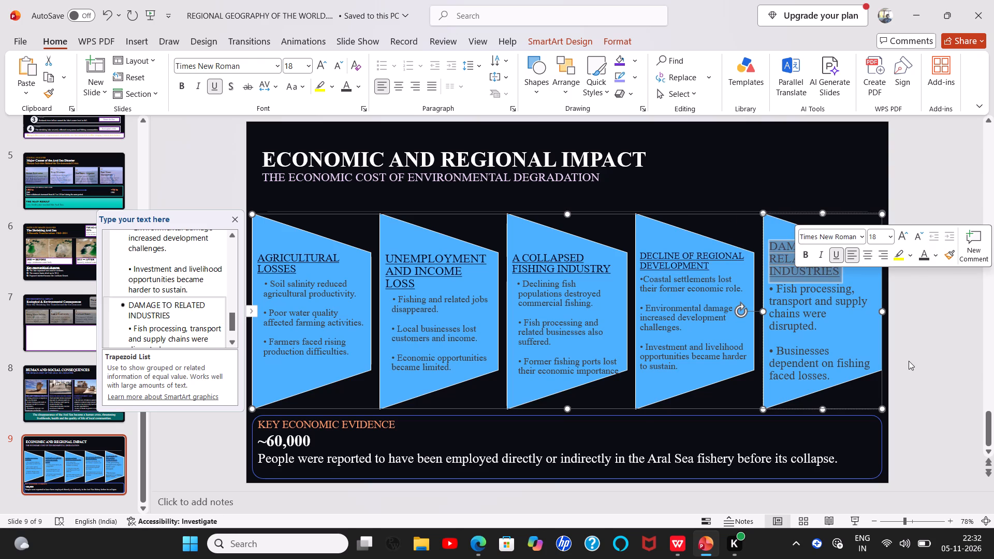
left_click(909, 361)
scroll(118, 437, "down", 2)
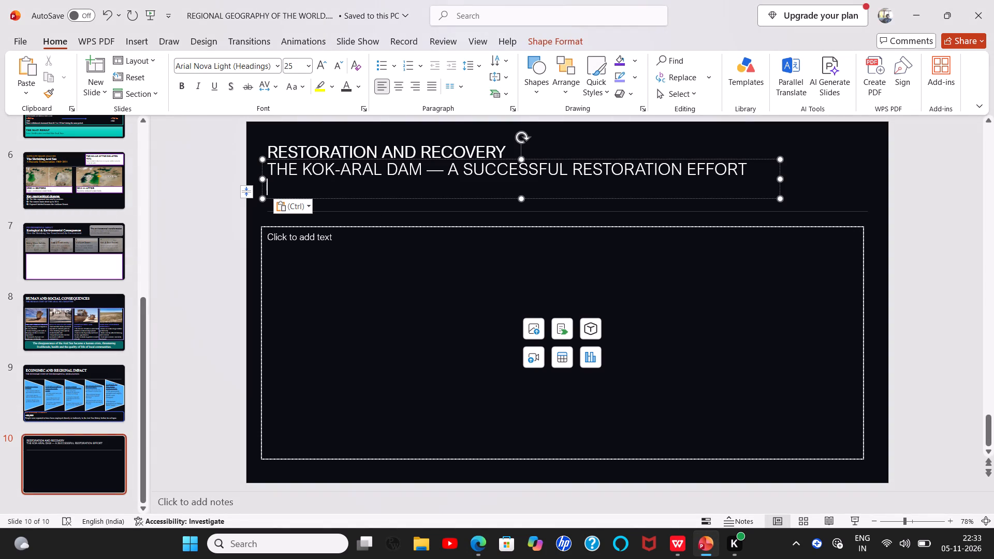
left_click_drag(522, 160, 522, 152)
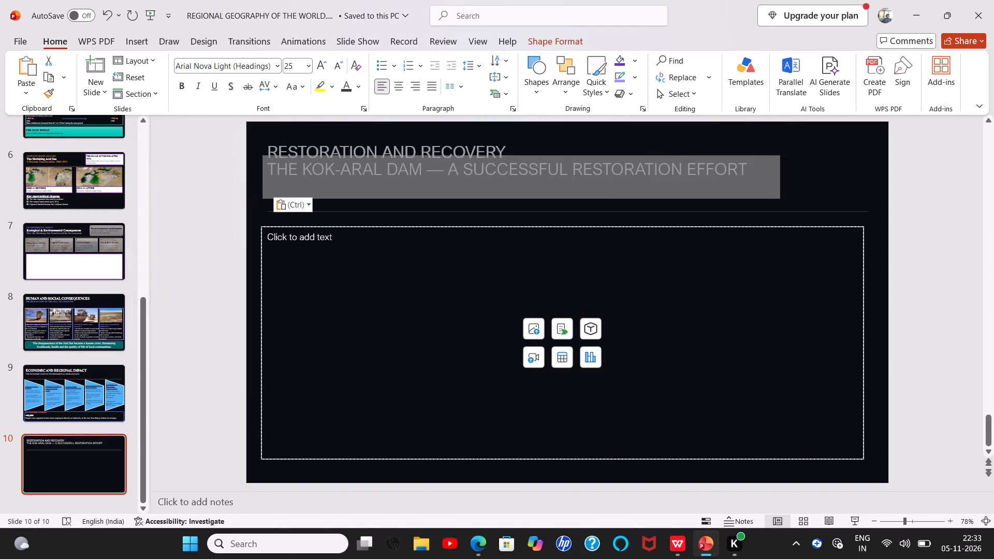
left_click_drag(522, 152, 527, 134)
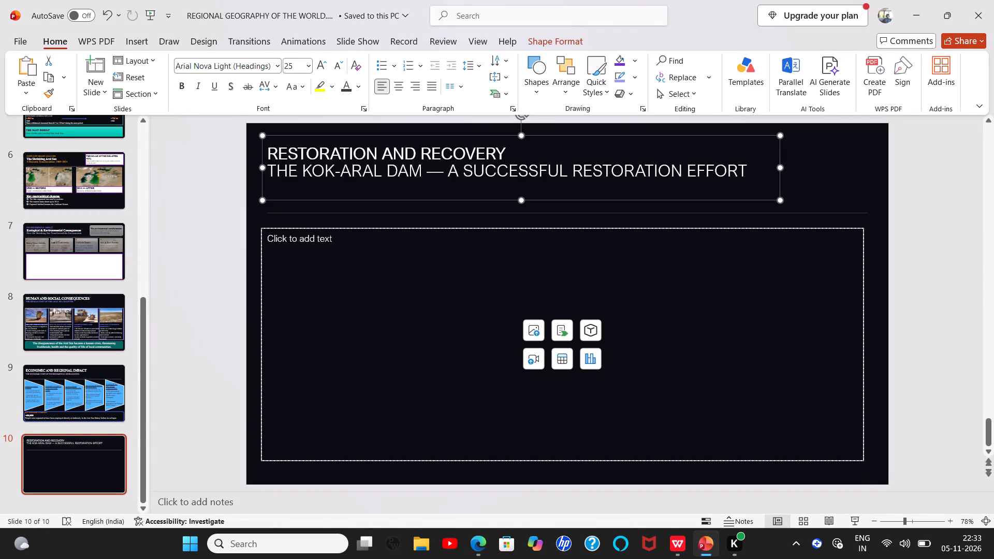
Set both lines of slide 10's title text in Times New Roman.
left_click_drag(268, 152, 750, 178)
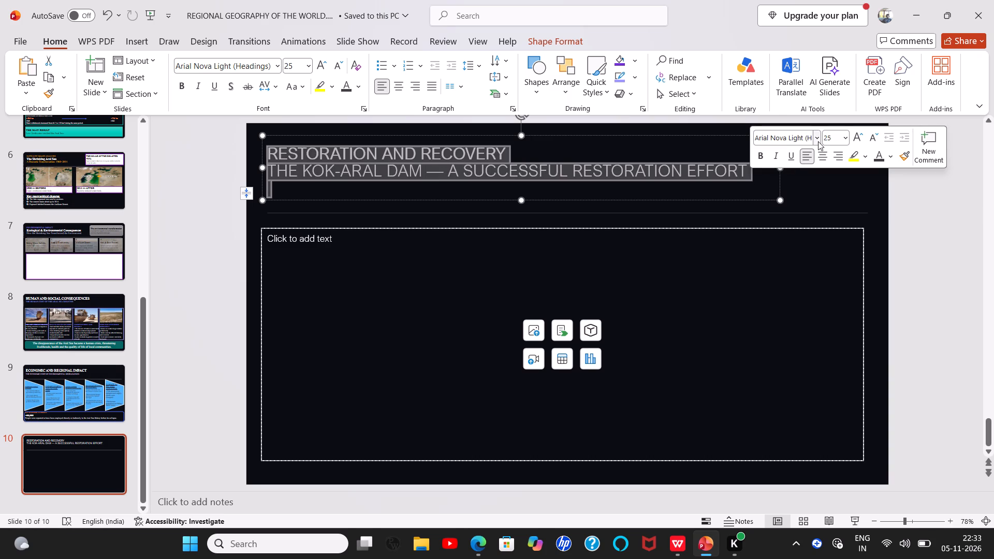
left_click(818, 141)
left_click(819, 229)
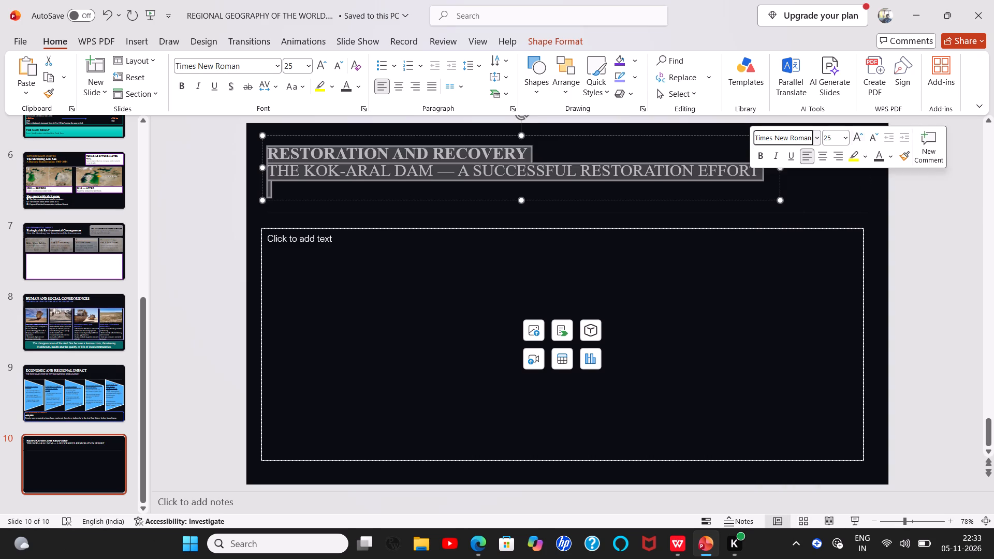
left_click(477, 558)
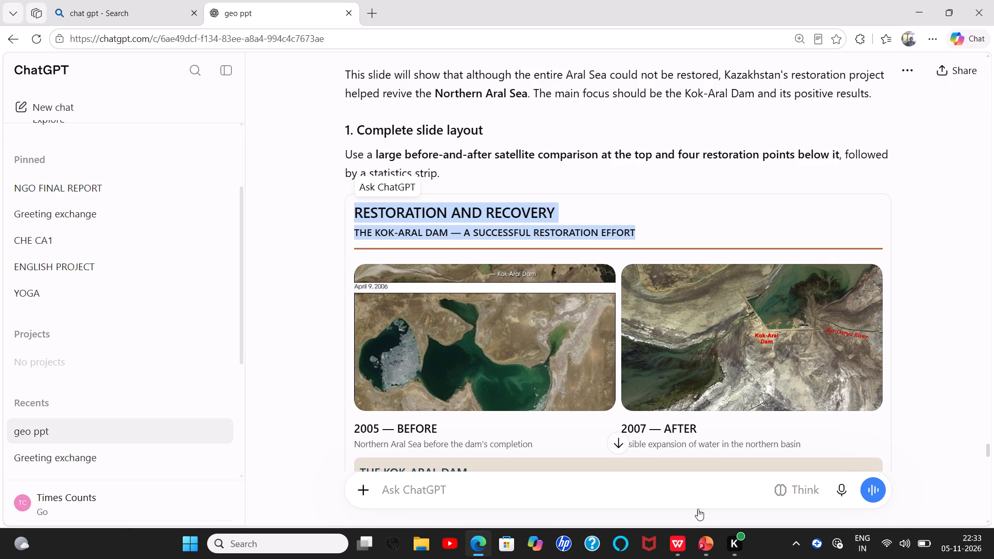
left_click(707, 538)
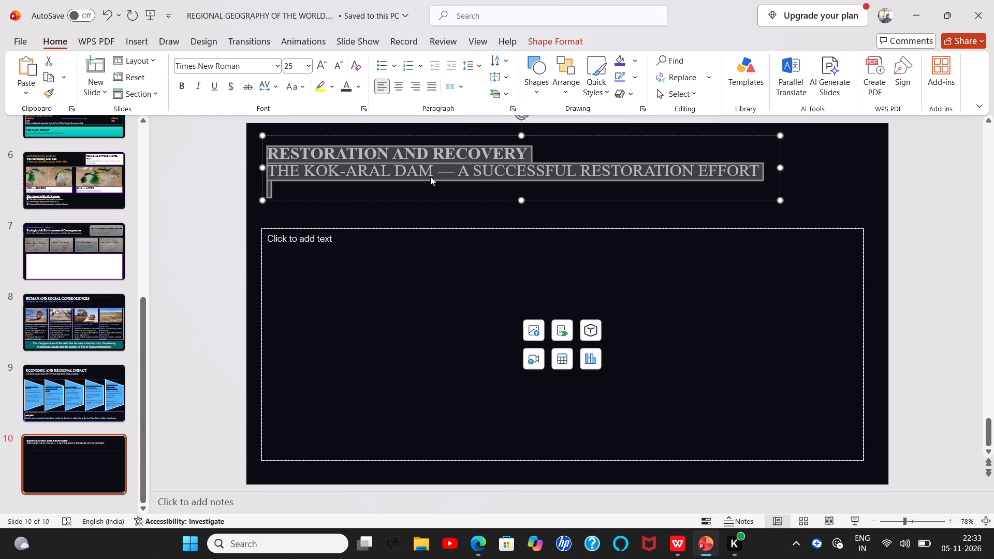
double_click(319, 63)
Size the heading RESTORATION AND RECOVERY at 28 and the Kok-Aral Dam subtitle beneath it at 20.
left_click(268, 168)
left_click_drag(268, 169, 728, 176)
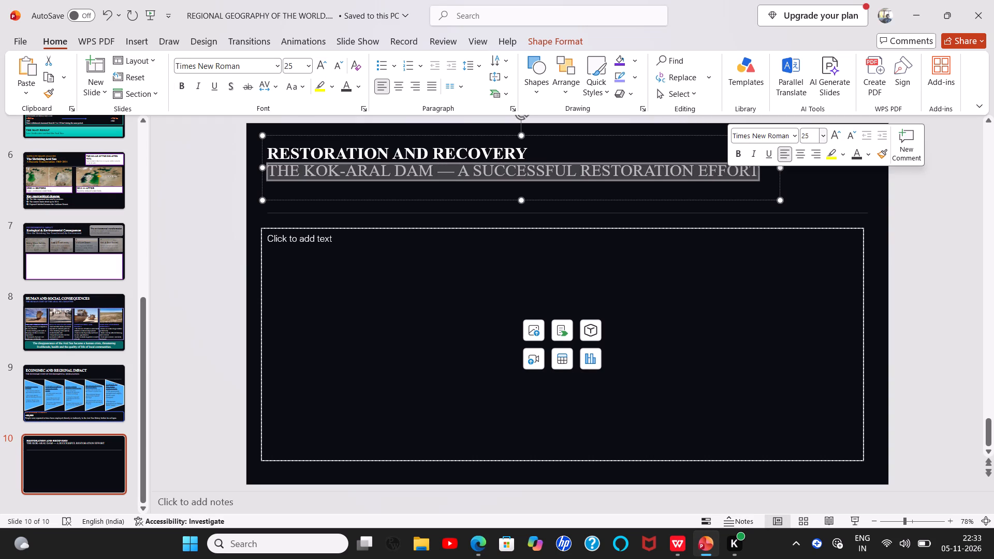
triple_click(845, 137)
left_click(845, 137)
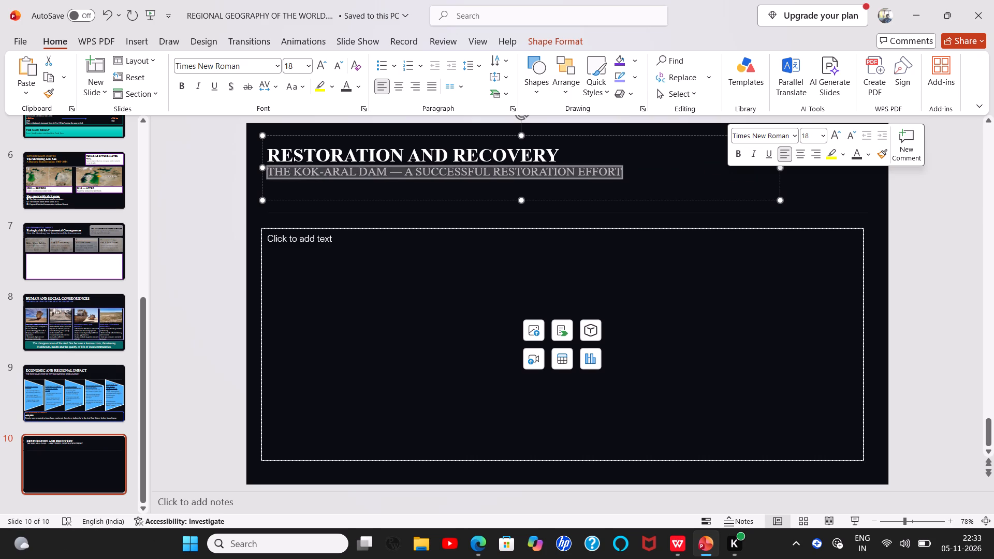
left_click_drag(269, 156, 568, 166)
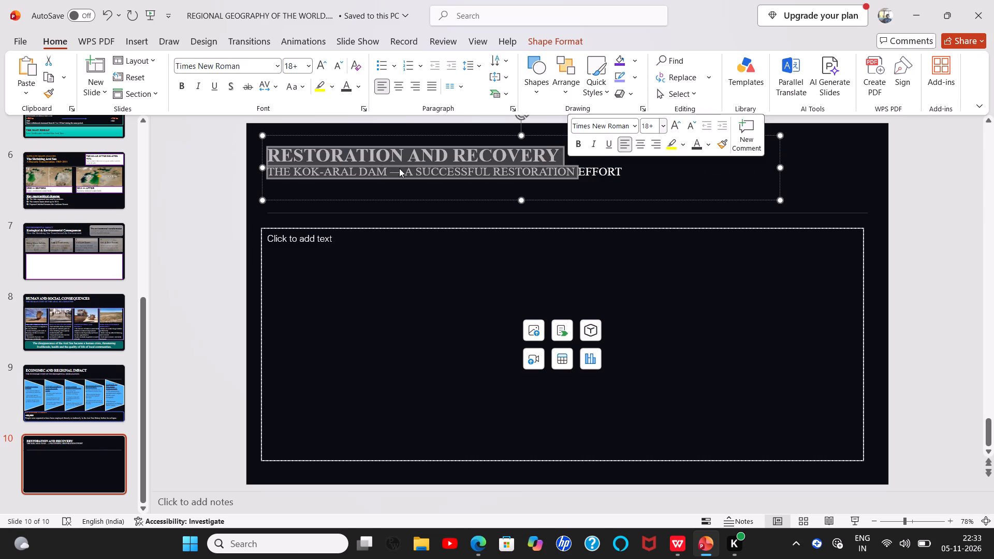
left_click(271, 157)
left_click_drag(269, 153, 560, 160)
left_click(664, 122)
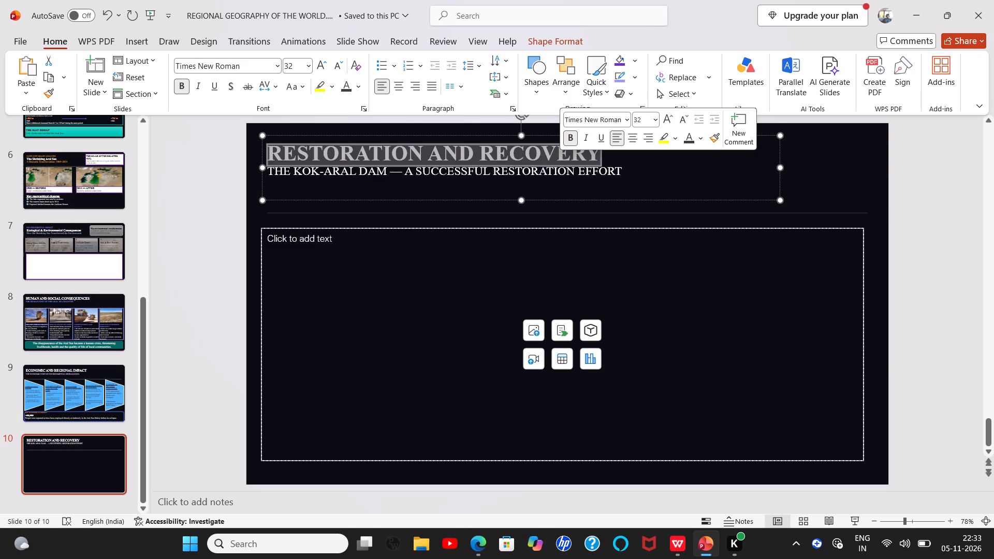
left_click(678, 121)
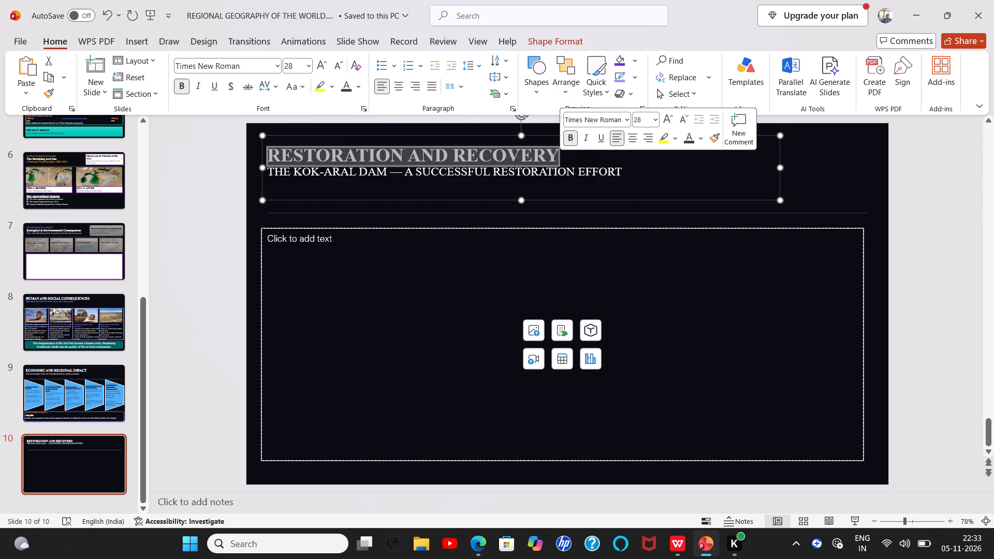
left_click_drag(270, 172, 660, 190)
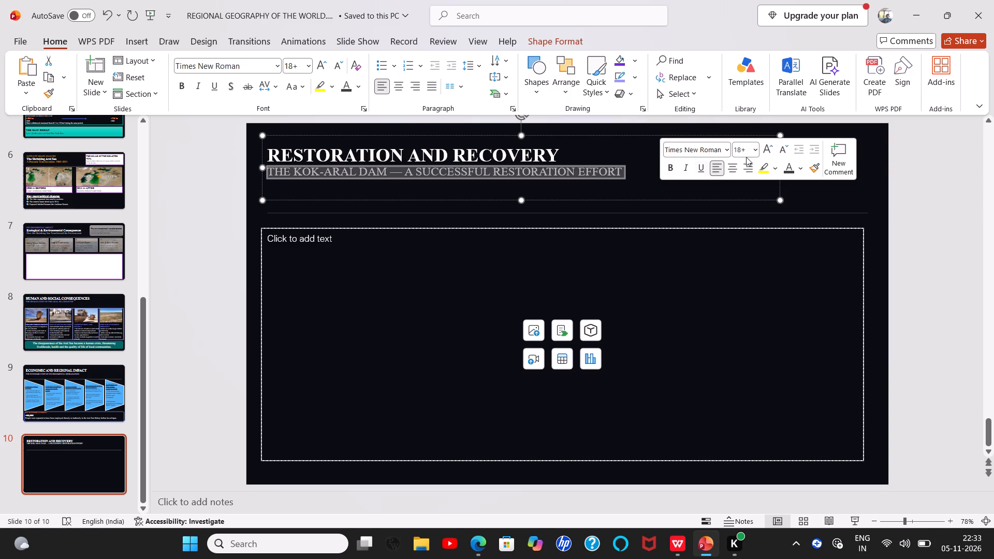
left_click(767, 146)
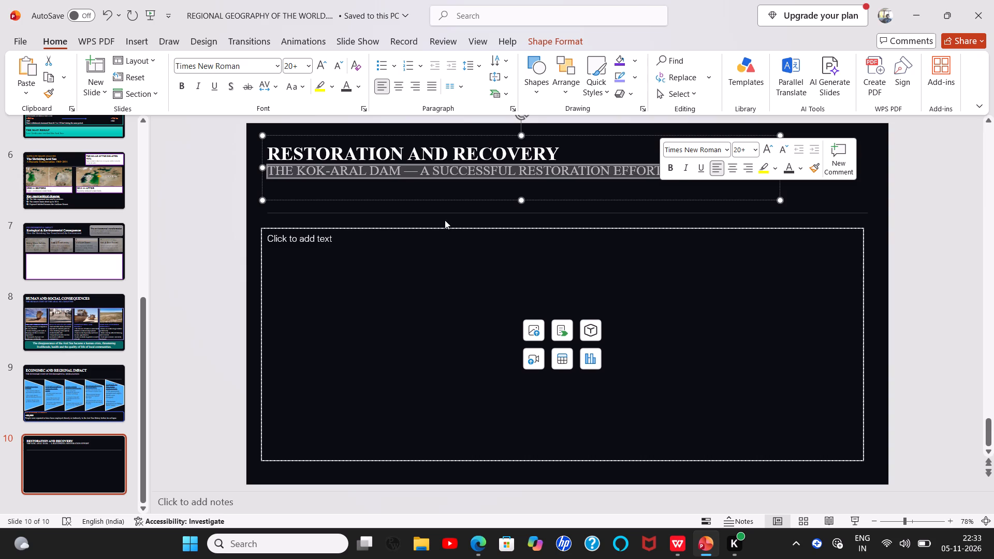
Color the subtitle THE KOK-ARAL DAM — A SUCCESSFUL RESTORATION EFFORT light purple.
left_click(805, 169)
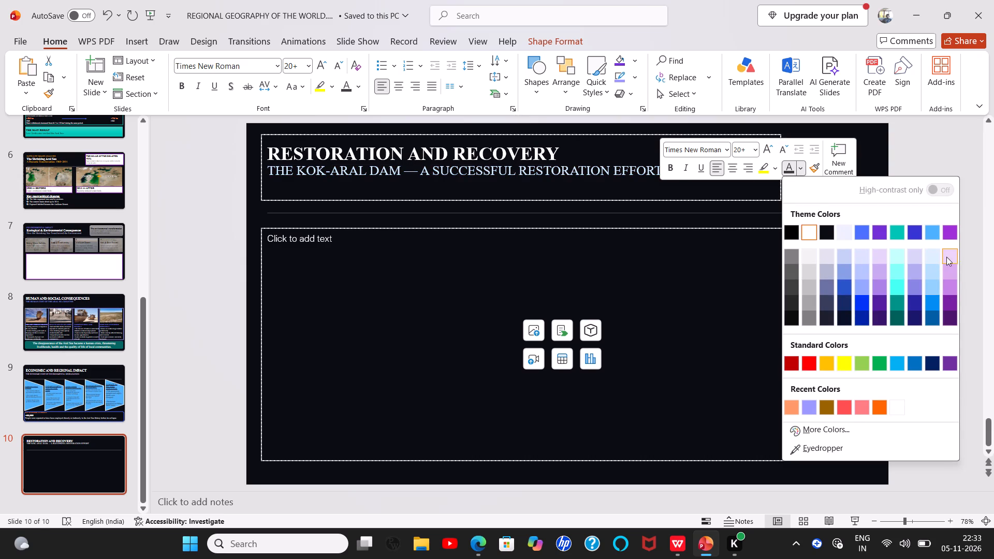
left_click(954, 285)
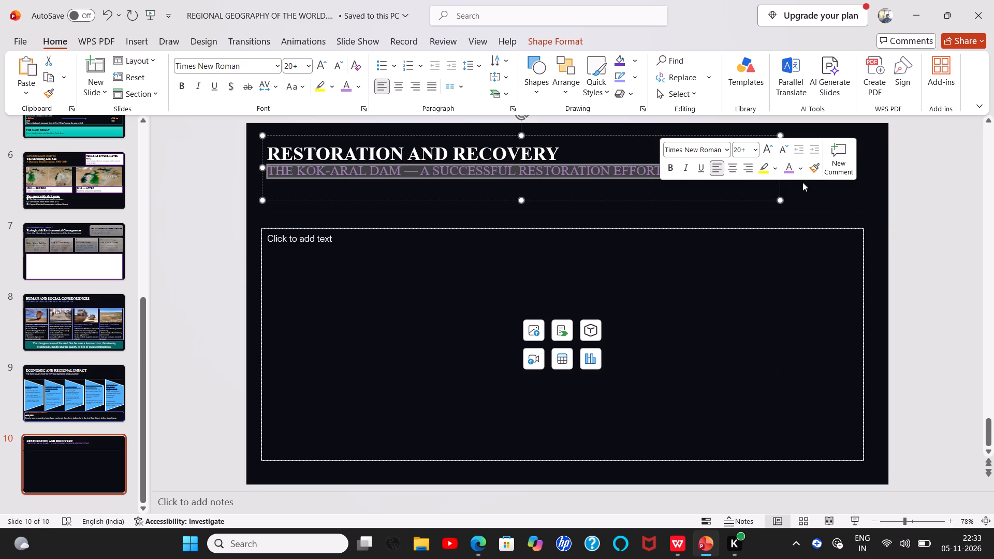
left_click(800, 172)
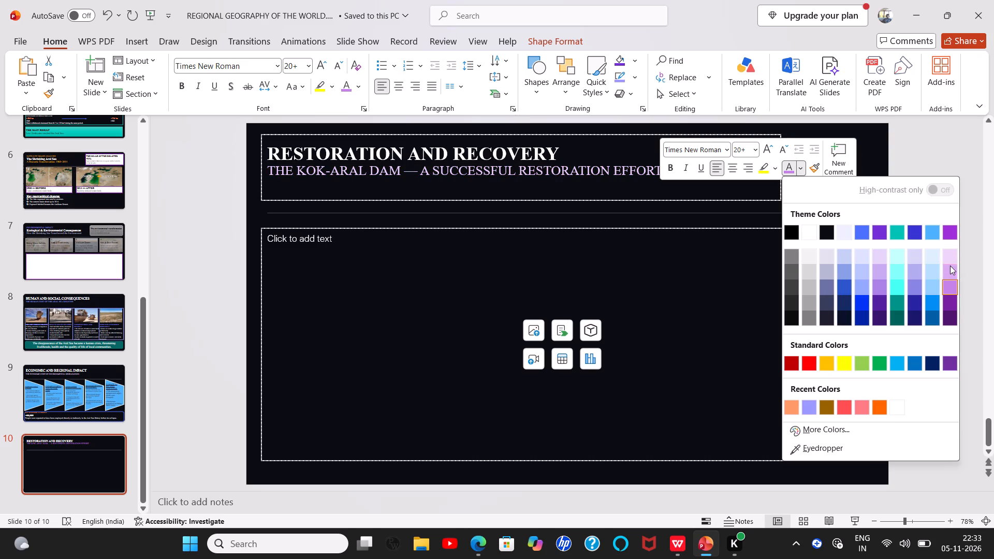
left_click(951, 267)
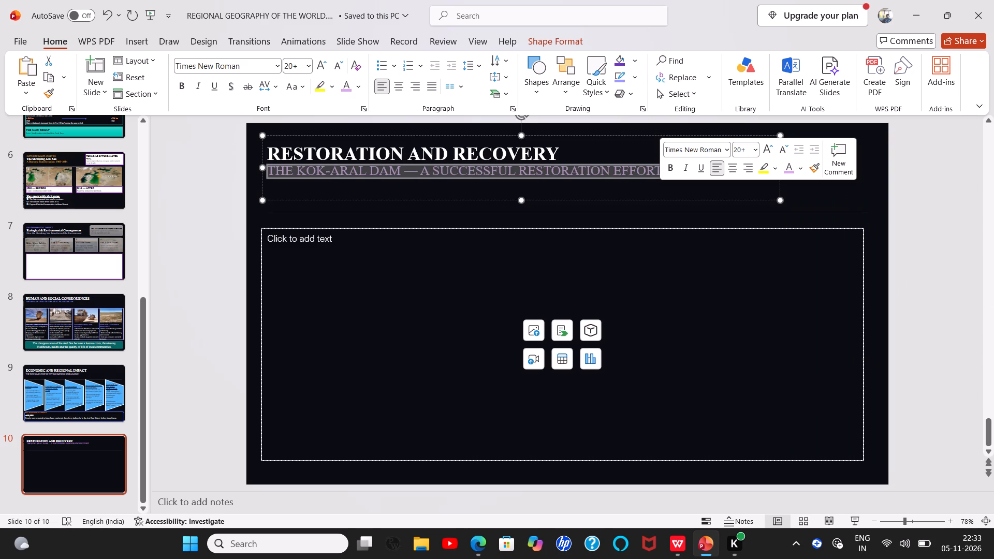
Move the title box down so its lower edge sits at the divider line on slide 10.
left_click_drag(514, 132, 514, 139)
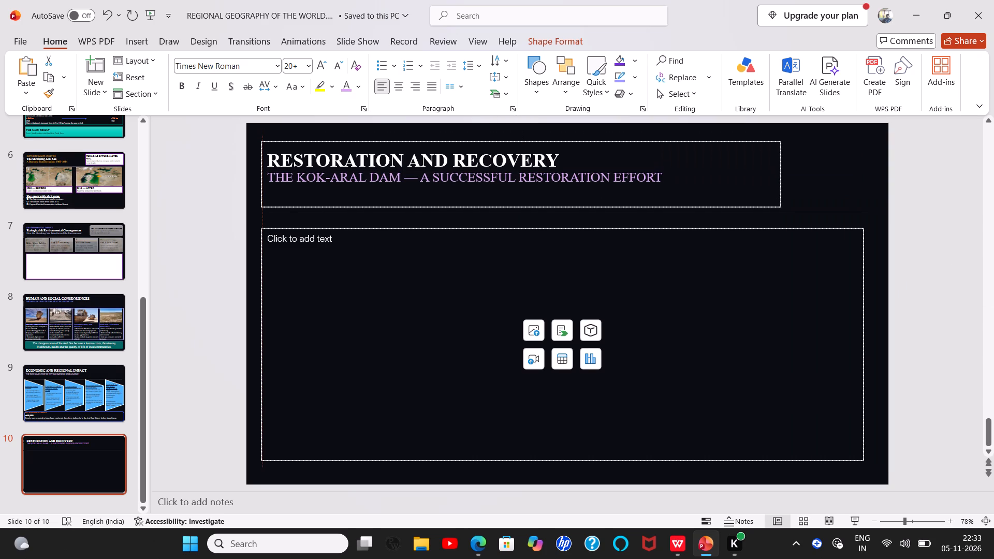
left_click_drag(514, 139, 513, 140)
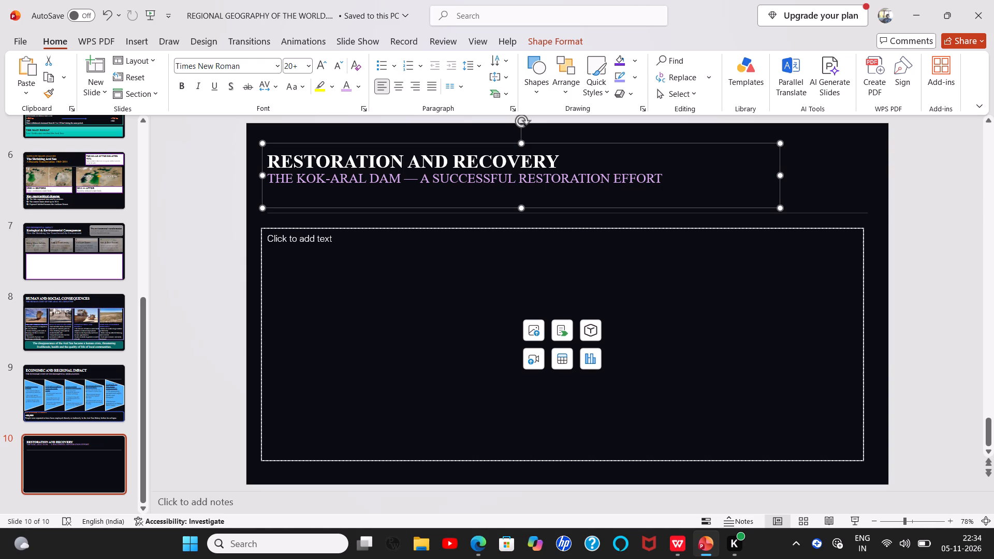
left_click_drag(509, 139, 509, 146)
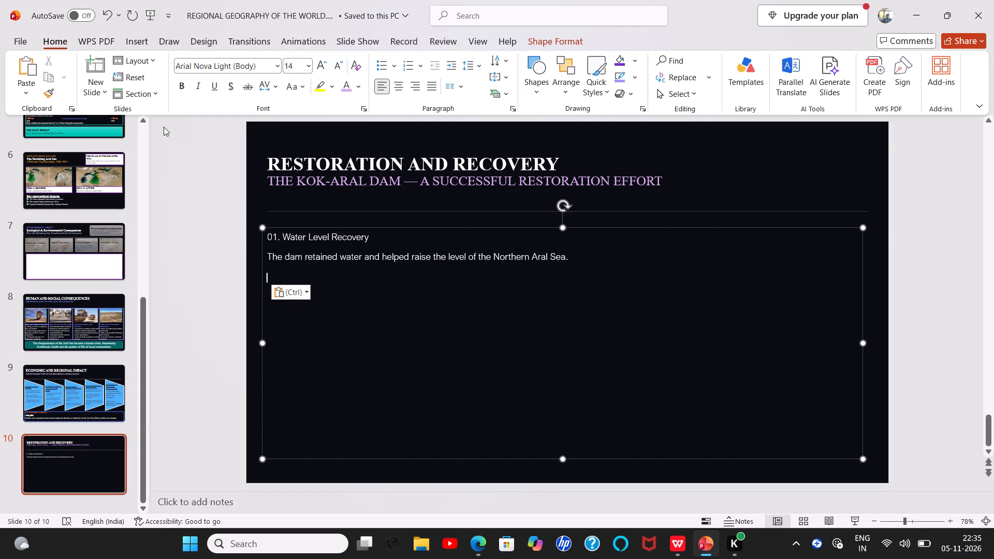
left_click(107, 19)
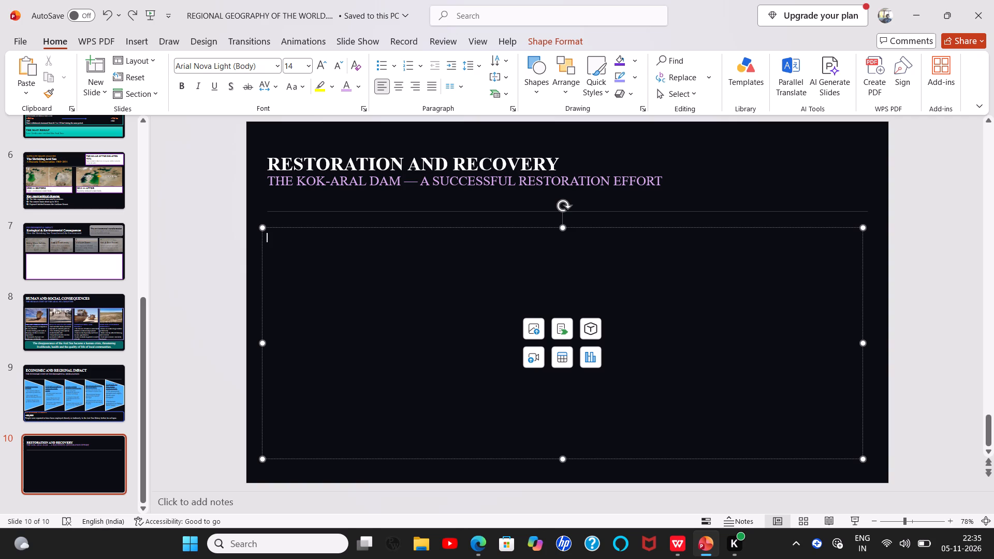
Draw a rounded rectangle about 4 cm high and 14.5 cm wide just below the divider line, at the left of slide 10.
left_click(137, 45)
left_click(206, 96)
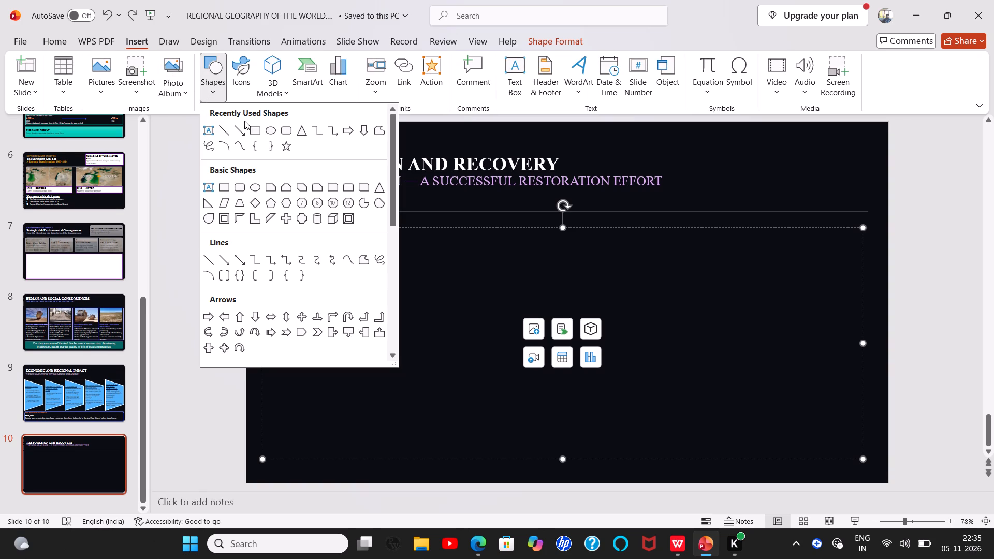
left_click(281, 129)
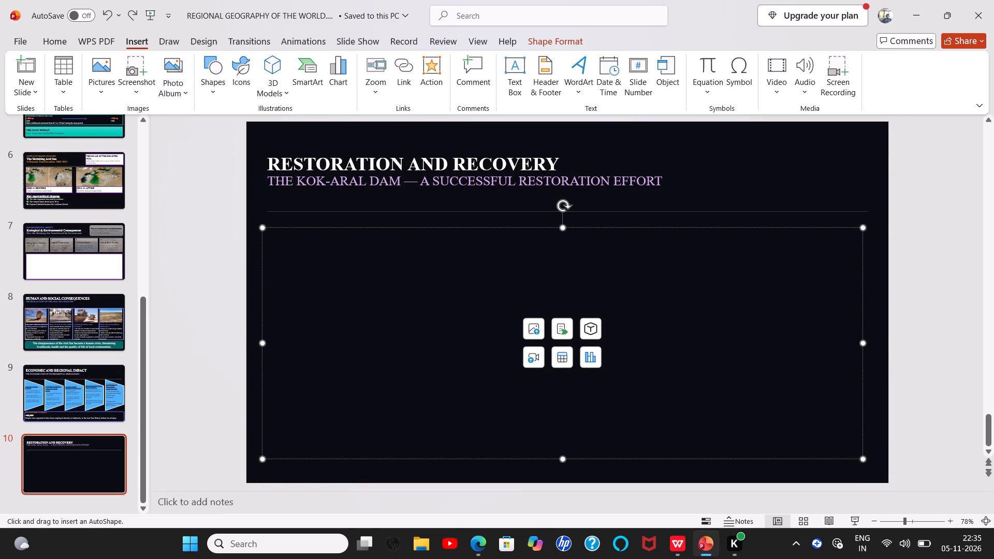
left_click_drag(270, 234, 320, 255)
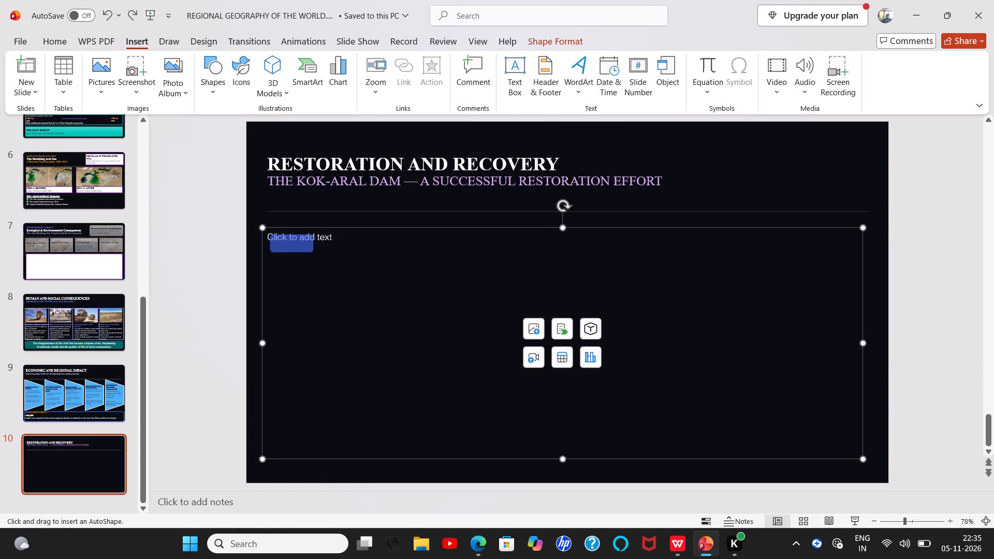
left_click_drag(320, 255, 528, 328)
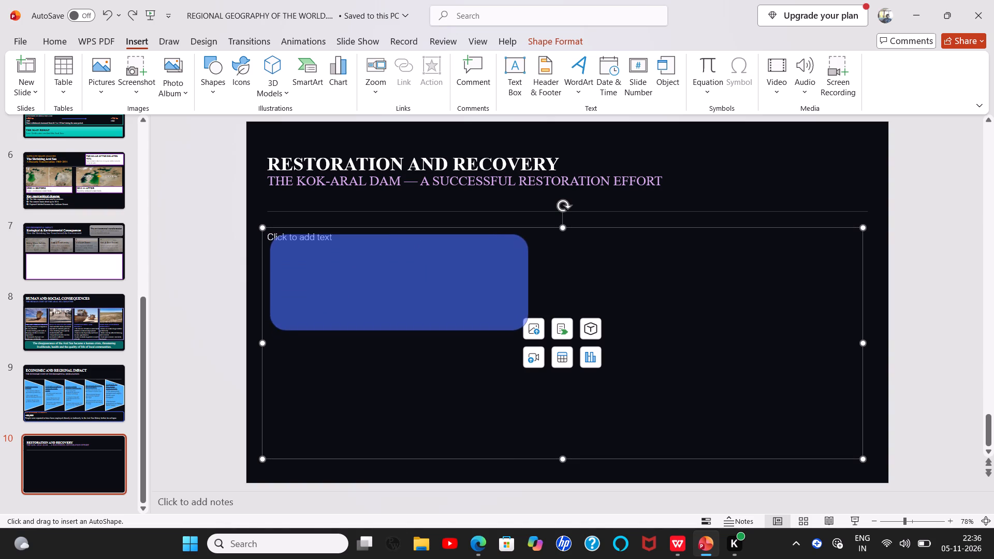
left_click_drag(528, 328, 491, 310)
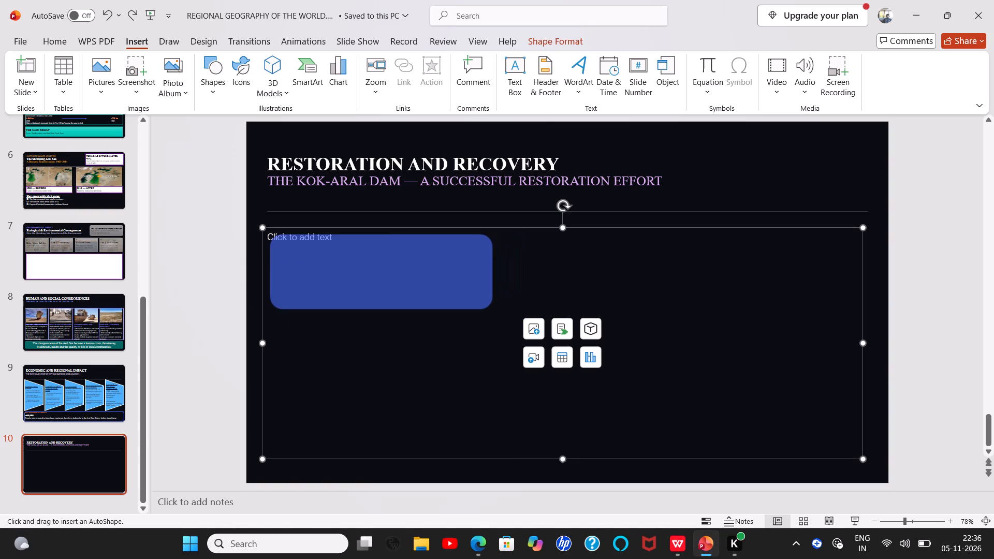
left_click_drag(491, 310, 544, 310)
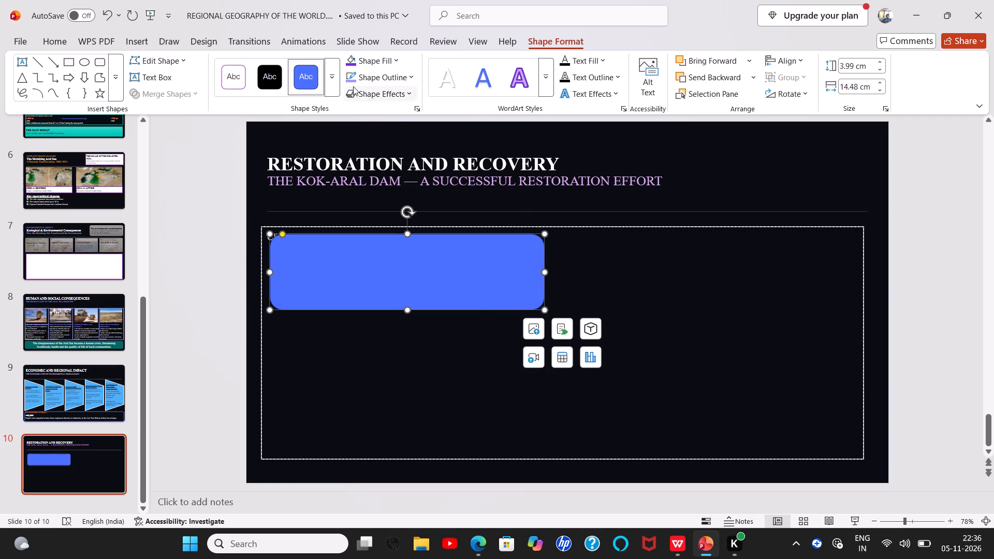
Apply the teal gradient, no-outline preset to slide 10's rounded rectangle and narrow it to about 14.2 cm.
left_click(335, 75)
scroll(361, 385, "down", 5)
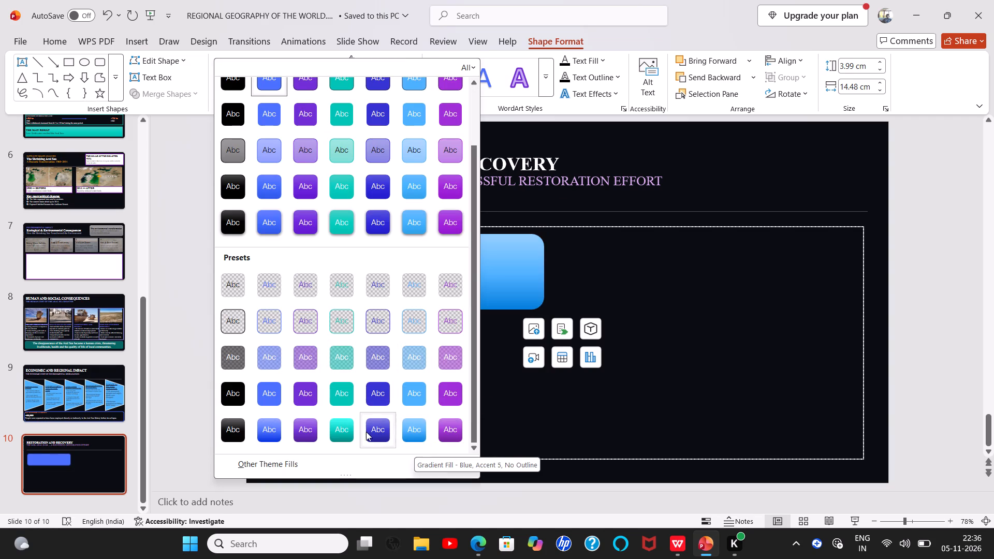
left_click(346, 426)
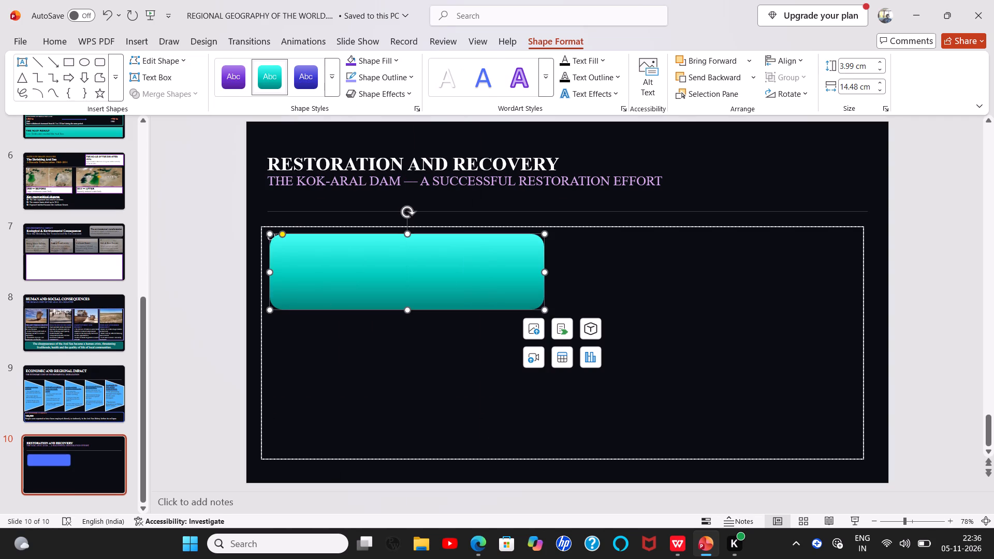
left_click_drag(545, 271, 538, 271)
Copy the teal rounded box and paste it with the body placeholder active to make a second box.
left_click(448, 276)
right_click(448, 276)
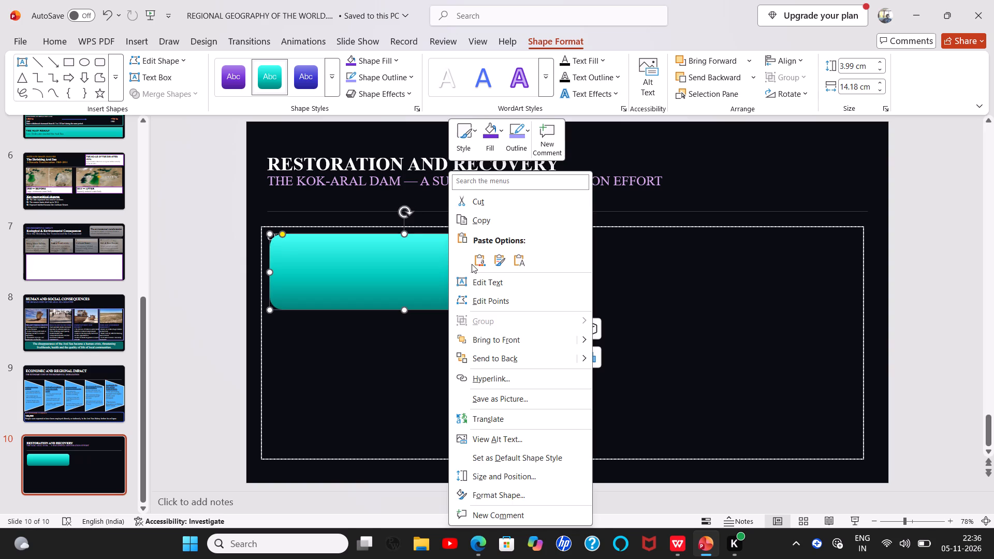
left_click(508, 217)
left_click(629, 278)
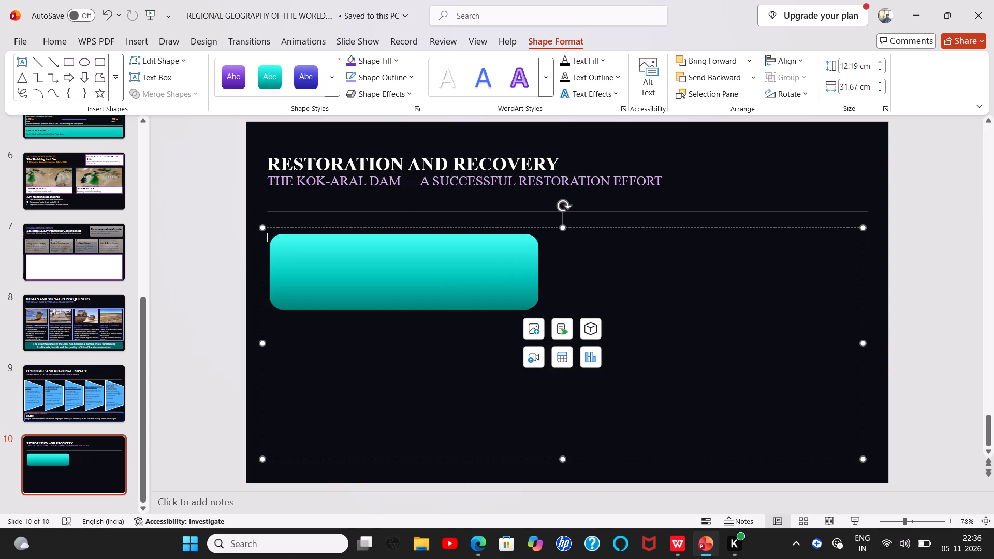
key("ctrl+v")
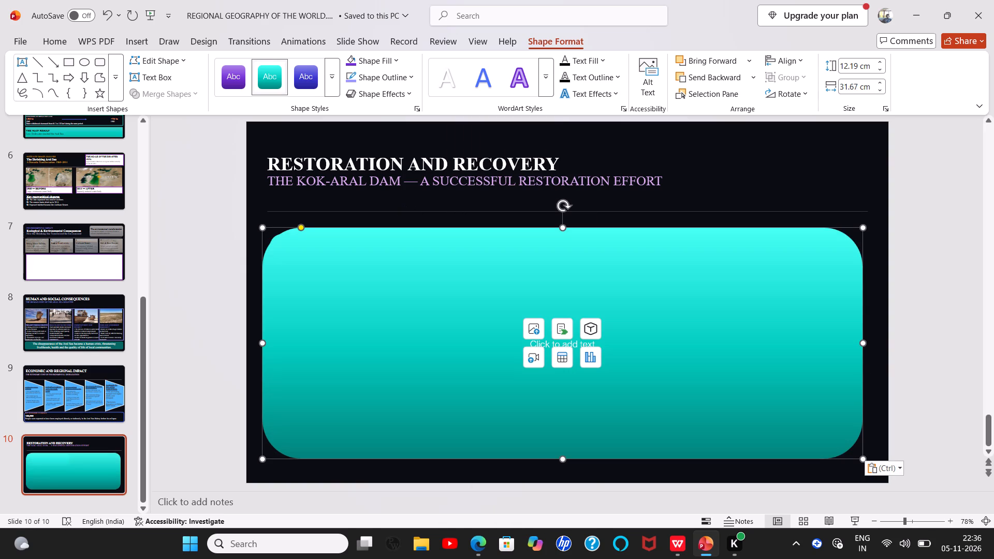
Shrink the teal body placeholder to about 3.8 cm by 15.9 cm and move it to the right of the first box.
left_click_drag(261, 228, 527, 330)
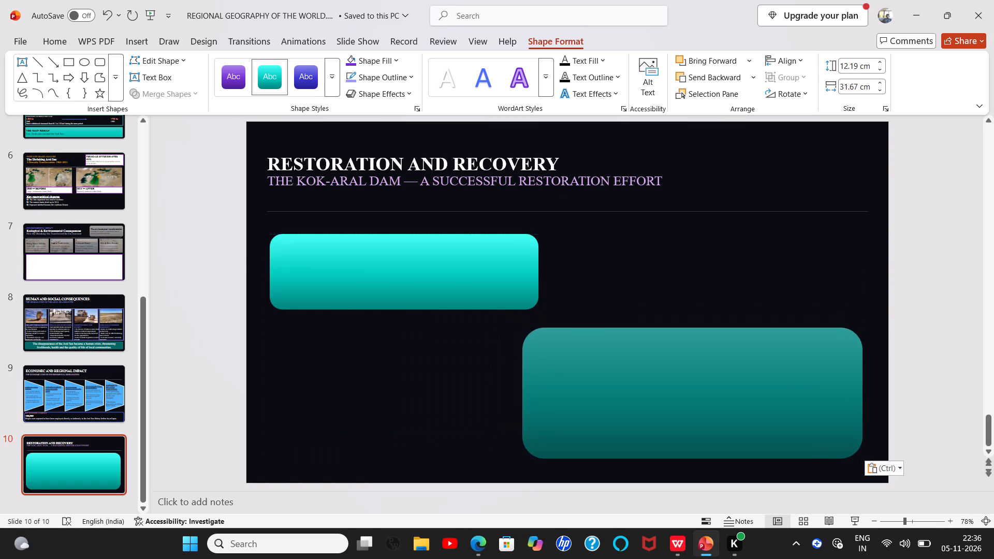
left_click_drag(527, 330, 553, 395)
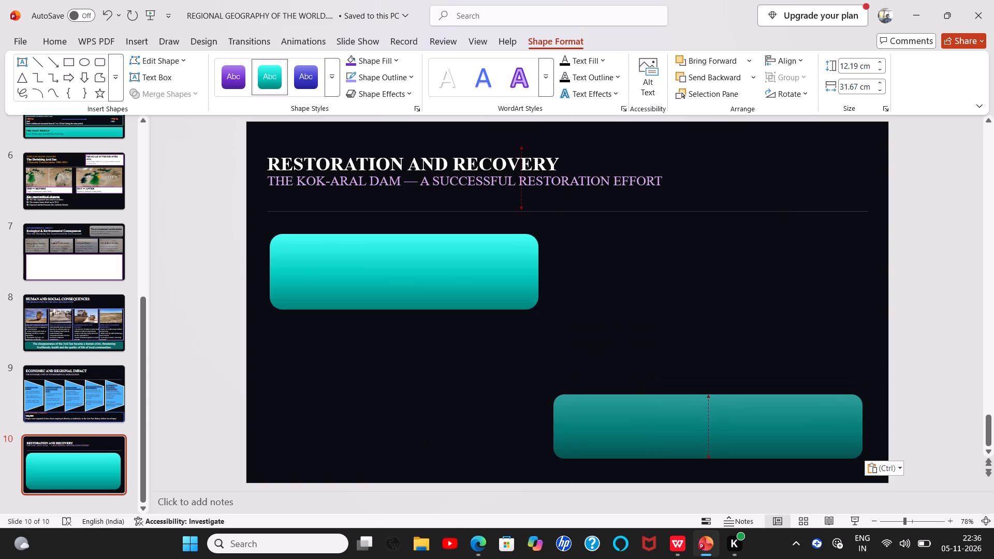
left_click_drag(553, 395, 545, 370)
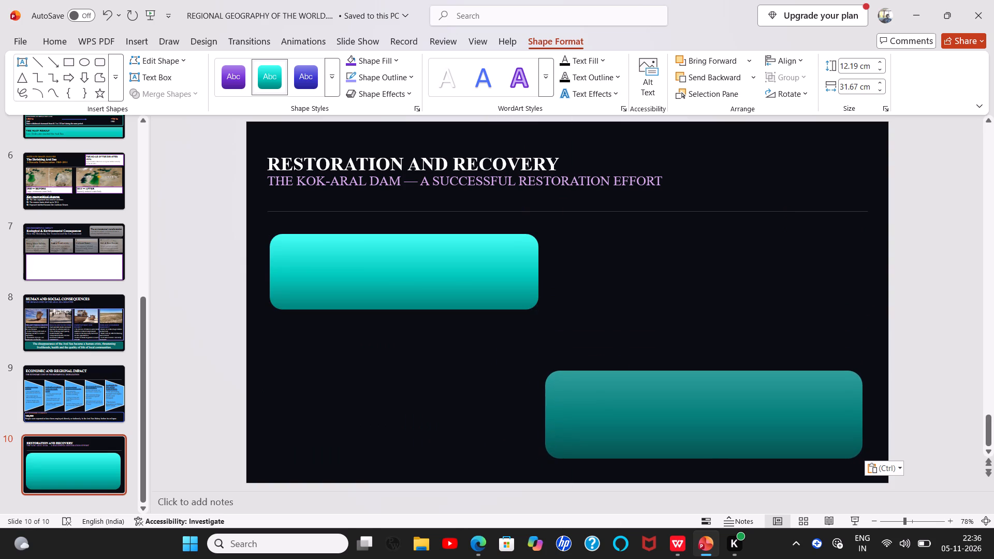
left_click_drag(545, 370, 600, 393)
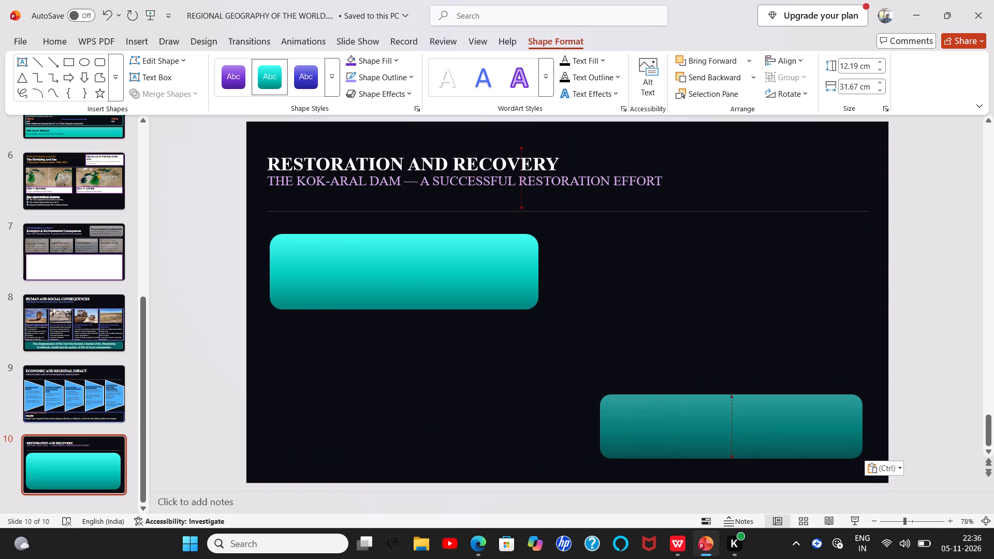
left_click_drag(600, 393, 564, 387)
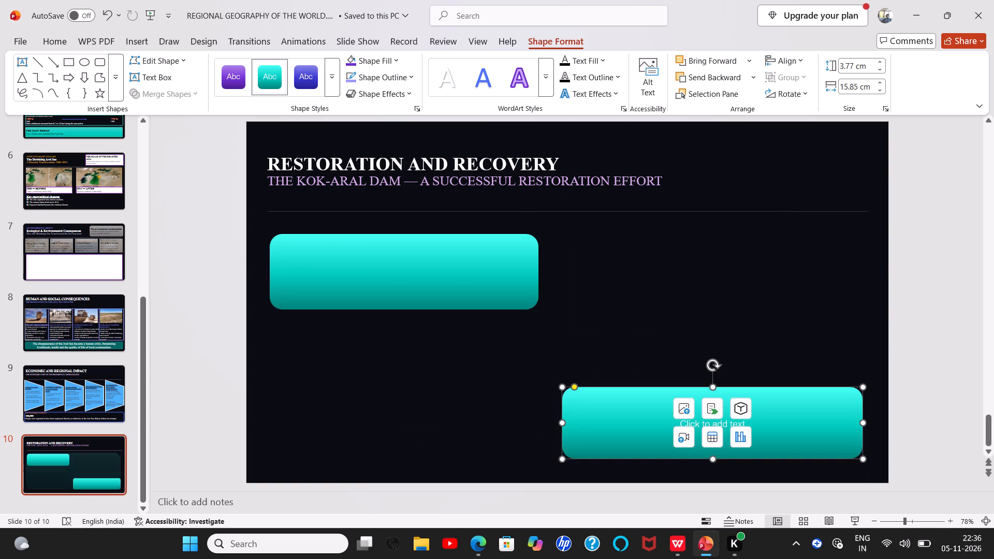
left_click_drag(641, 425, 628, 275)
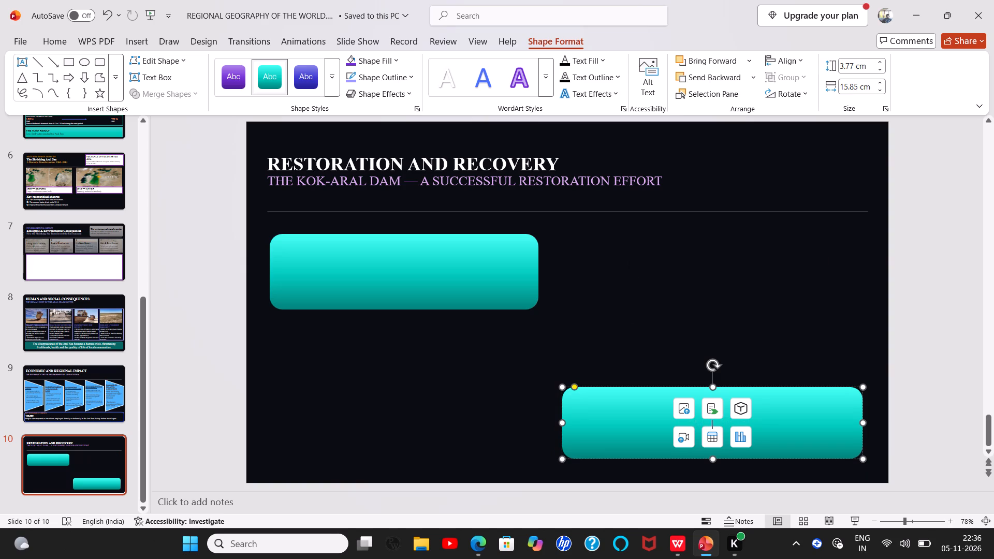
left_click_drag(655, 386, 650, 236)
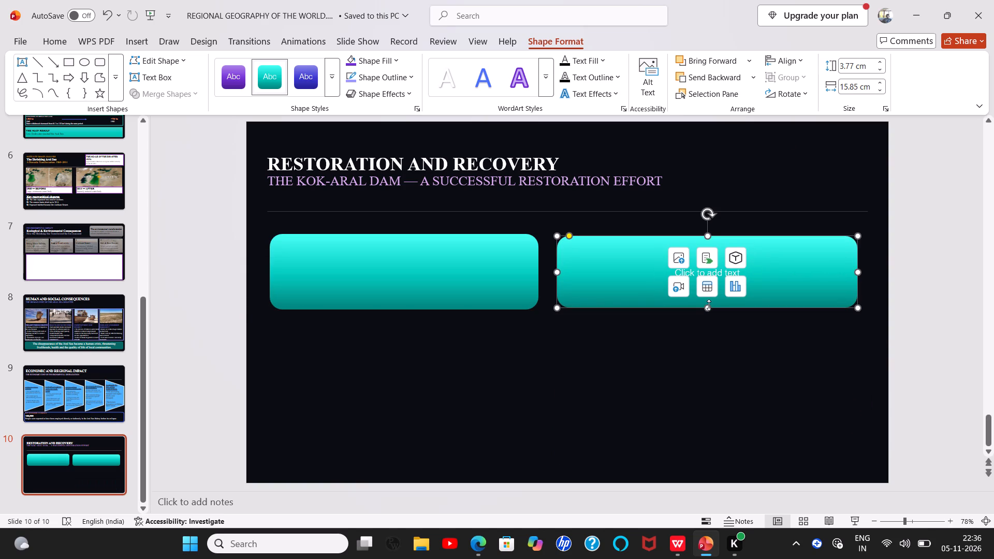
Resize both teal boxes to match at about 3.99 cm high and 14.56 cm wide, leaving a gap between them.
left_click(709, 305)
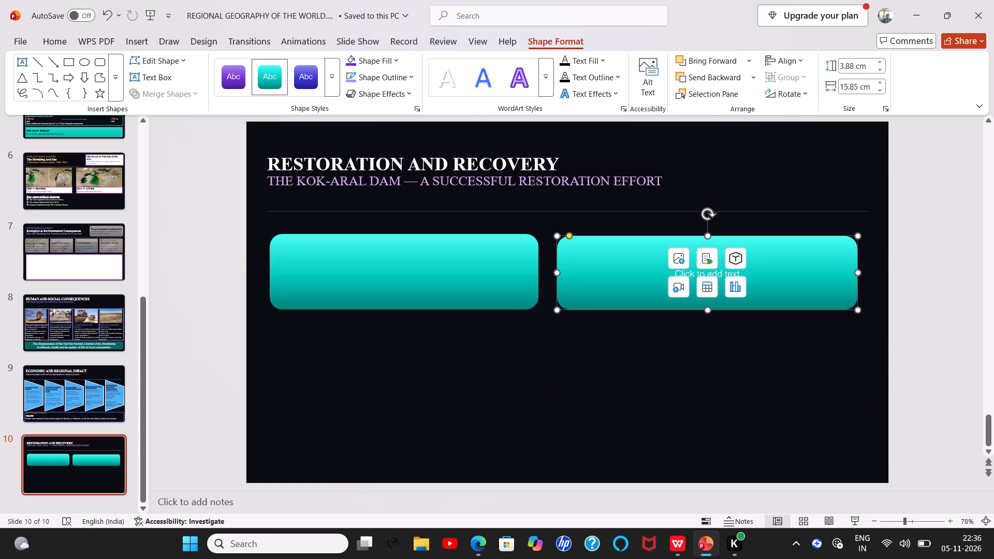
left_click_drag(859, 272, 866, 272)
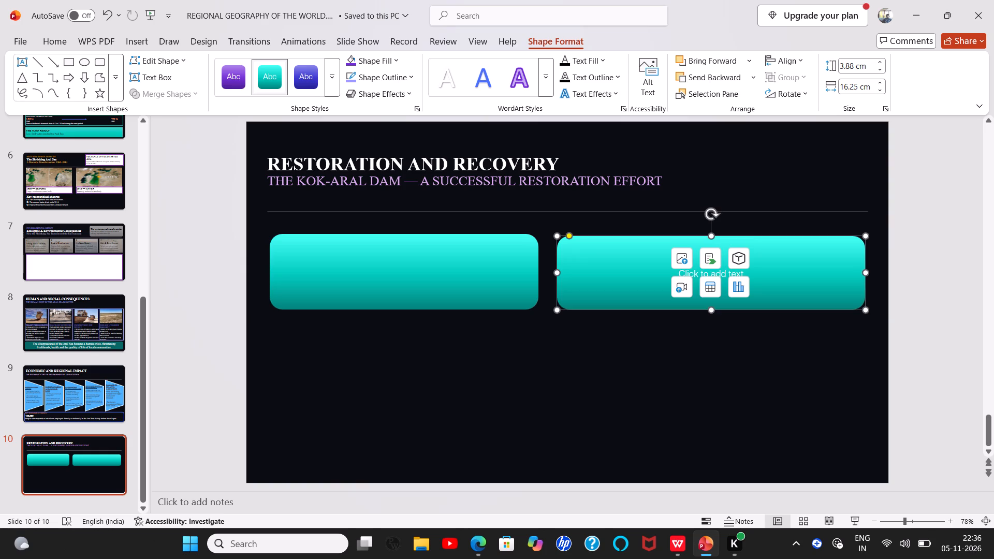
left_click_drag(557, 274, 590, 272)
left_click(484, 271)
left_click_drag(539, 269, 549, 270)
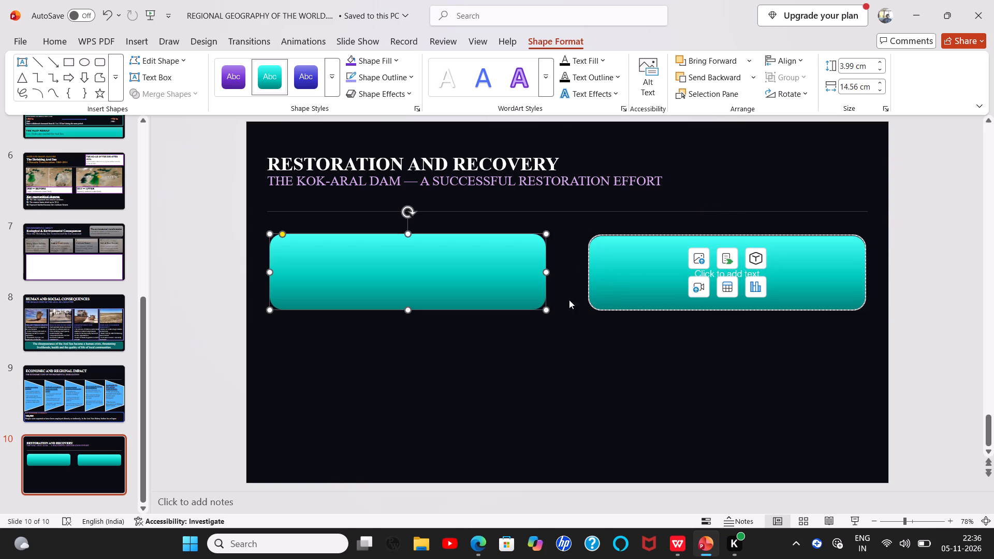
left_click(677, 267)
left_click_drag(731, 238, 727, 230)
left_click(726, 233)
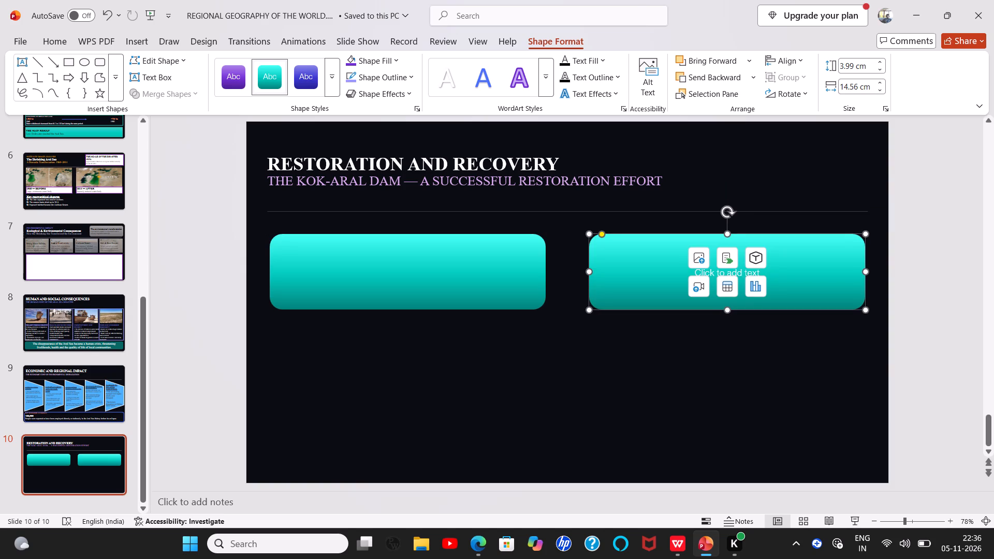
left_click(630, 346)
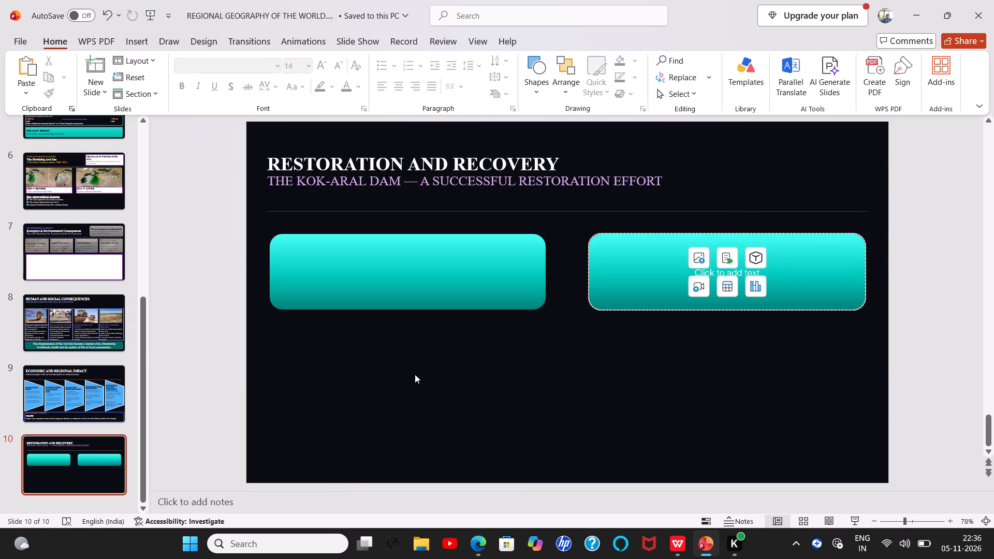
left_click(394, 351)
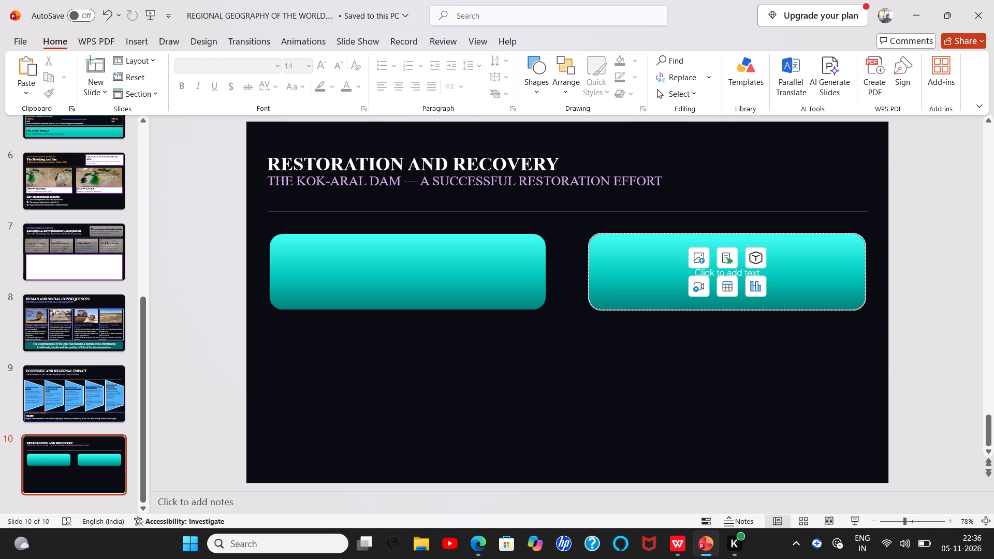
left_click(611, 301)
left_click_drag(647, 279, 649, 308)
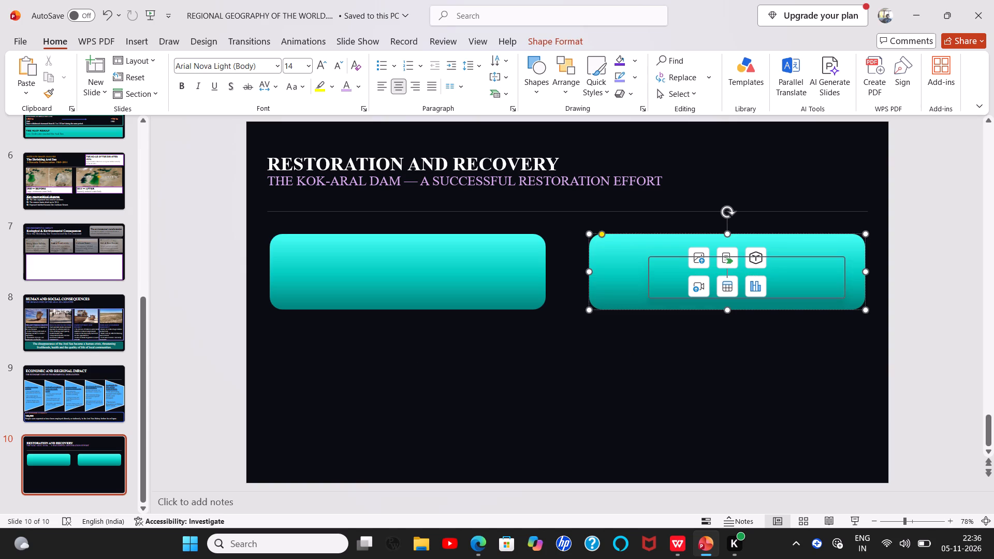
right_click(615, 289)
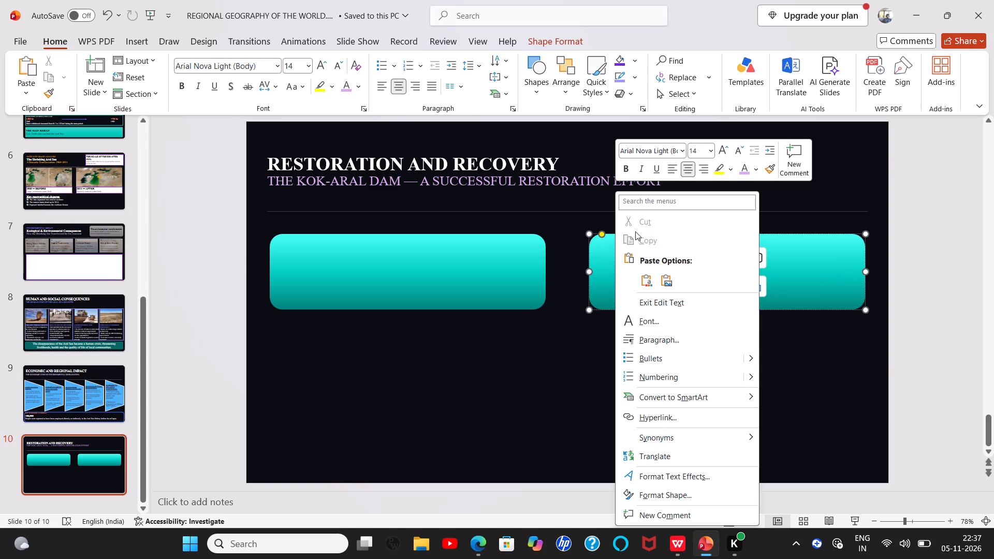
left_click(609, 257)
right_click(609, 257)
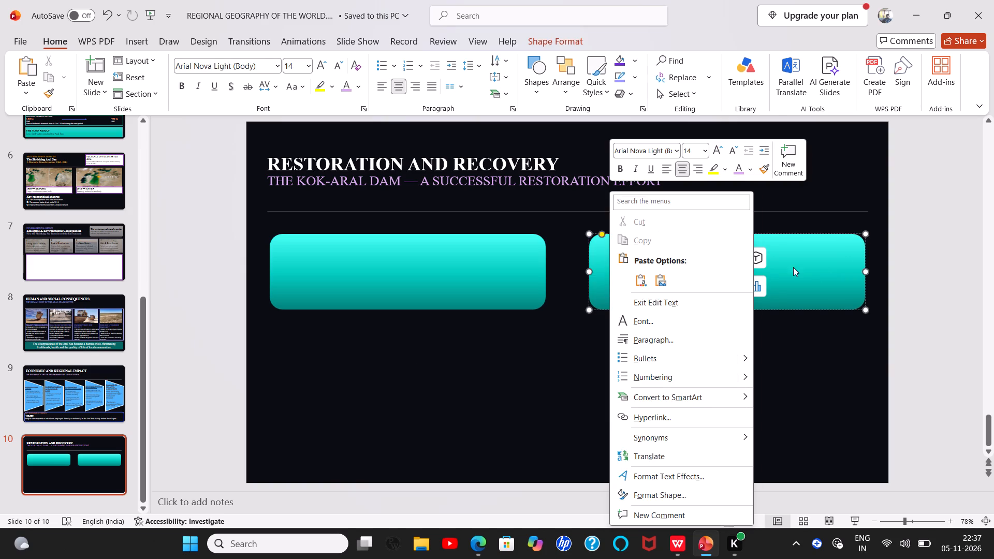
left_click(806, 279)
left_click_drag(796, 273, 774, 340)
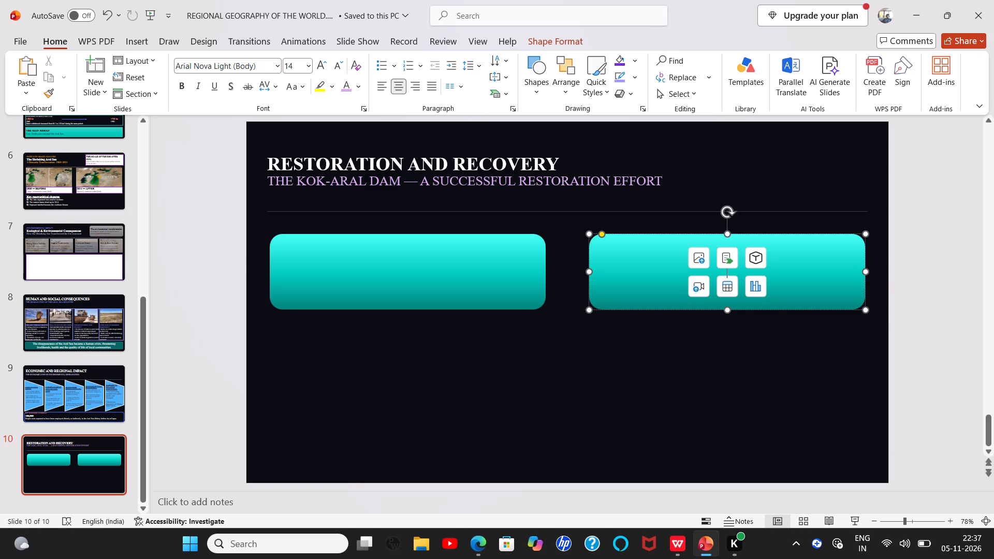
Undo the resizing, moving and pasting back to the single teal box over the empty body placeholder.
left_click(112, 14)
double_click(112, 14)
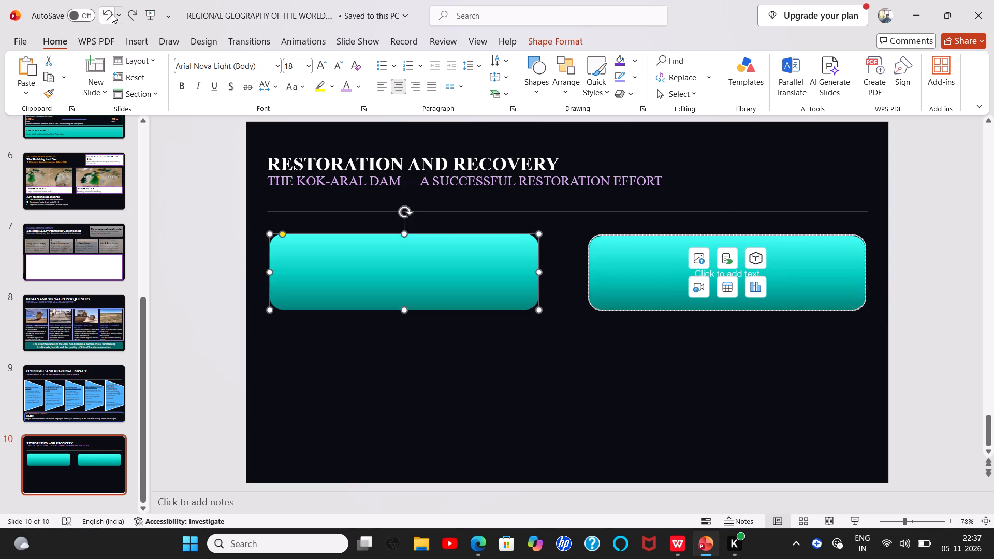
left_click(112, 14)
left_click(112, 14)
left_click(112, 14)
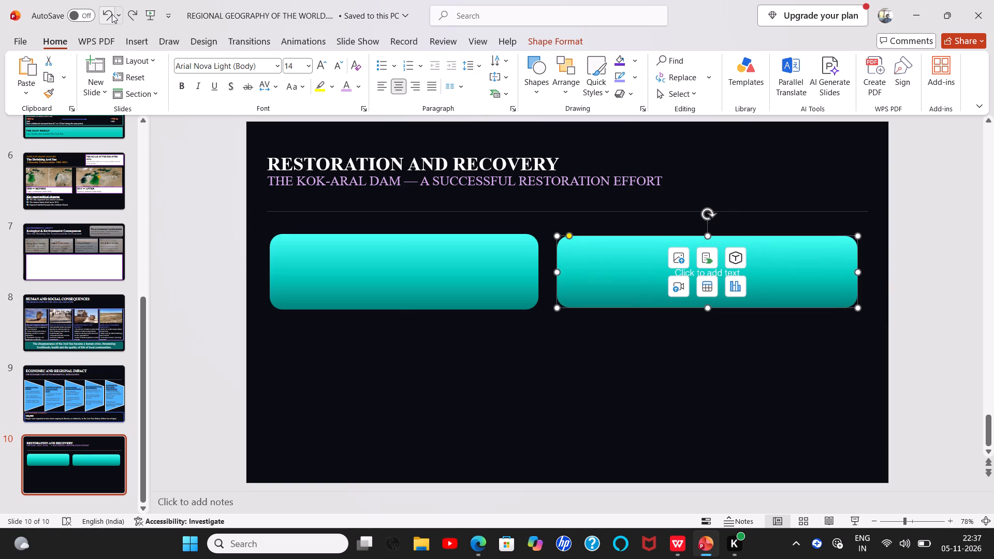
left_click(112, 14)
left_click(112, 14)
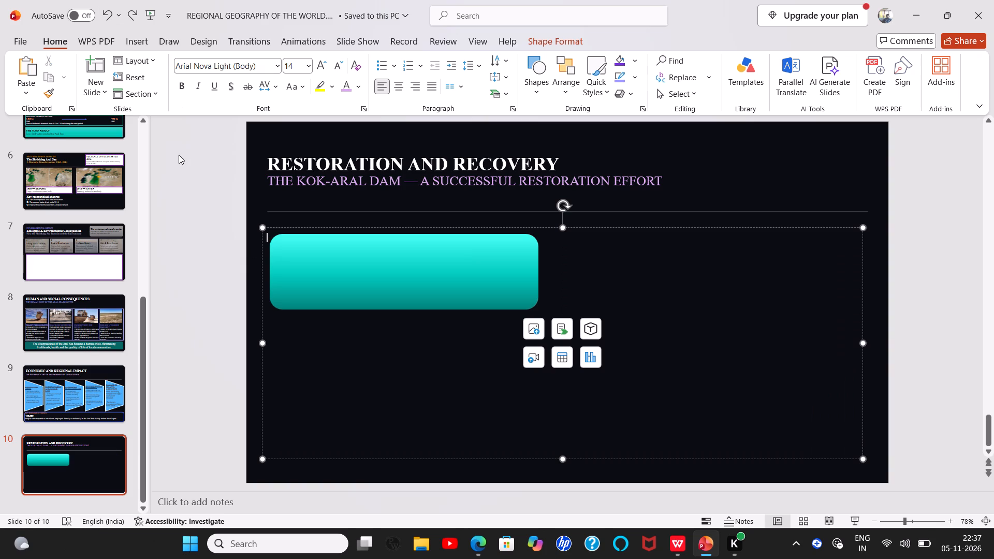
Draw a second rounded rectangle about 4 cm high and 14.8 cm wide to the right of the teal box.
left_click(127, 38)
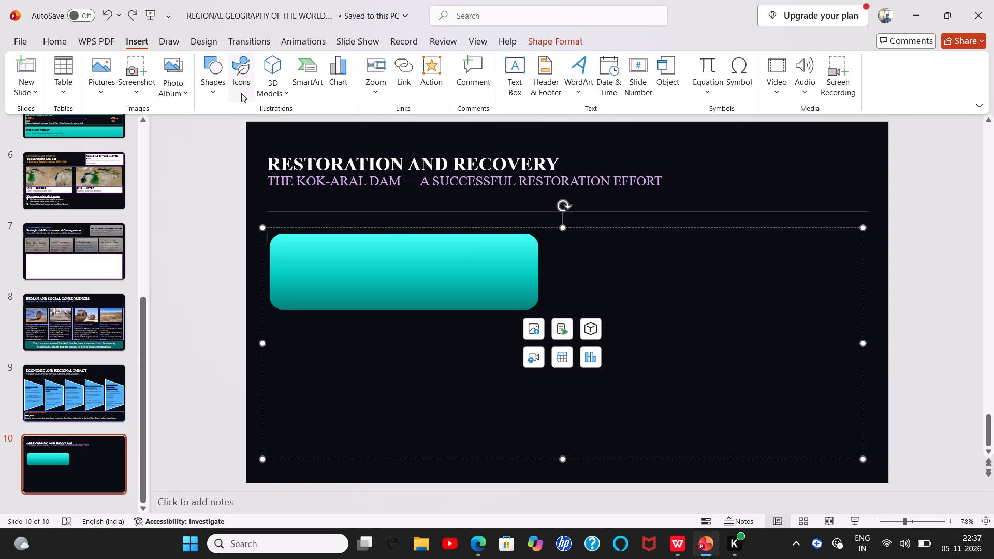
left_click(217, 94)
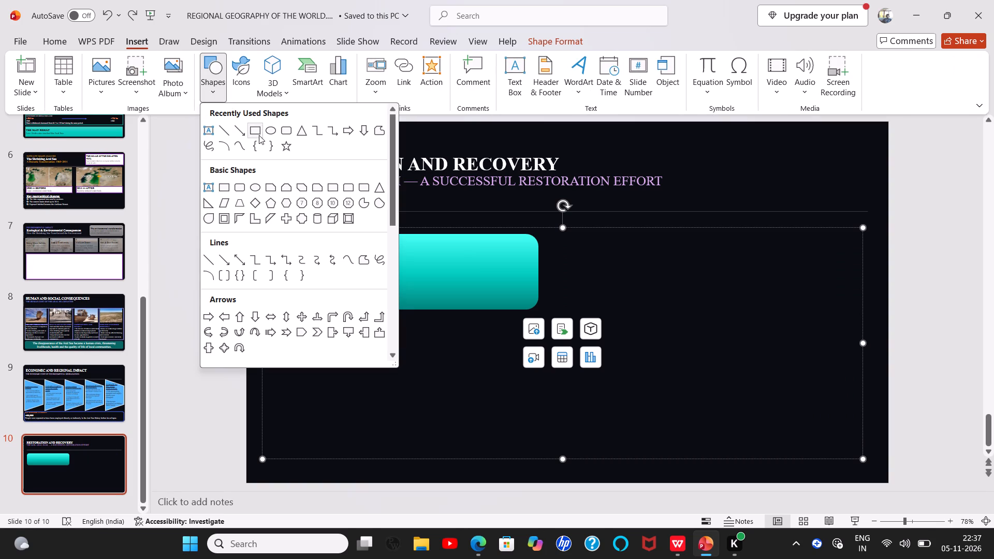
left_click(241, 186)
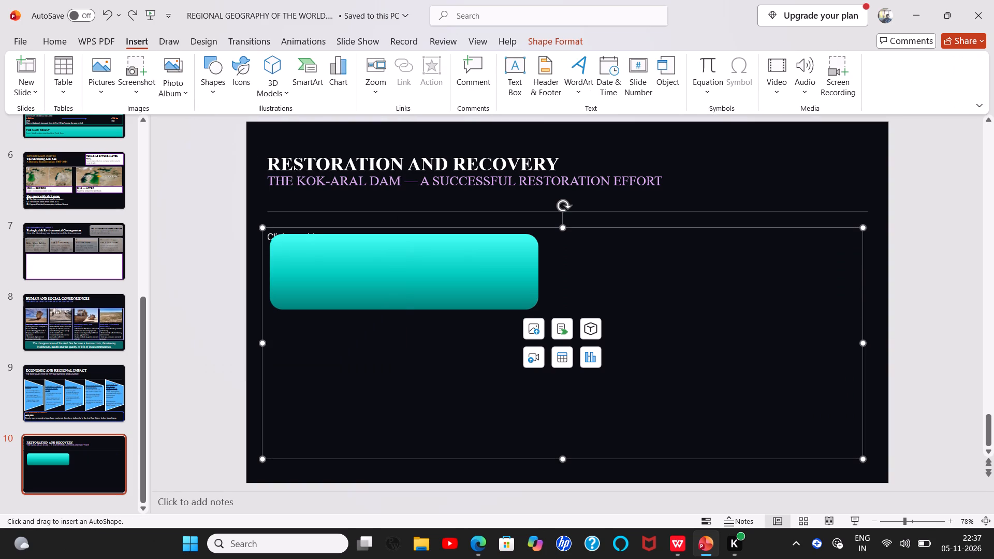
left_click_drag(564, 240, 849, 306)
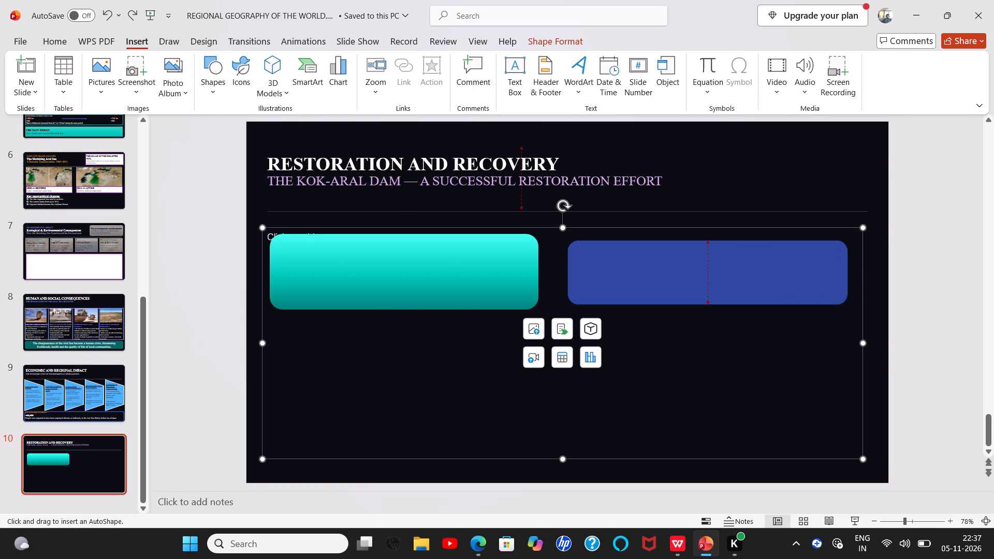
left_click_drag(849, 306, 849, 314)
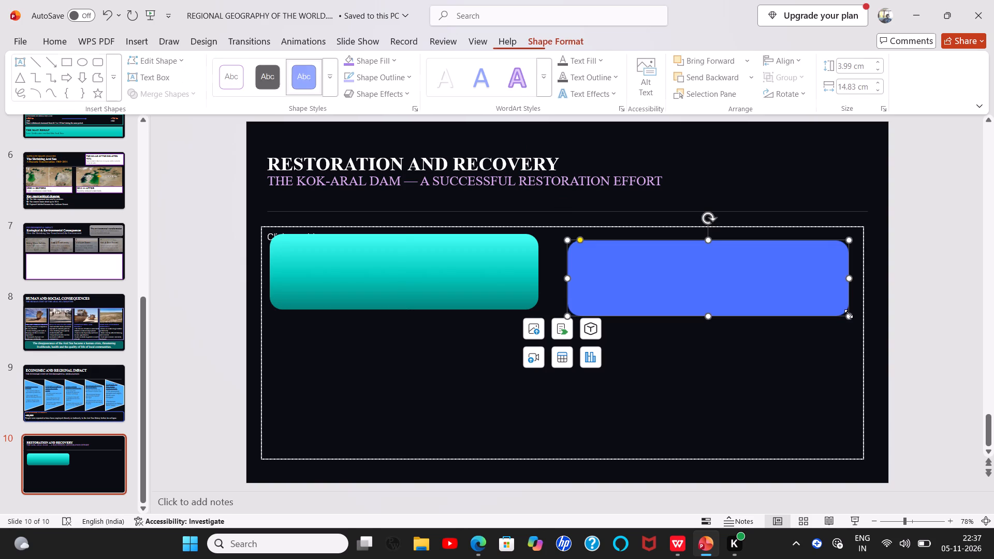
Apply the same teal gradient, no-outline preset to the second rounded rectangle.
left_click(337, 85)
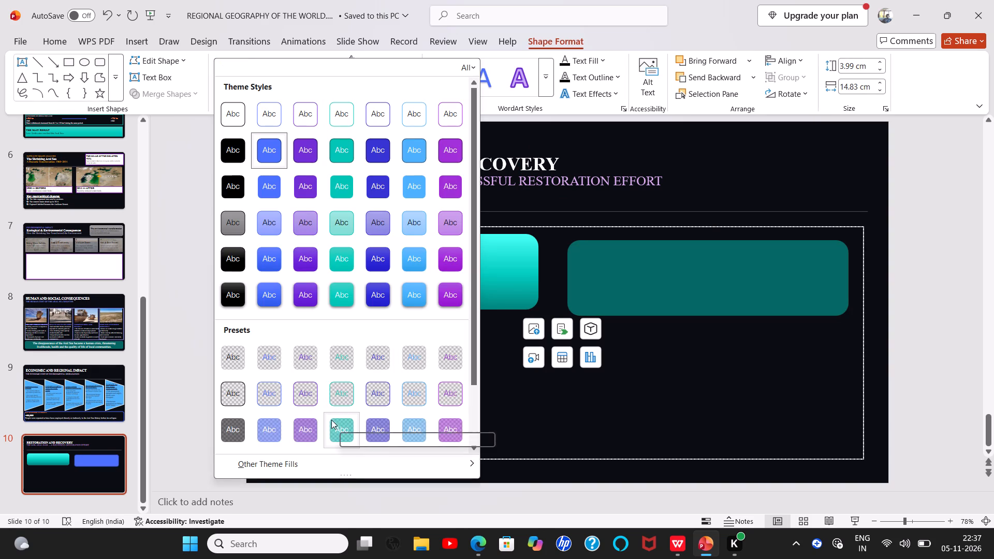
scroll(372, 371, "down", 8)
left_click(342, 422)
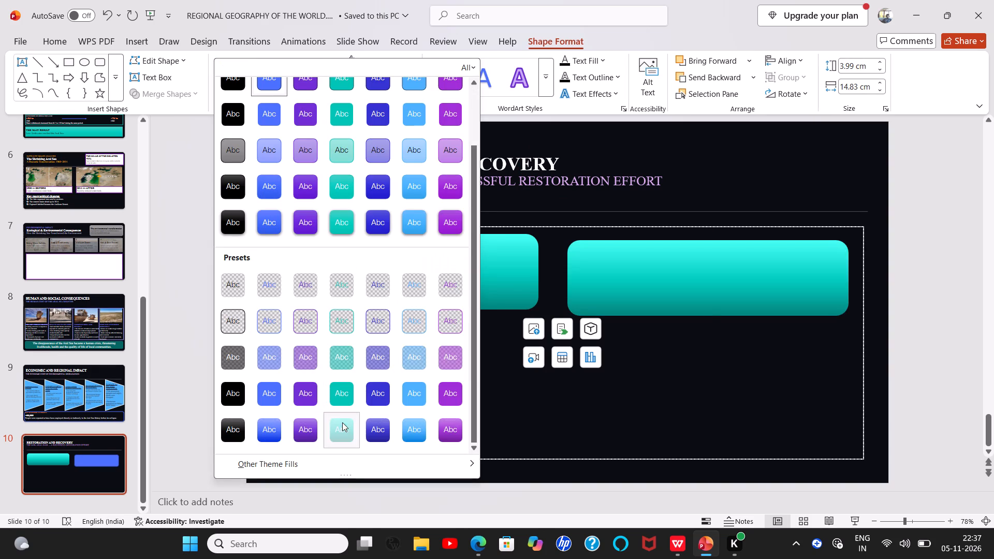
Align the second box level with the first and narrow it from its inner edge to match the first box's width.
left_click_drag(718, 276, 716, 272)
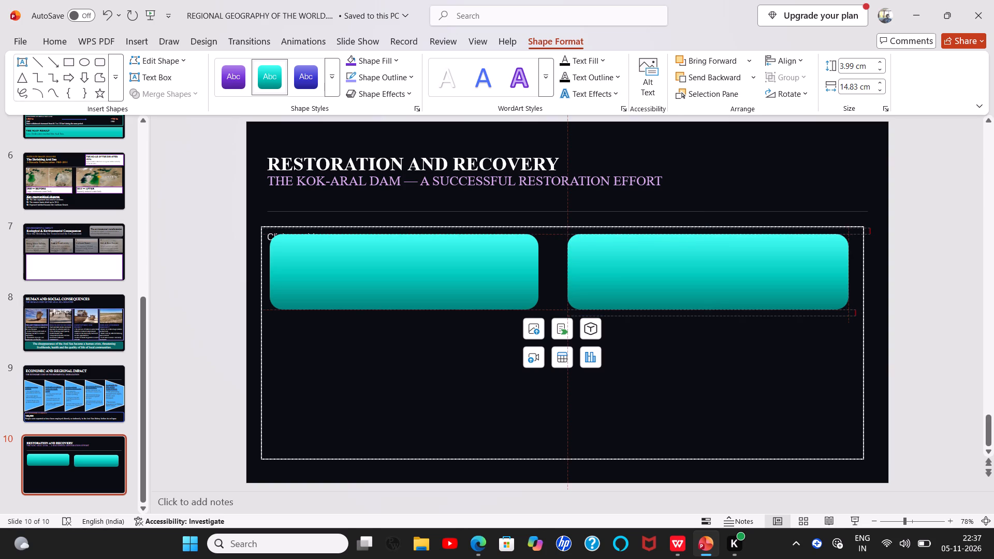
left_click_drag(716, 272, 715, 272)
left_click(708, 306)
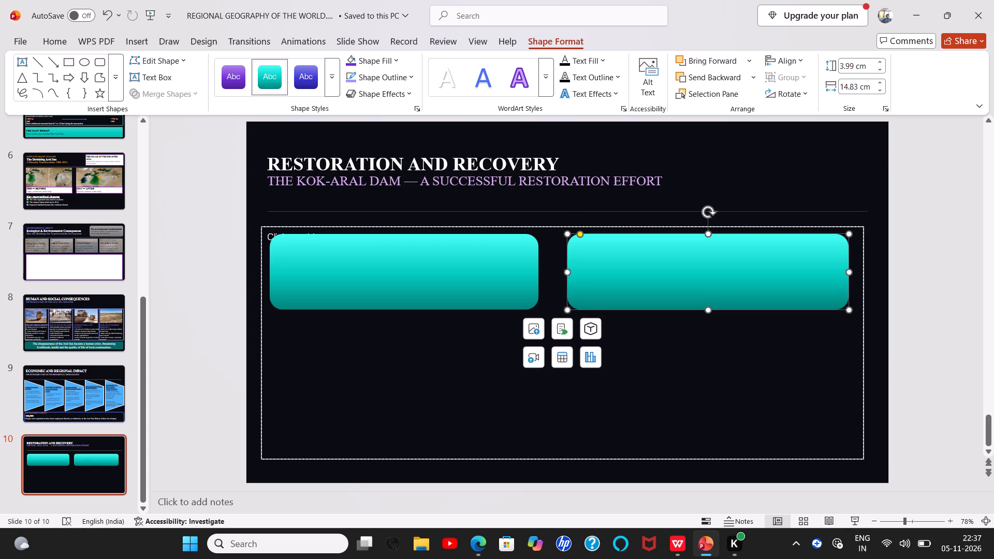
left_click_drag(564, 273, 580, 272)
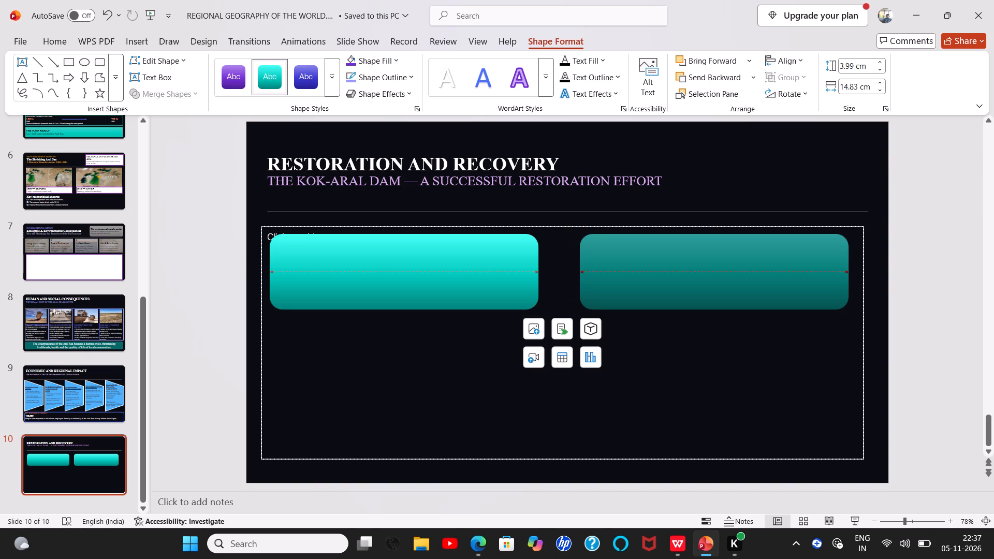
Widen the two top teal boxes from their inner edges so both are about 14.5 cm wide.
left_click_drag(580, 272, 574, 272)
left_click(509, 273)
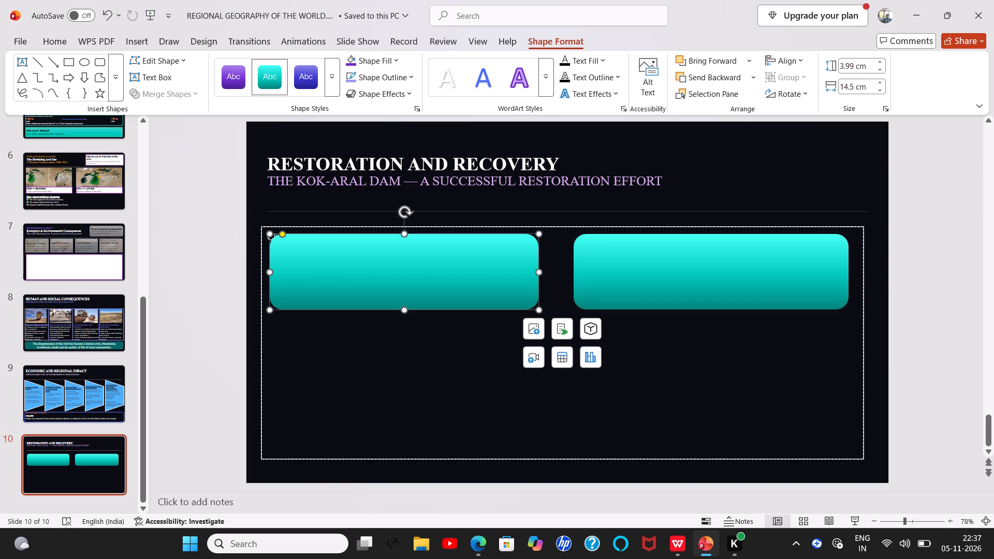
left_click_drag(536, 272, 544, 272)
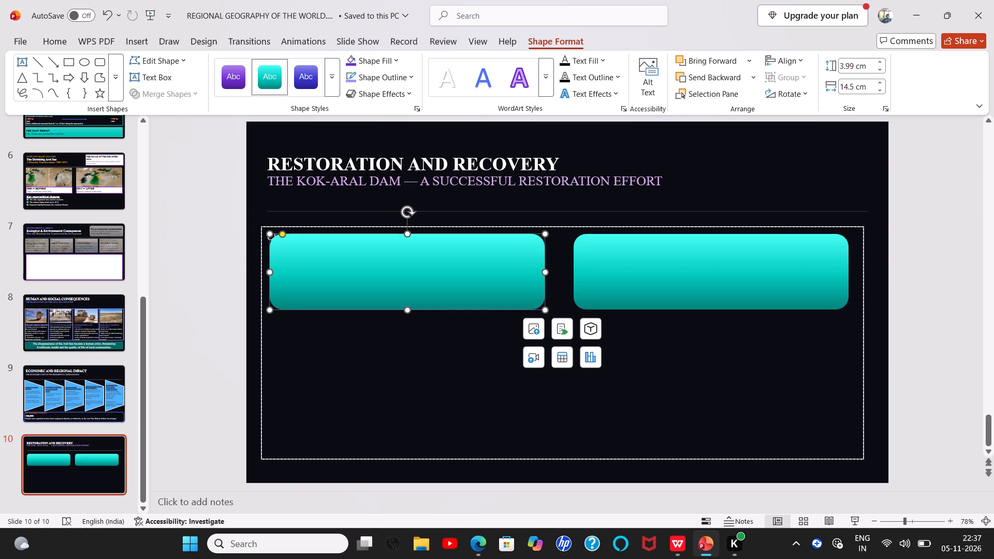
Draw a third rounded rectangle about 3.7 cm high and 14.3 cm wide, centred beneath the first teal box.
left_click(383, 374)
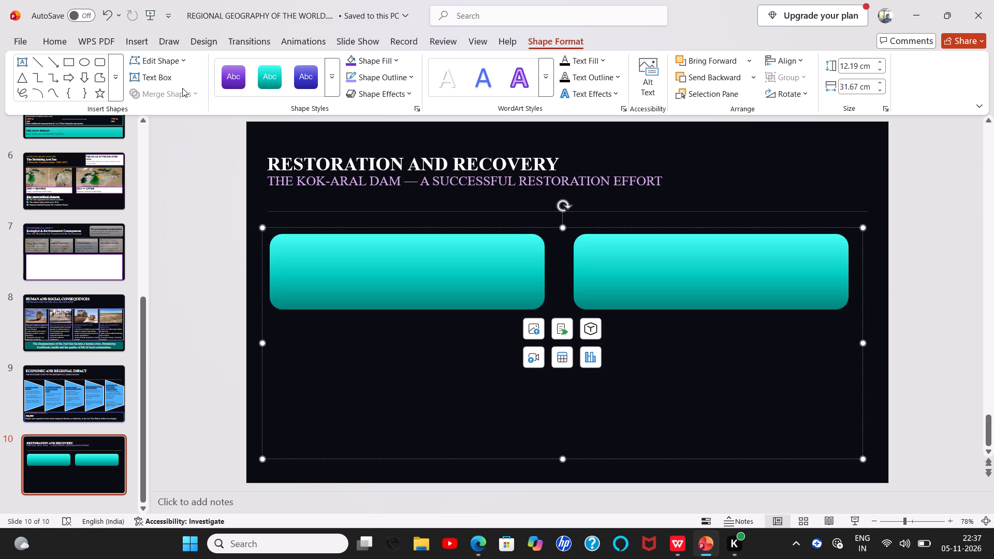
left_click(145, 45)
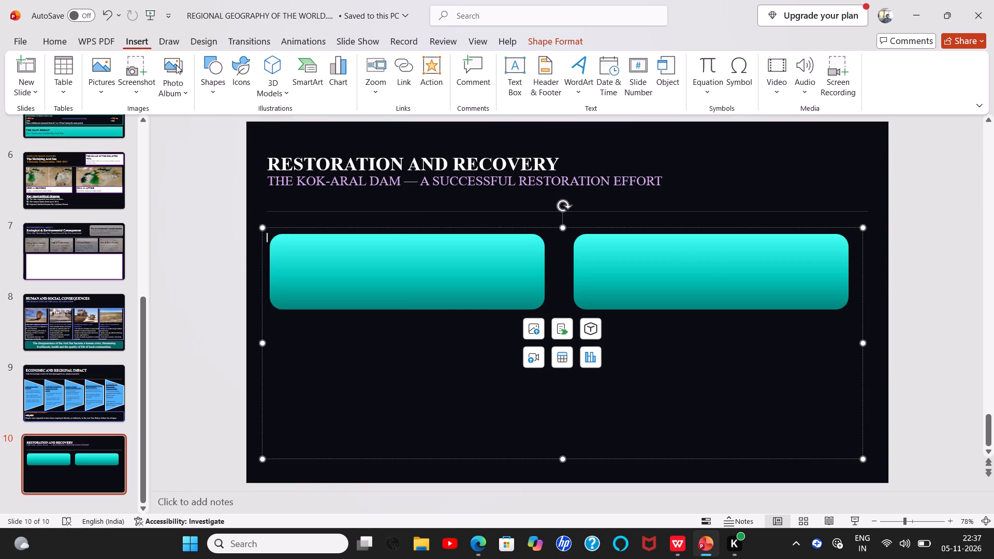
left_click(208, 90)
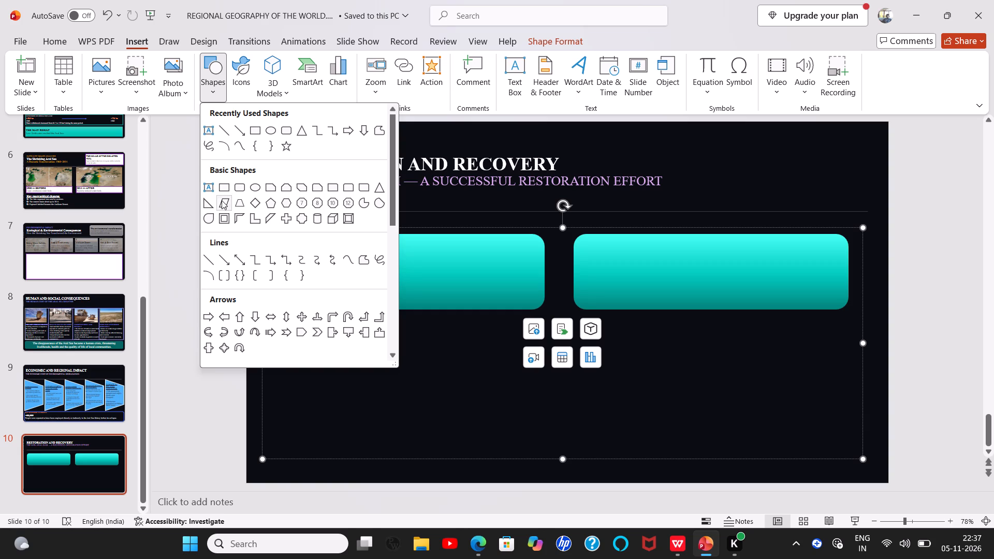
left_click(243, 192)
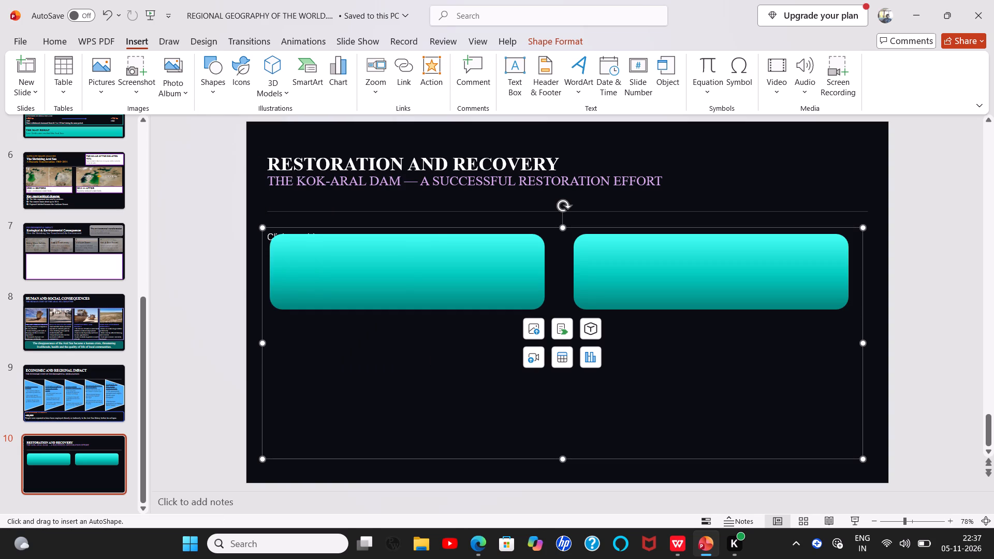
left_click_drag(273, 327, 534, 390)
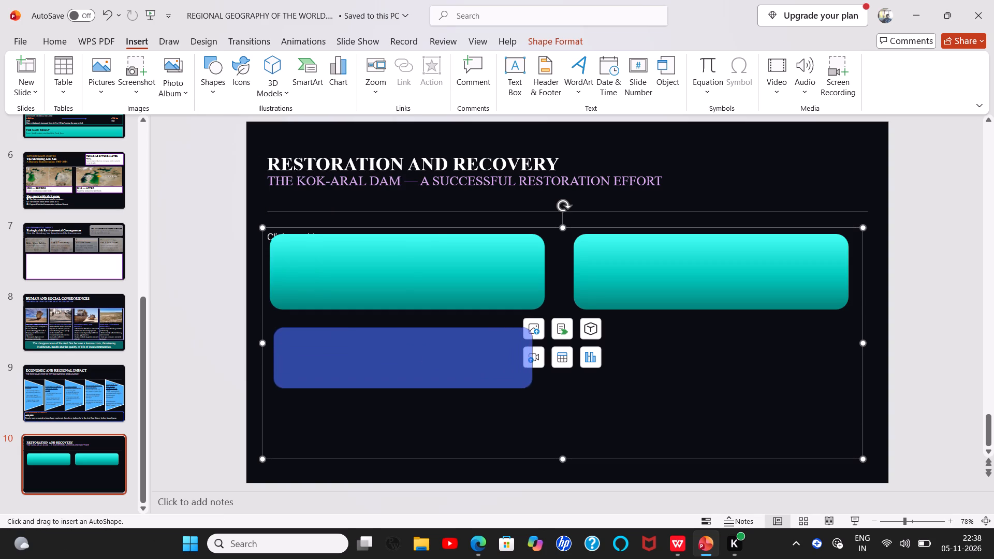
left_click_drag(534, 390, 547, 398)
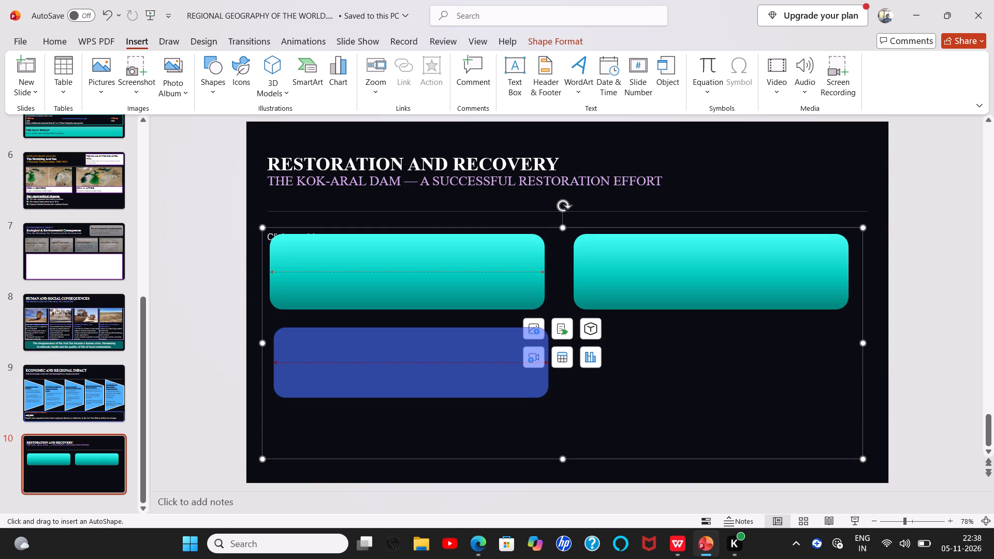
left_click_drag(547, 398, 546, 396)
left_click(389, 356)
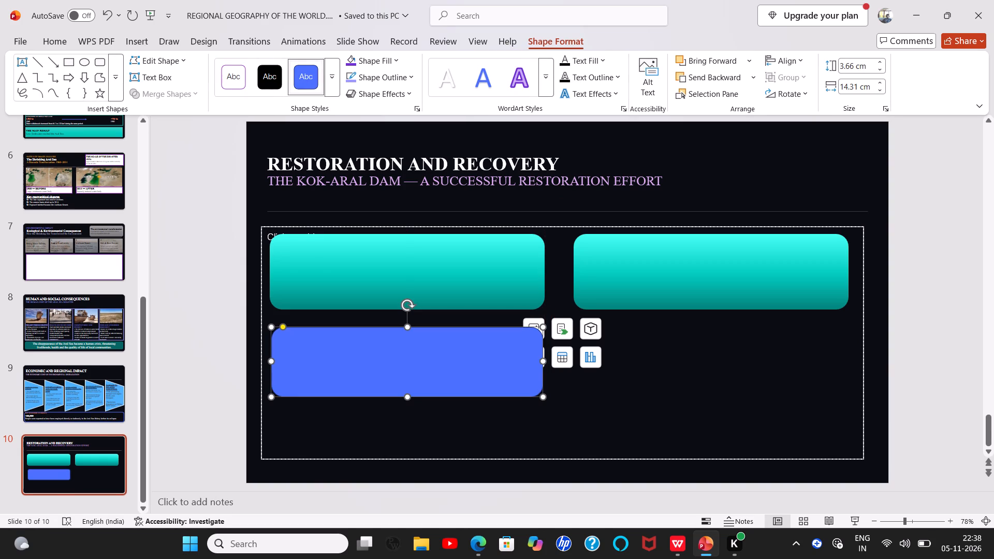
Apply the same teal gradient preset to the third rounded rectangle.
left_click(333, 79)
scroll(333, 354, "down", 3)
left_click(344, 436)
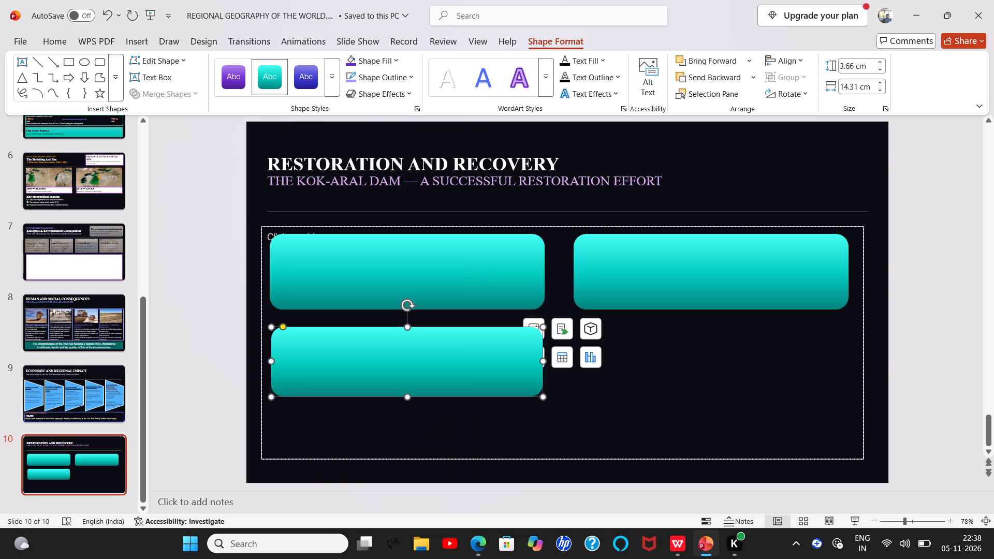
Draw a fourth rounded rectangle about 3.4 cm high and 14.3 cm wide beneath the second teal box.
left_click(518, 438)
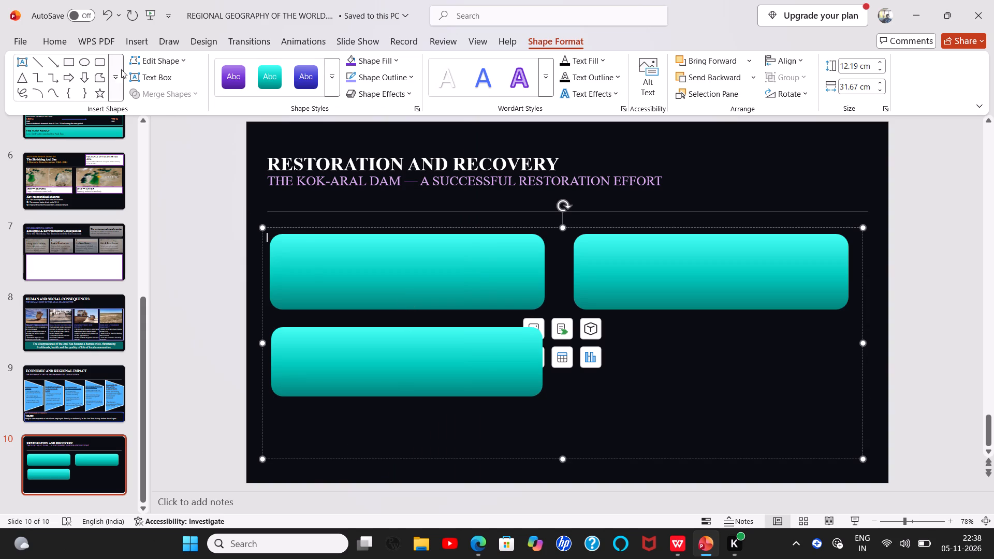
left_click(139, 43)
left_click(213, 86)
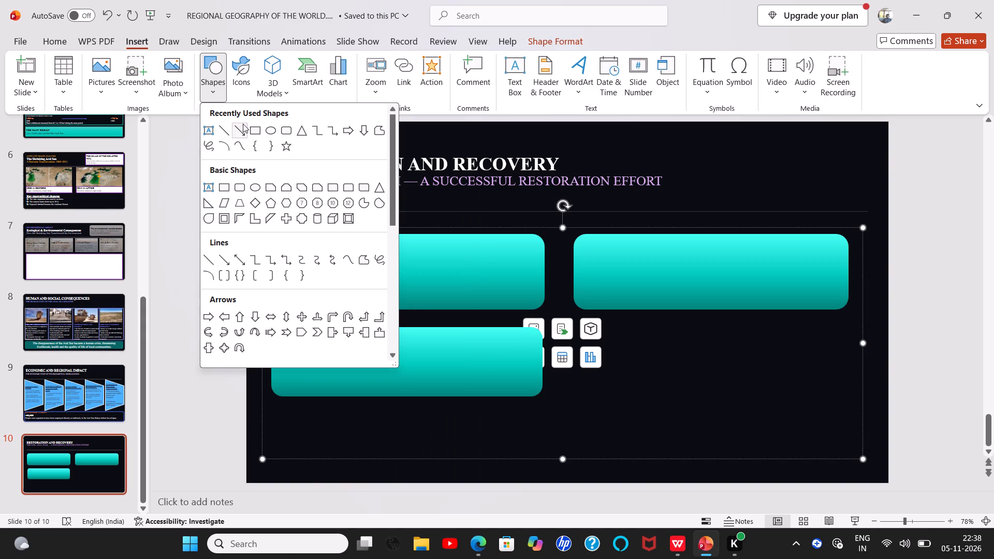
left_click(239, 187)
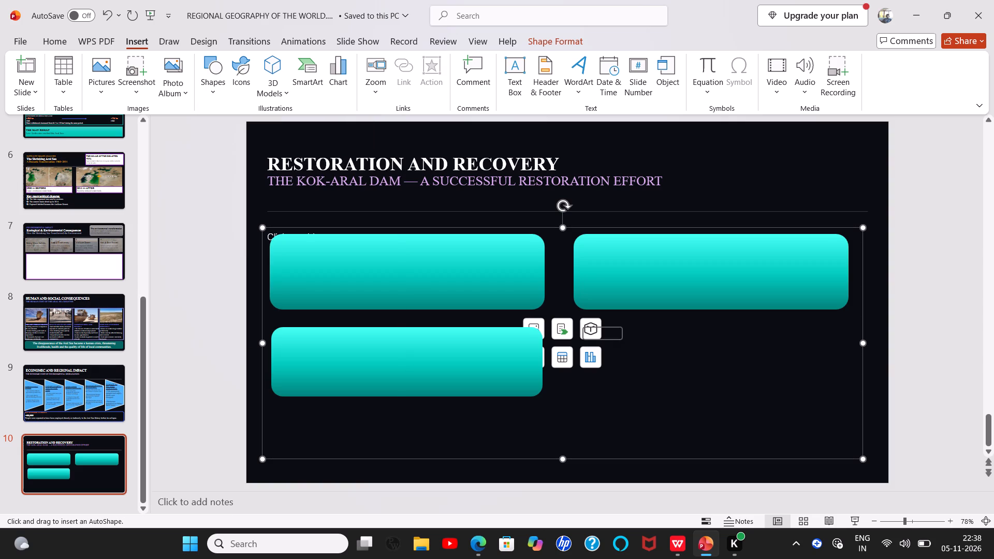
left_click_drag(577, 326, 603, 343)
left_click_drag(603, 343, 835, 389)
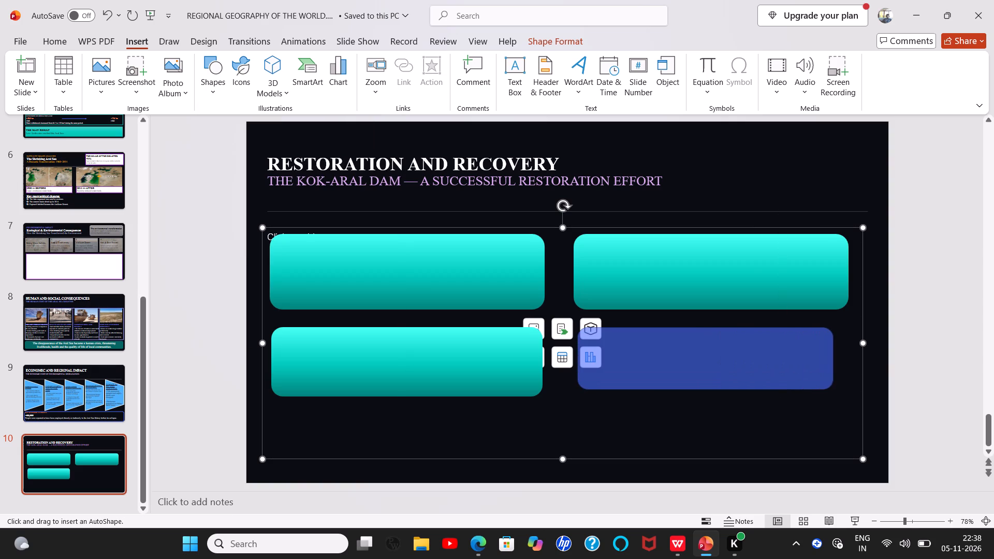
left_click_drag(835, 389, 850, 392)
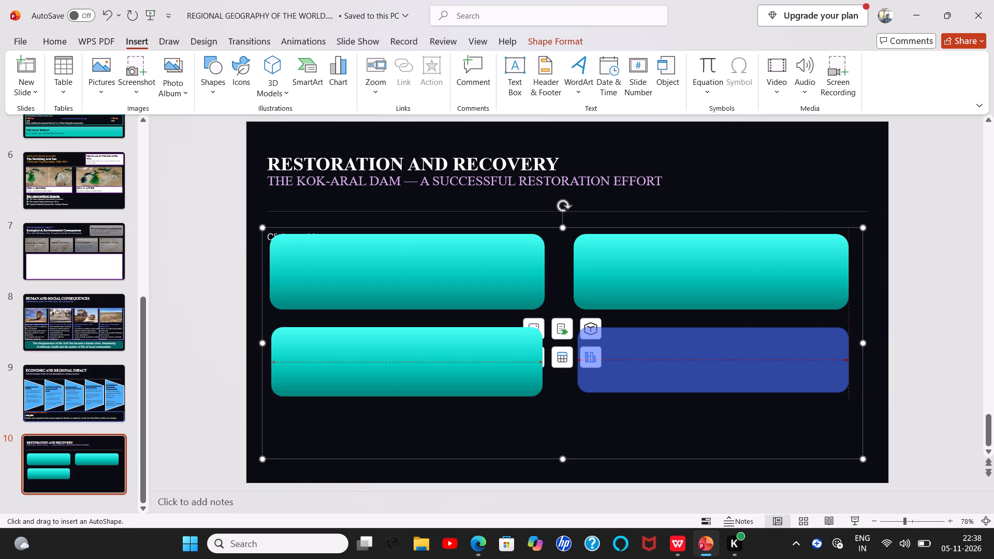
left_click_drag(850, 392, 849, 392)
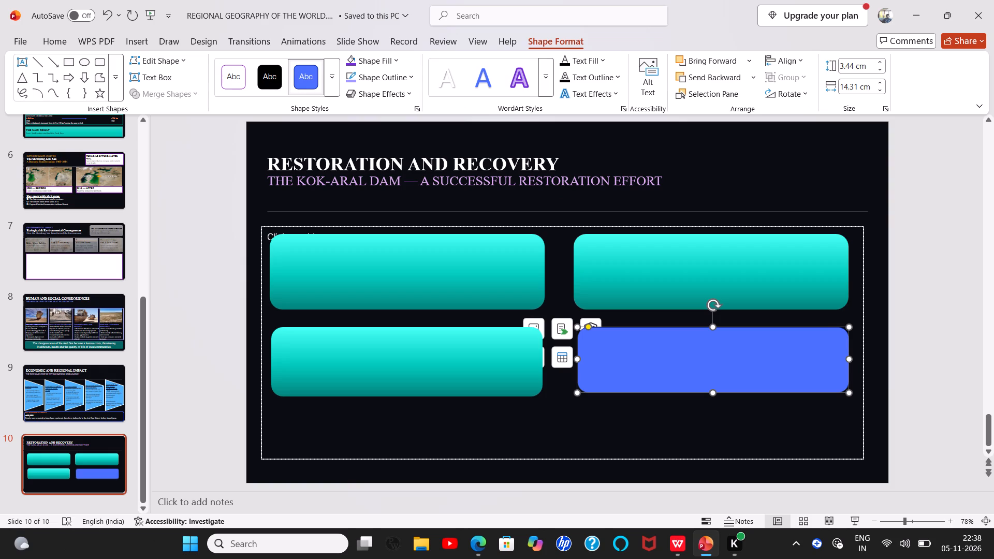
Align the fourth rectangle with the second box's edges and the third box's top, resizing it to about 3.66 cm high and 14.5 cm wide.
left_click_drag(668, 339, 663, 340)
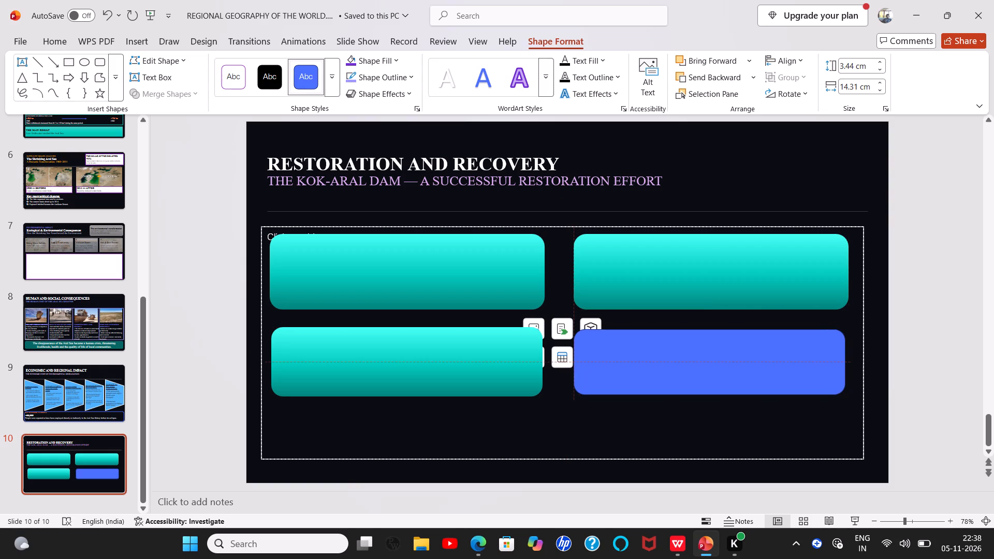
left_click_drag(663, 340, 663, 339)
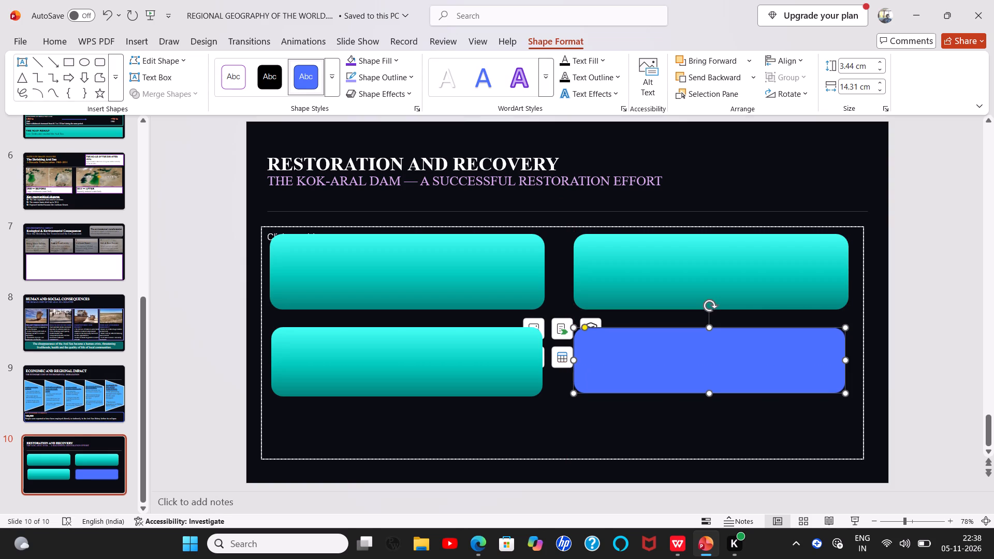
left_click(709, 392)
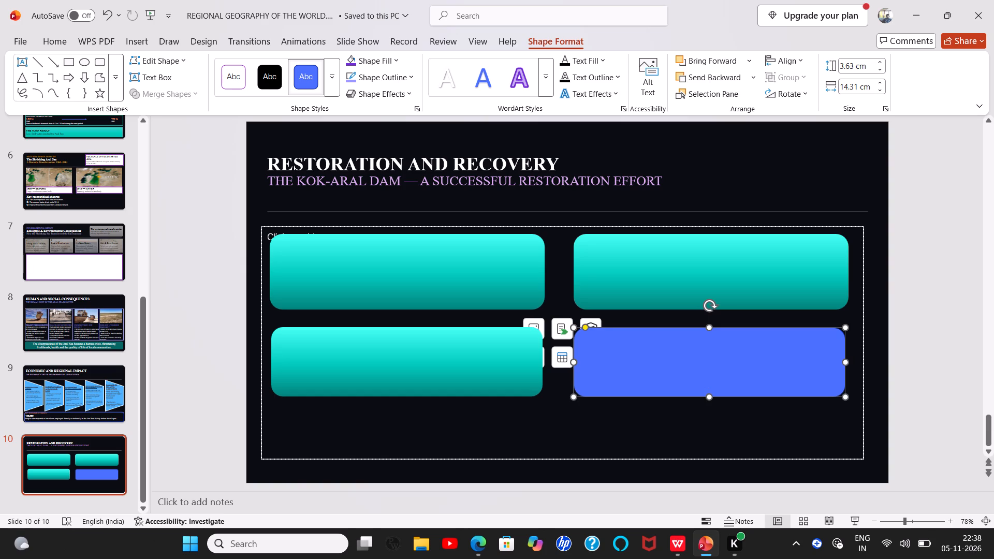
left_click(710, 328)
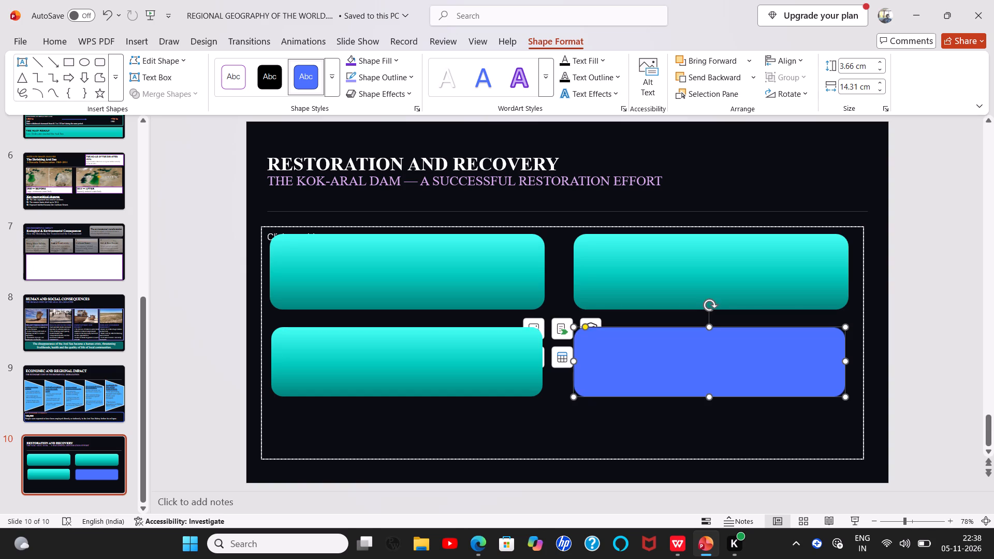
left_click(848, 360)
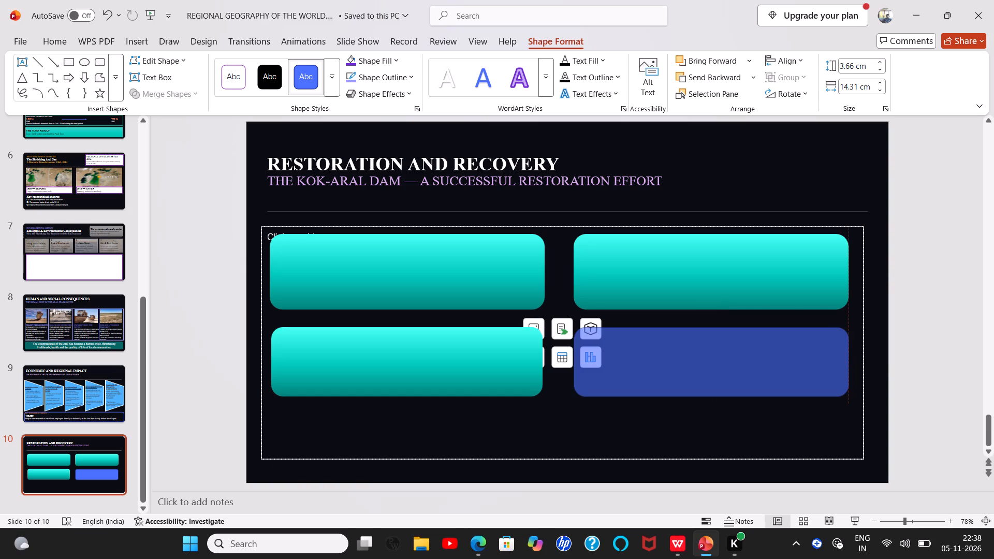
left_click(575, 360)
Apply the same teal gradient preset to the fourth rounded rectangle.
left_click(335, 80)
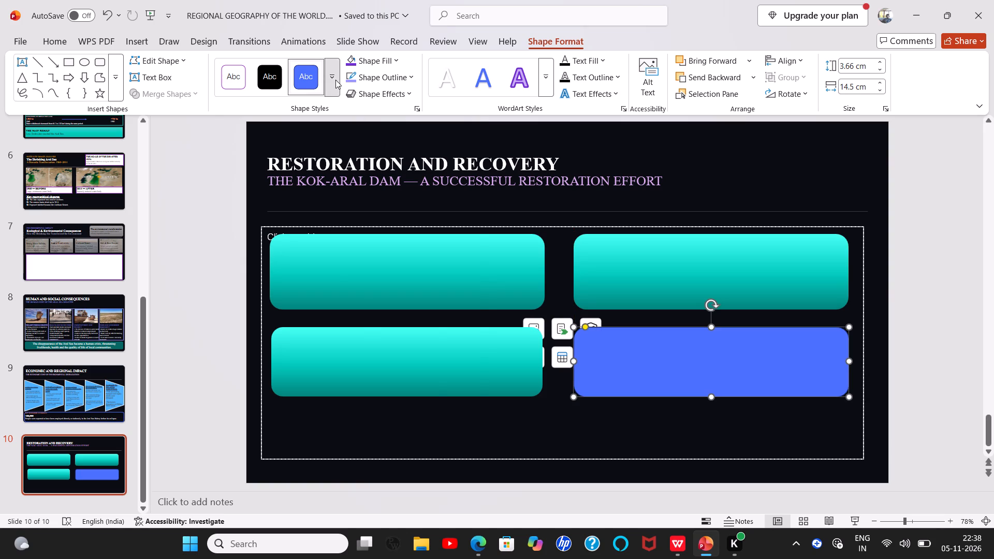
scroll(331, 364, "down", 5)
left_click(337, 427)
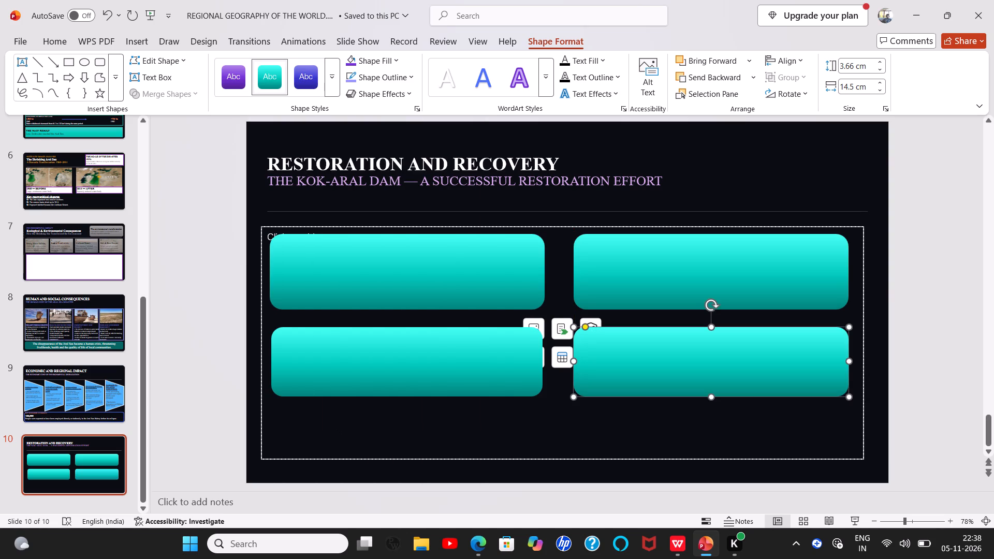
Extend both lower teal boxes downward to about 3.99 cm high, matching the height of the top boxes.
left_click(457, 443)
left_click(408, 364)
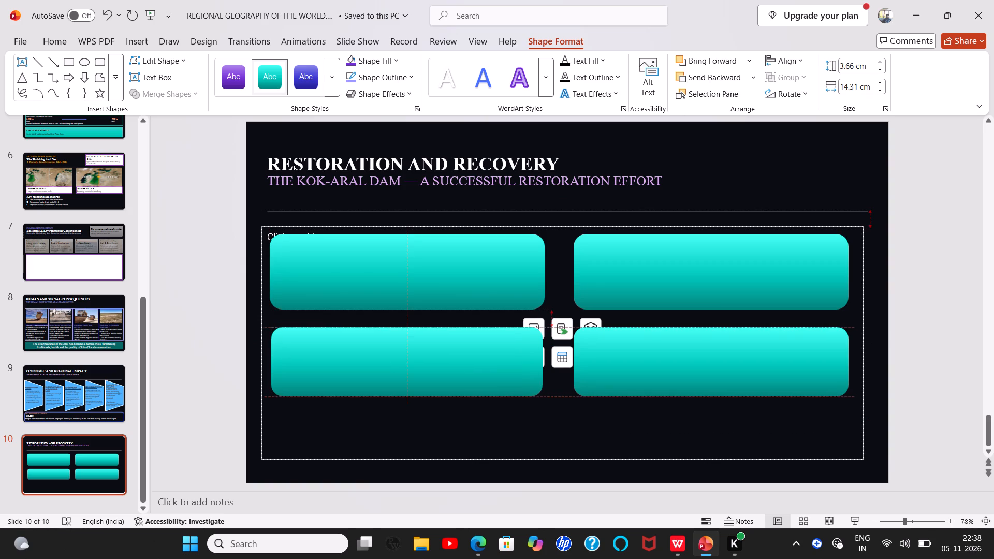
left_click_drag(406, 395, 406, 396)
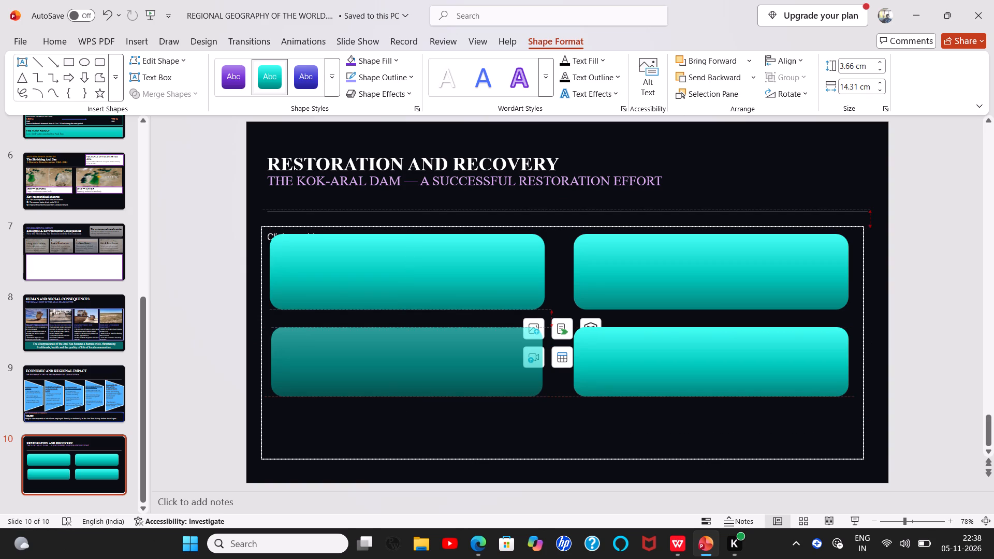
left_click_drag(406, 396, 407, 401)
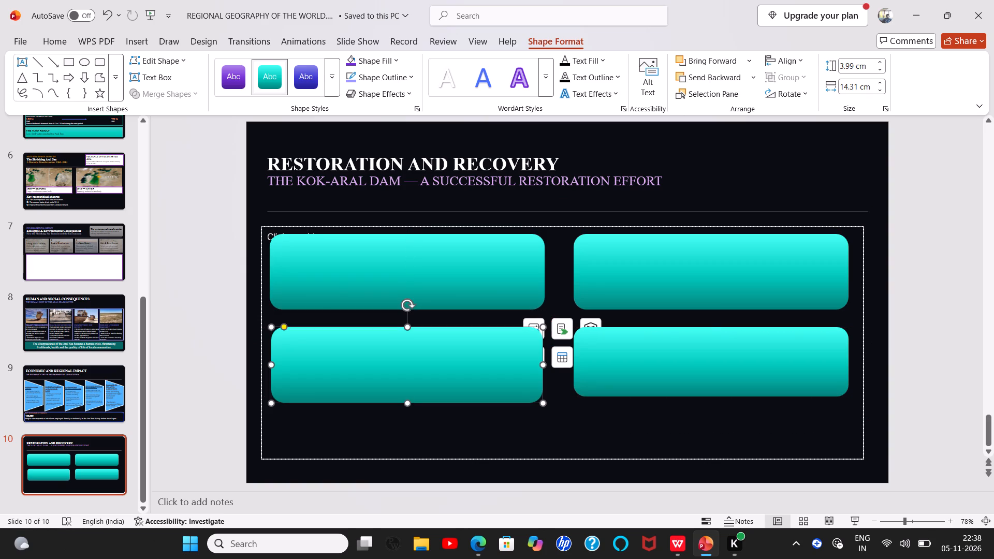
left_click(704, 349)
left_click_drag(710, 395, 711, 401)
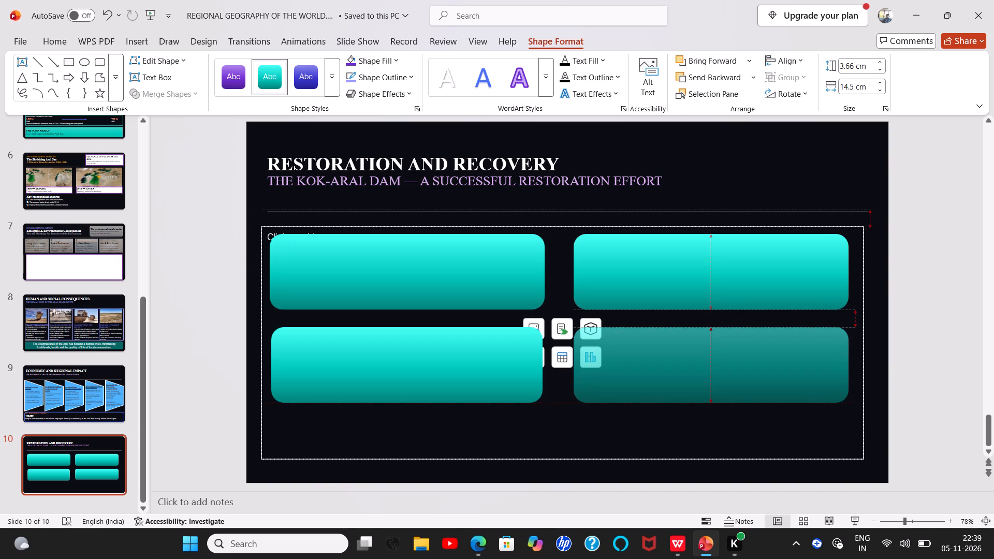
left_click_drag(711, 401, 711, 401)
left_click(711, 327)
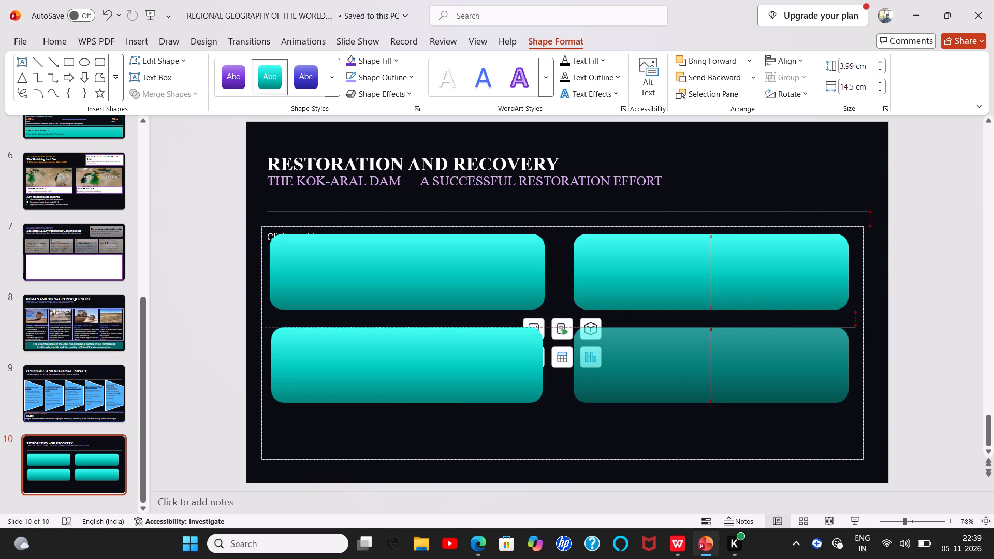
Narrow the fourth teal box slightly from its inner edge and align its outer edge with the second box above.
left_click(692, 289)
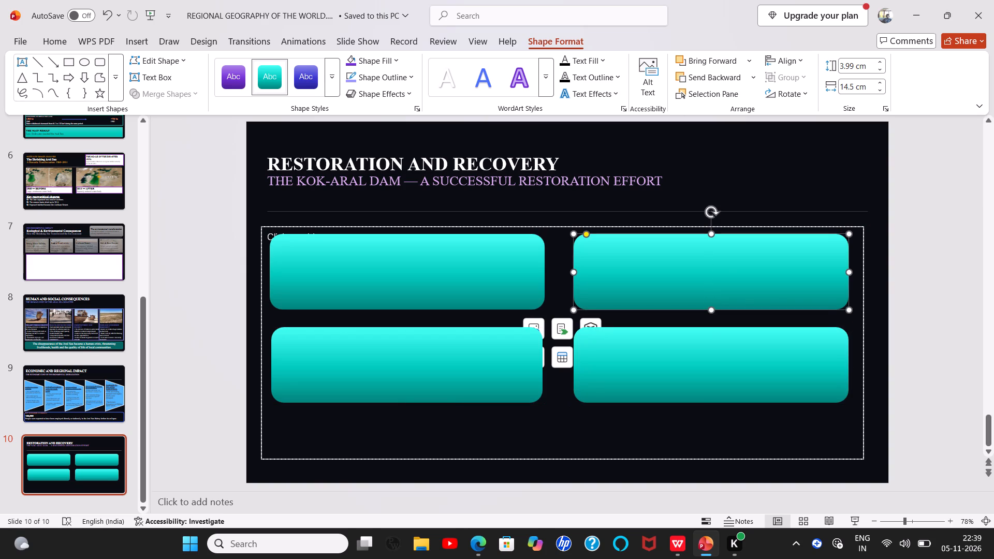
left_click(576, 271)
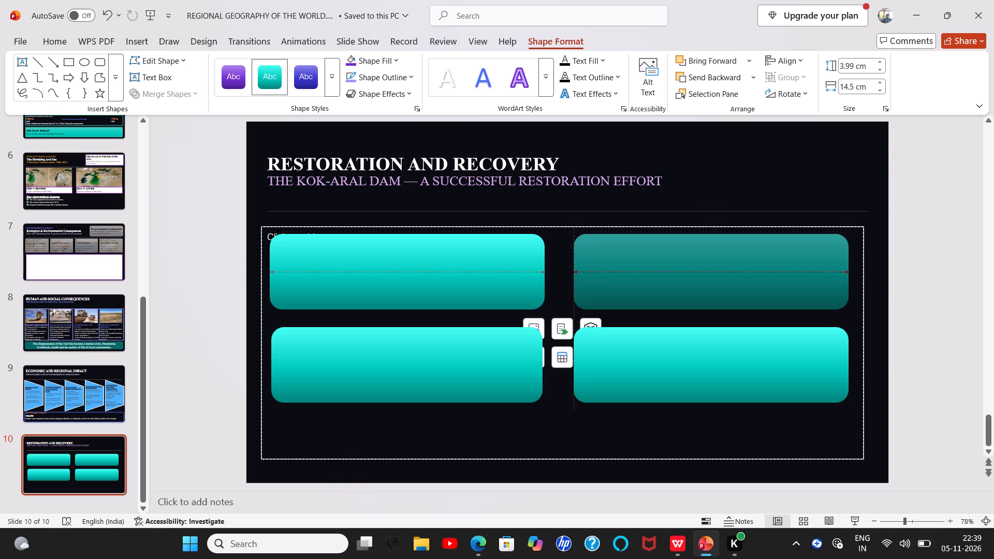
left_click(610, 345)
left_click(574, 364)
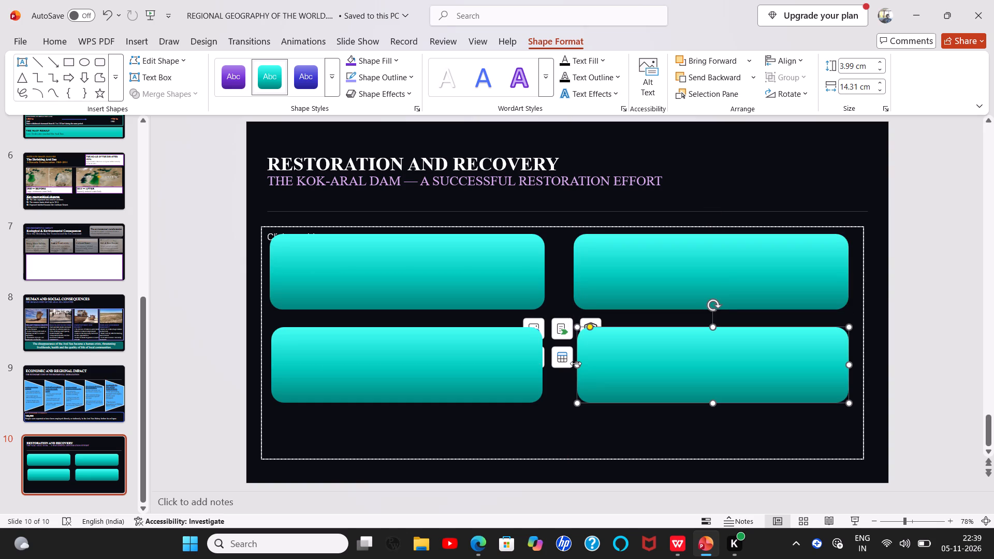
left_click(703, 347)
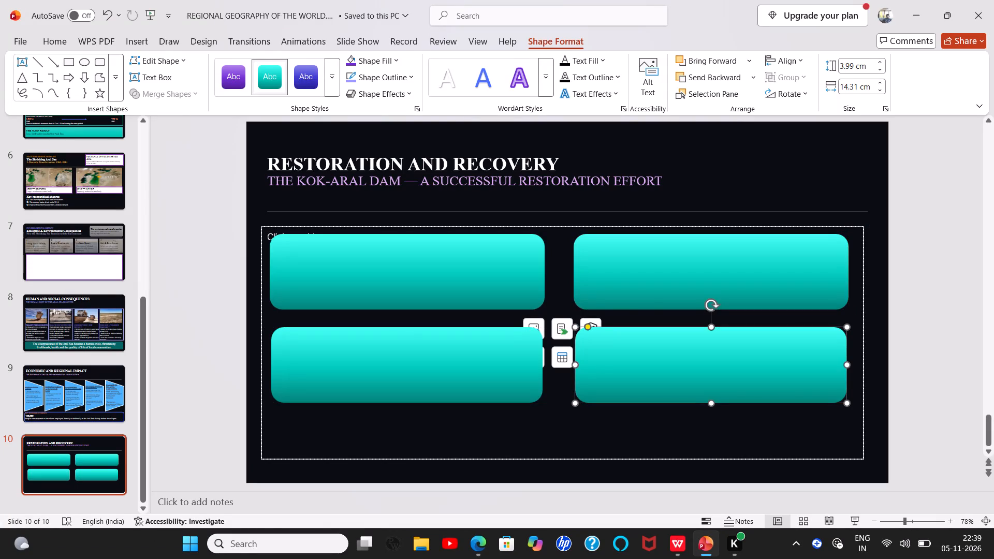
left_click(845, 362)
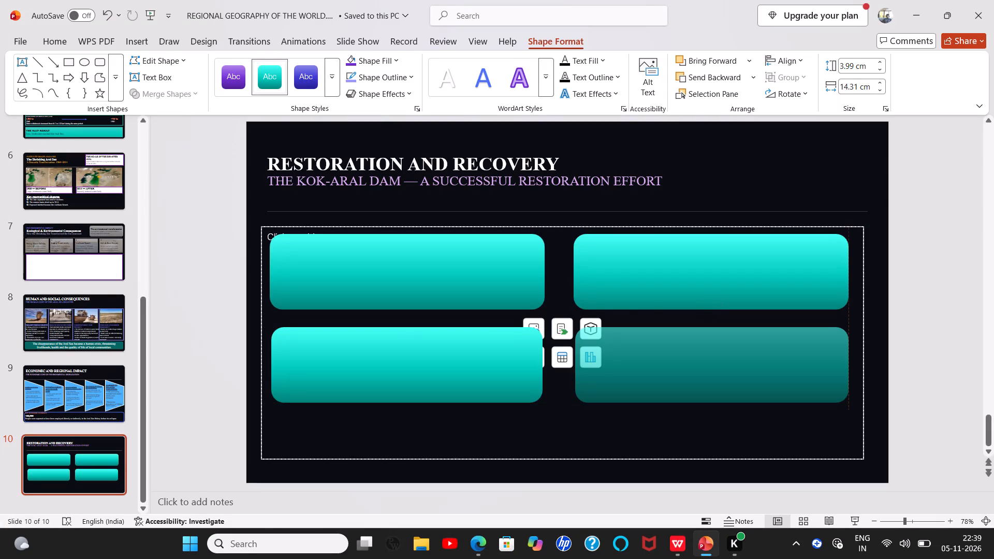
Align the third teal box with the first box's outer edge and widen it to about 14.41 cm.
left_click(491, 374)
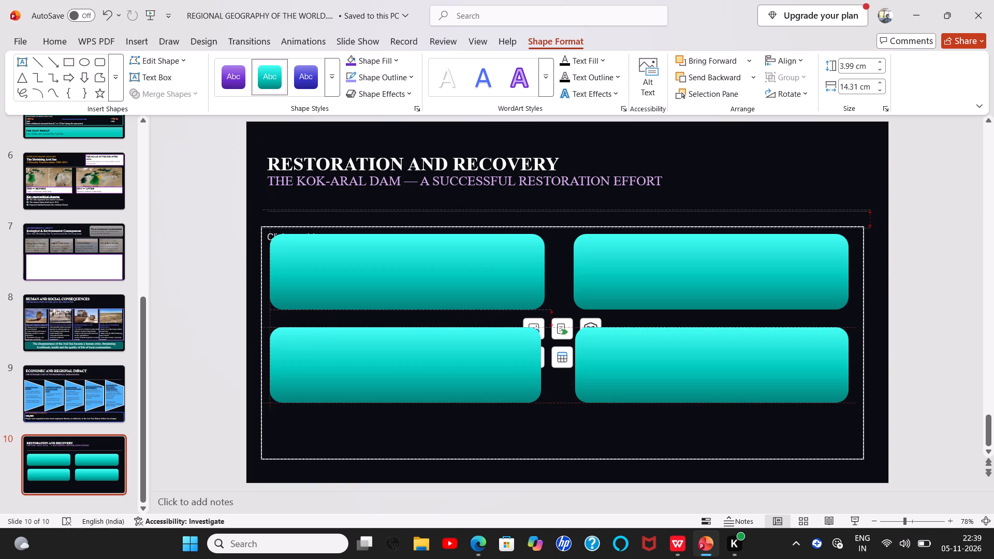
left_click(540, 364)
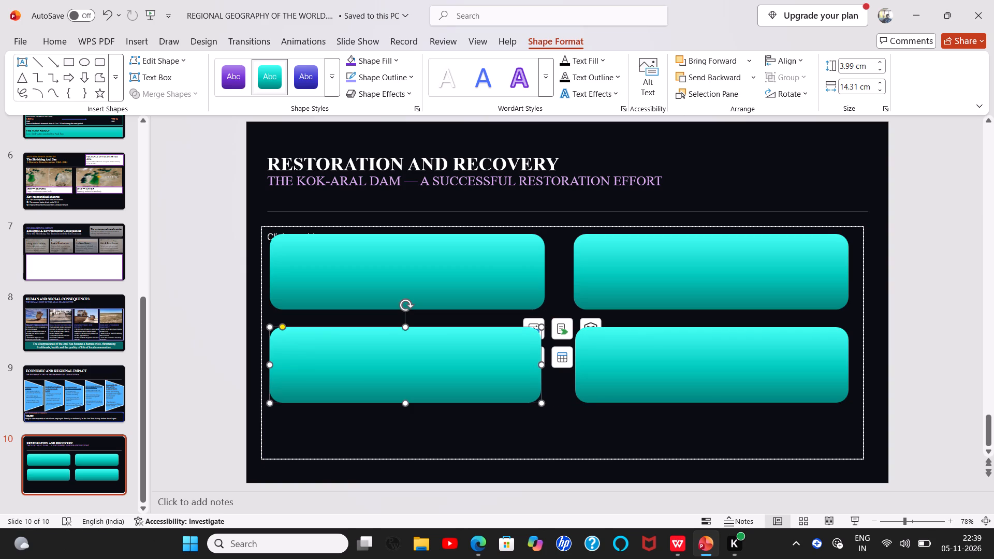
left_click(403, 402)
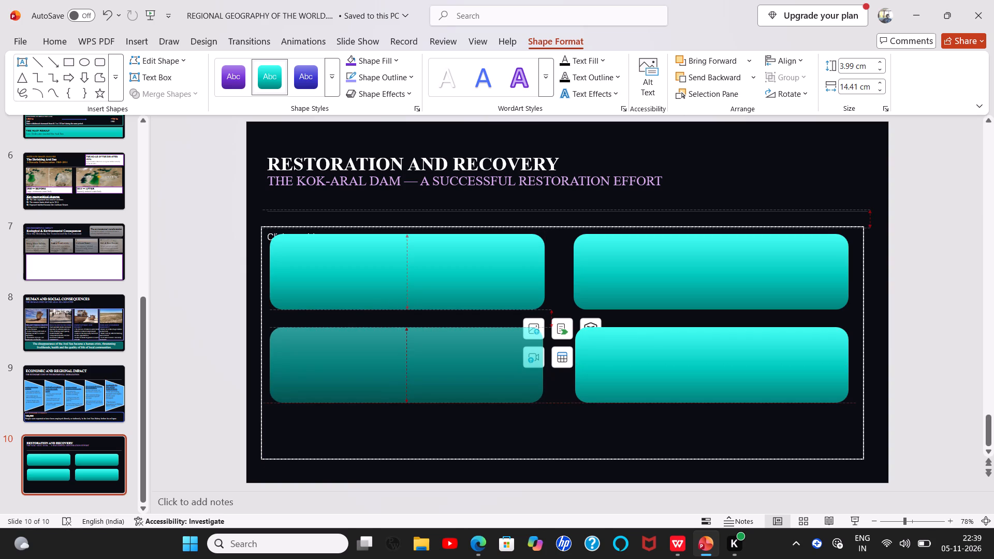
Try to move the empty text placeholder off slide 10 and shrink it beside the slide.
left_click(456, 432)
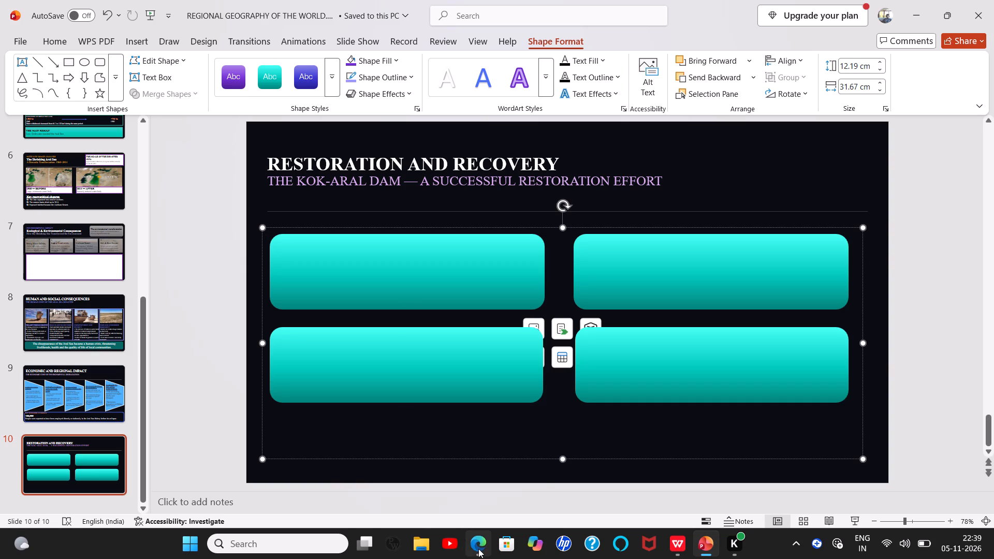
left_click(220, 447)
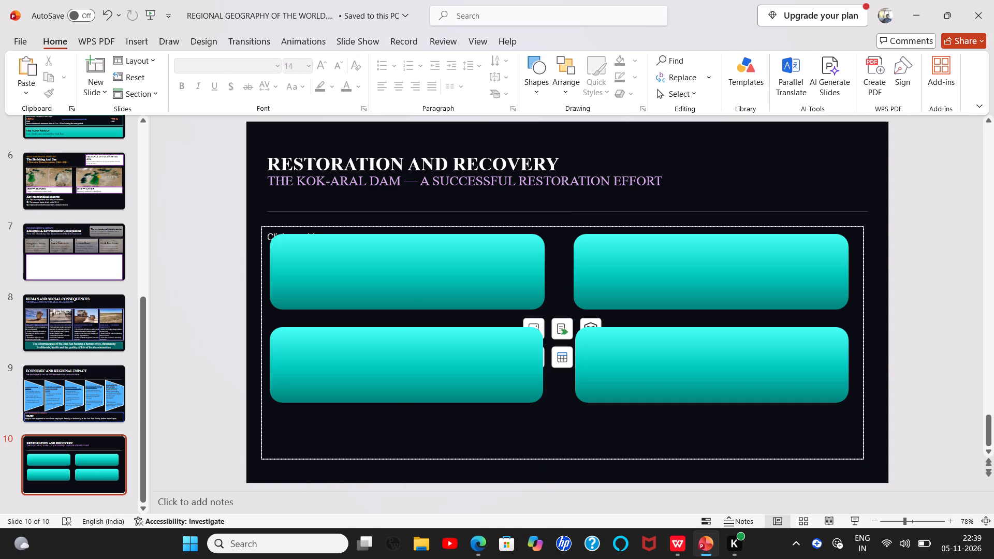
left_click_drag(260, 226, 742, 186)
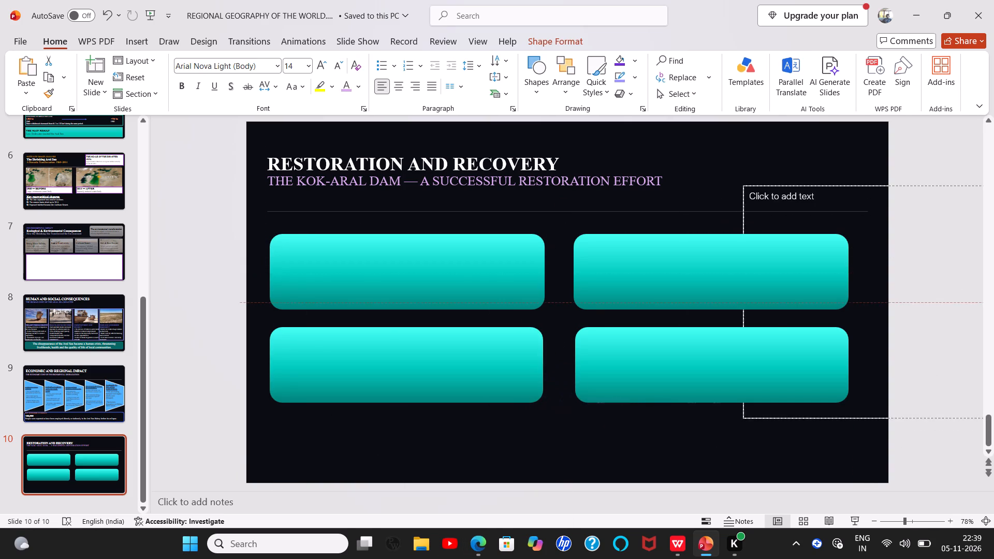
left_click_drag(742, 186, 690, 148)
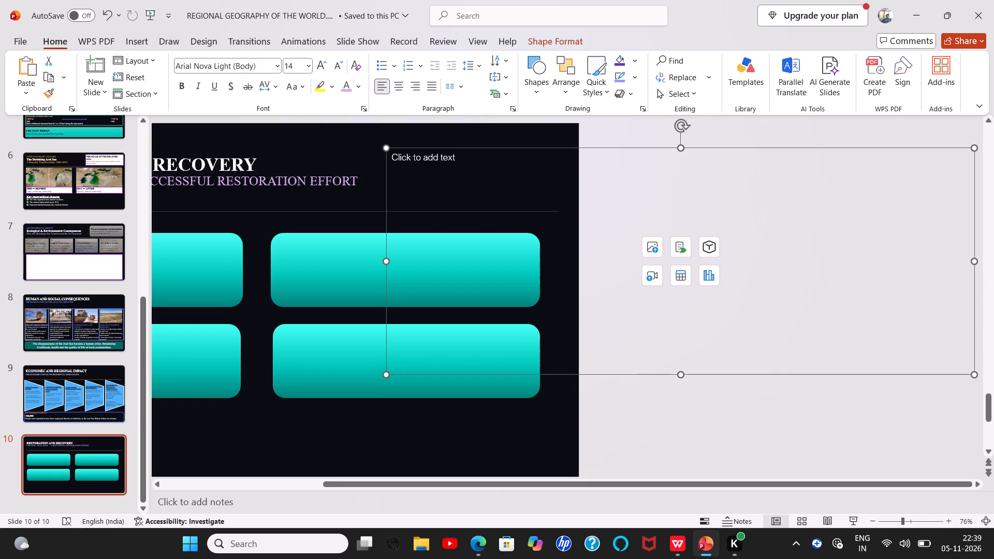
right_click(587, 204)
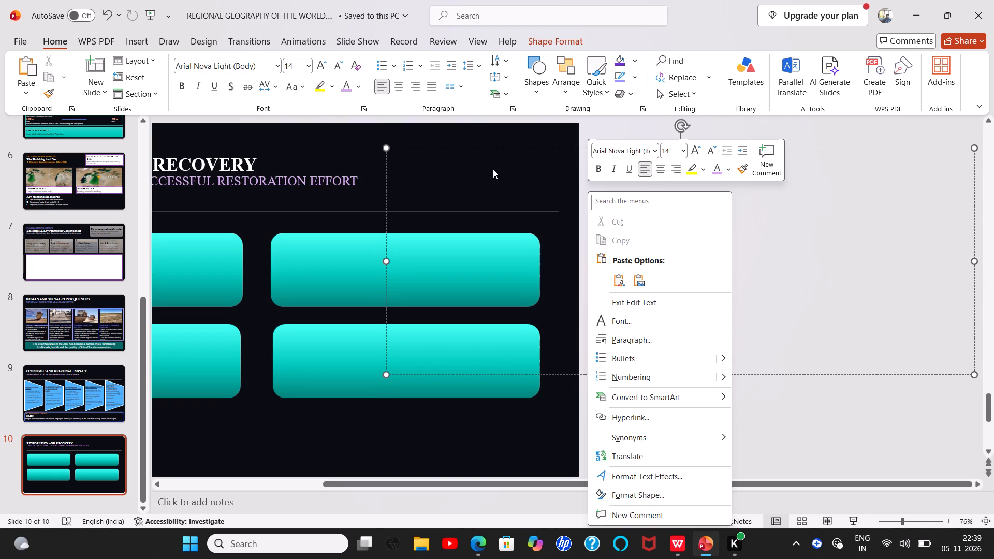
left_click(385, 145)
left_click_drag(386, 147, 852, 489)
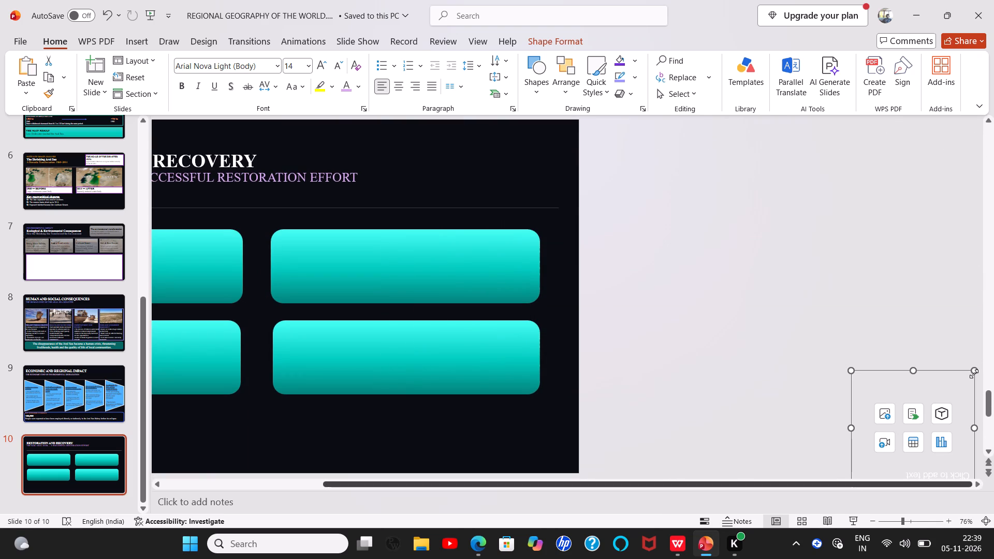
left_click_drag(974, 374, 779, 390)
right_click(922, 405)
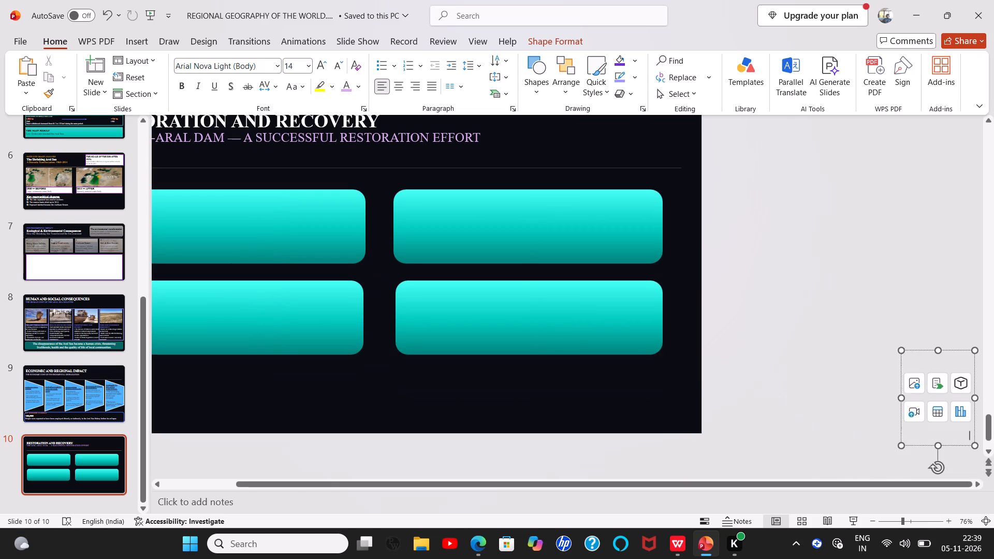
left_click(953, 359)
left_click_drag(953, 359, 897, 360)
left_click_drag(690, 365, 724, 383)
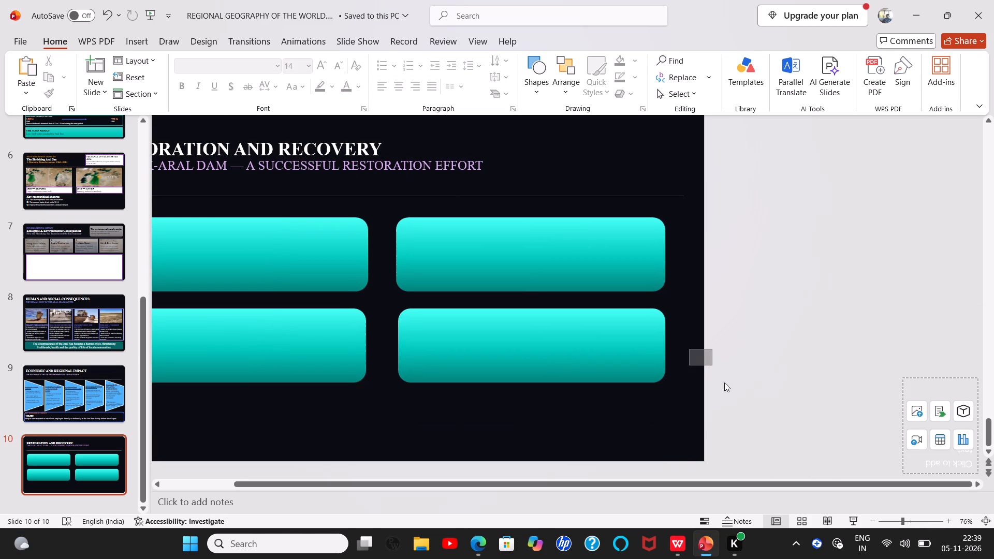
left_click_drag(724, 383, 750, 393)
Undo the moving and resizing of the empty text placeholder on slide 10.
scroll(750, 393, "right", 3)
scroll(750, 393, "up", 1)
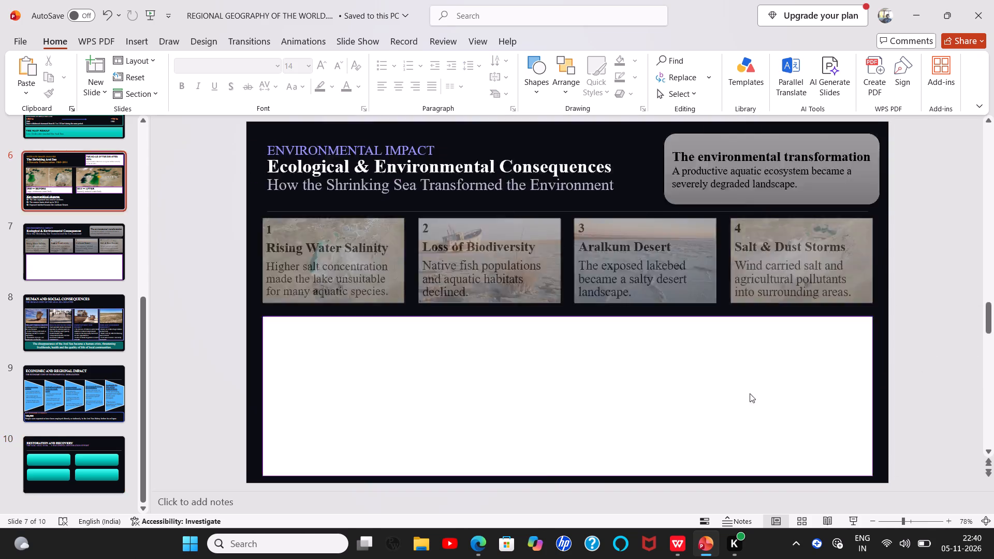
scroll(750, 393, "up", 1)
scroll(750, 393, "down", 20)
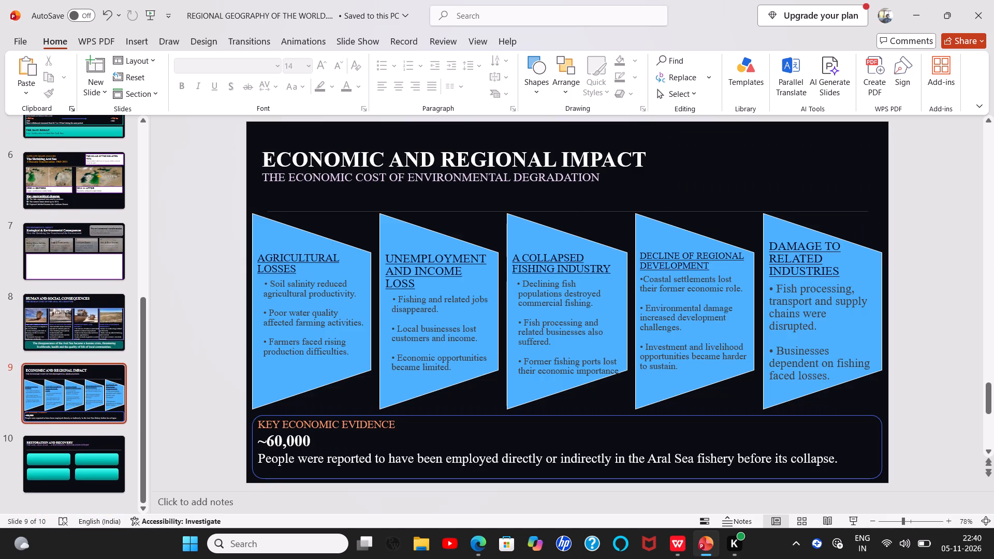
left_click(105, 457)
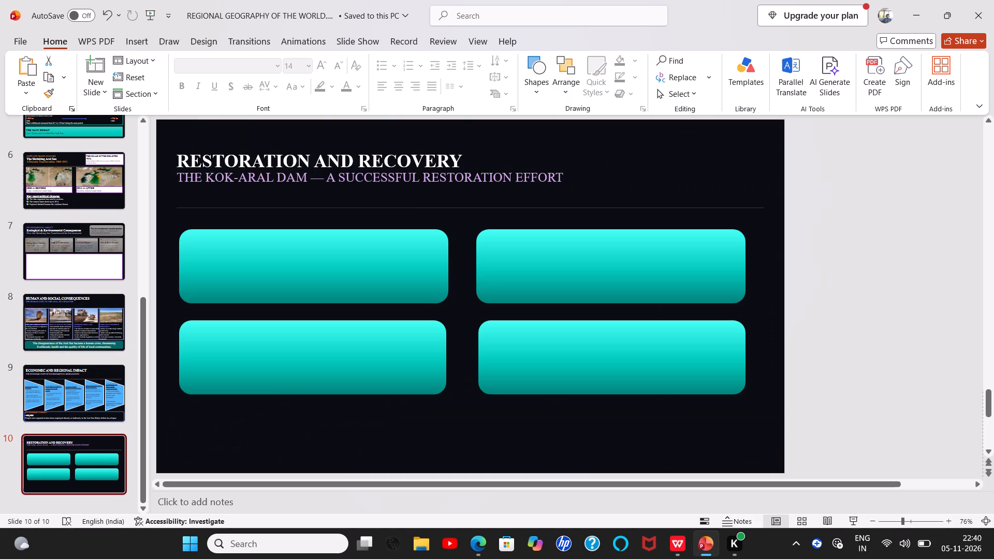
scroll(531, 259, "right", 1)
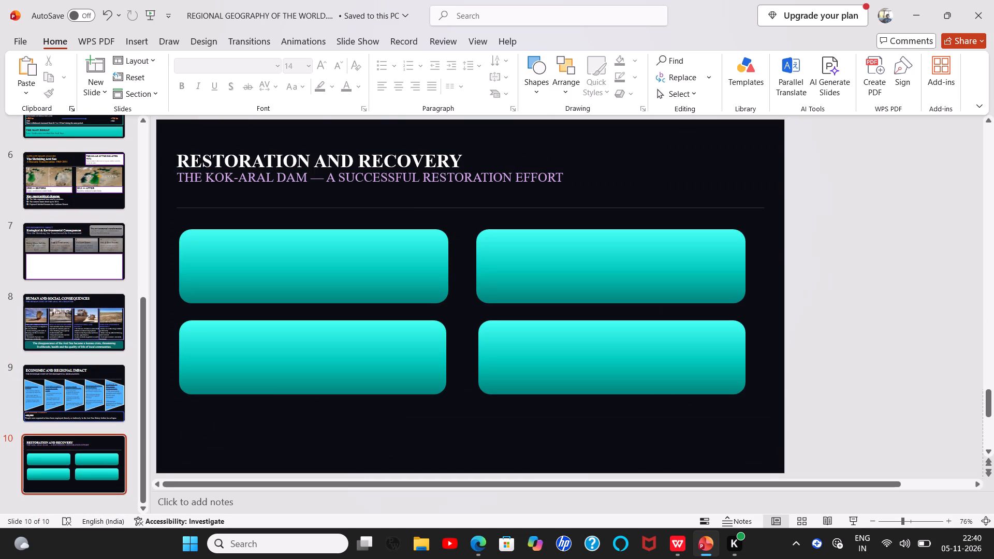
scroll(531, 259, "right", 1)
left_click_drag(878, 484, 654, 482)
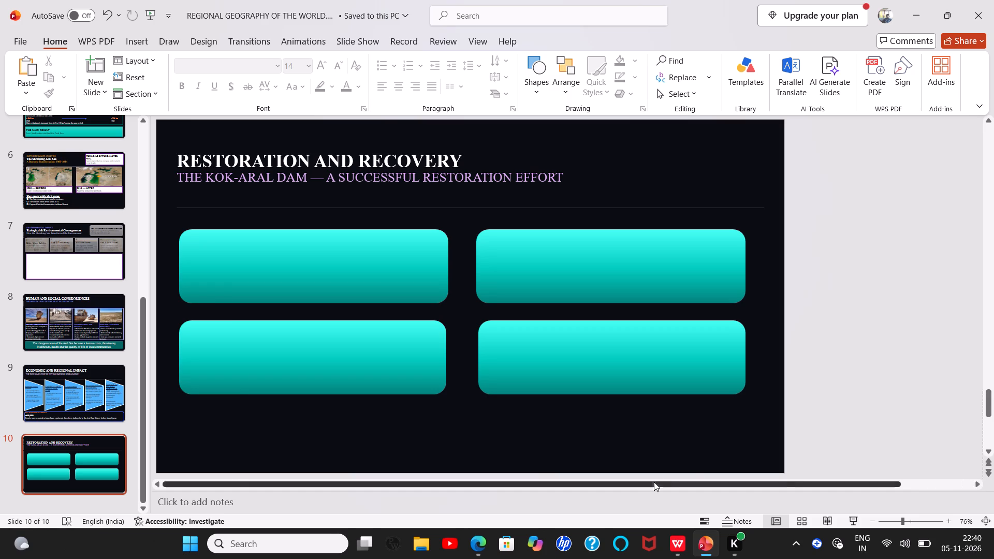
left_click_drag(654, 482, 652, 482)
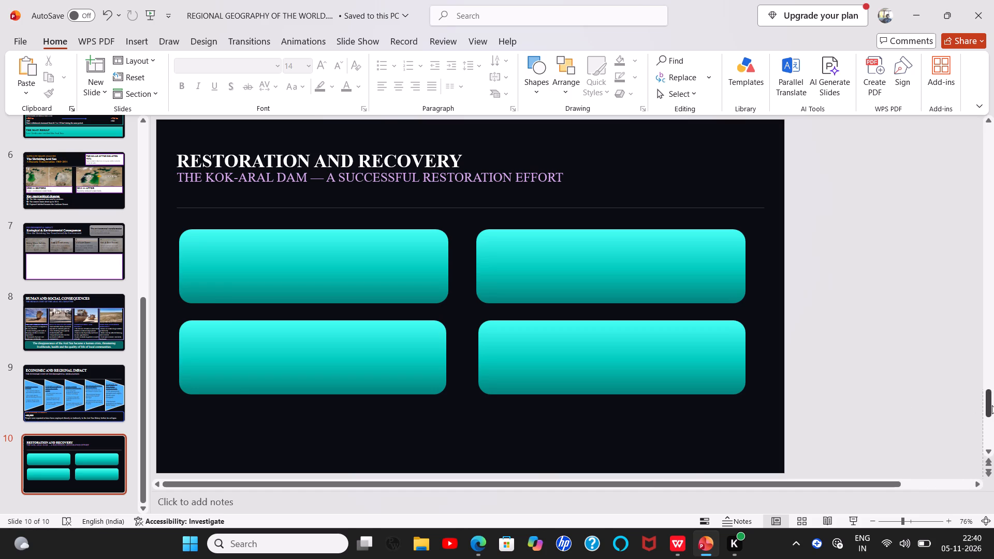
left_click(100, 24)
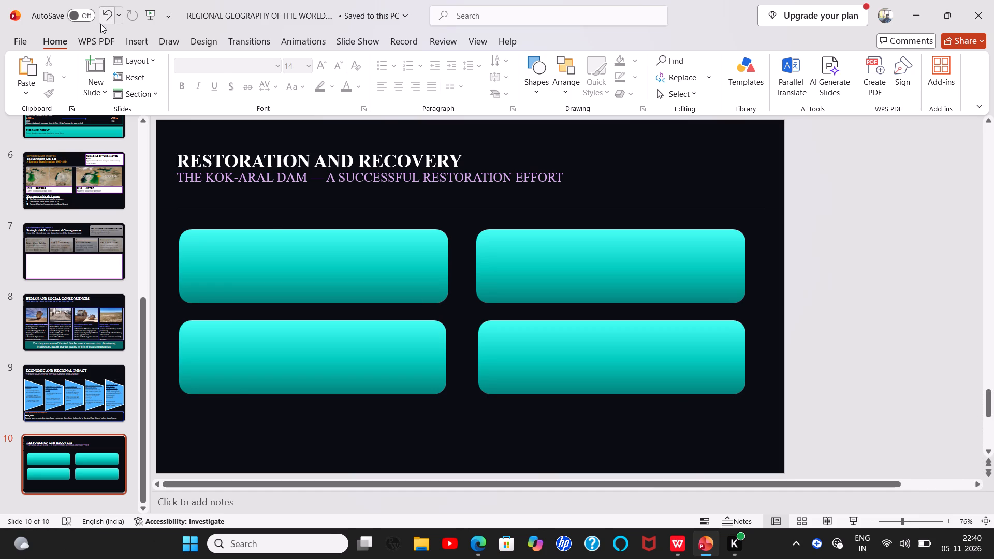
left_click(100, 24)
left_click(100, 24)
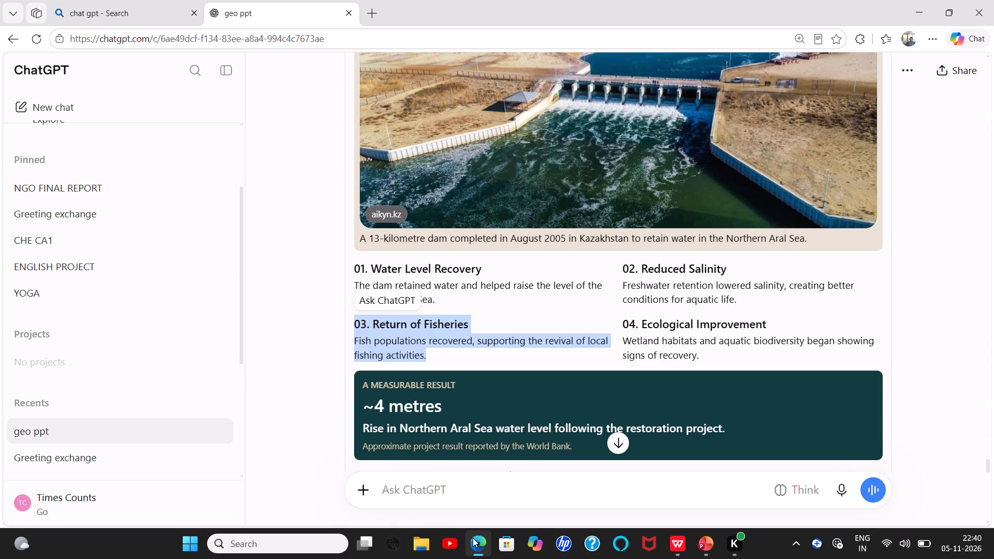
left_click_drag(624, 322, 703, 358)
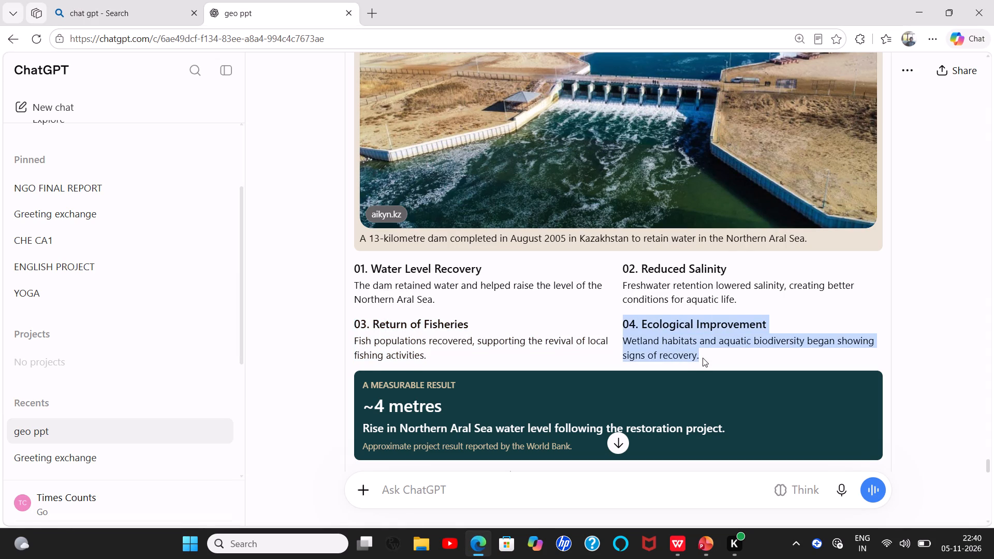
left_click(733, 313)
left_click(708, 540)
left_click(682, 363)
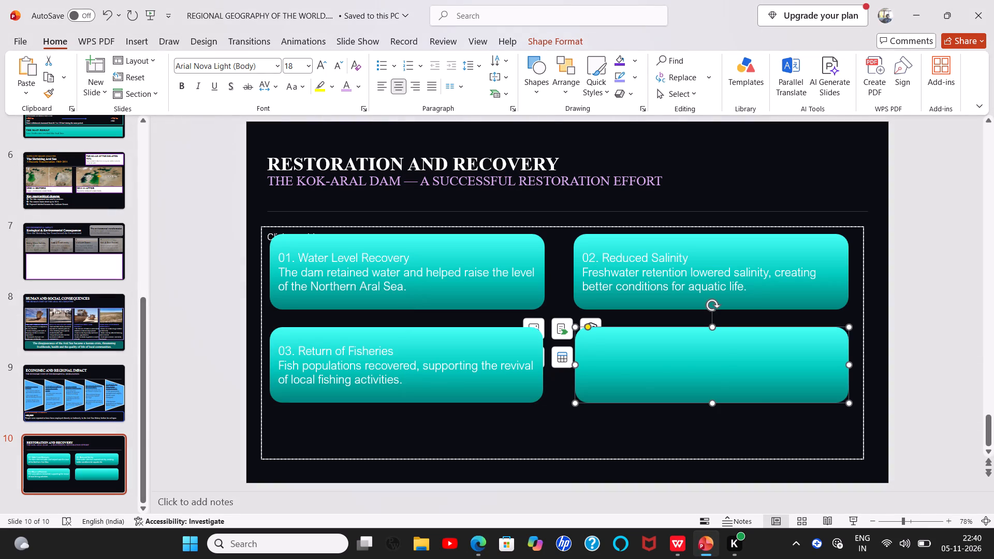
key("ctrl+v")
Set all text in the Water Level Recovery and Reduced Salinity boxes to Times New Roman.
left_click(290, 256)
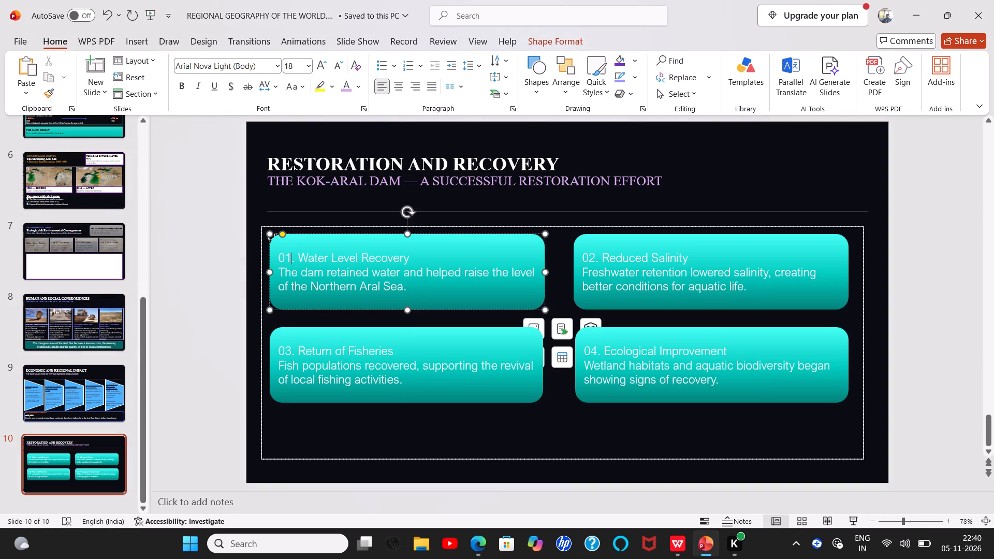
key("ctrl+a")
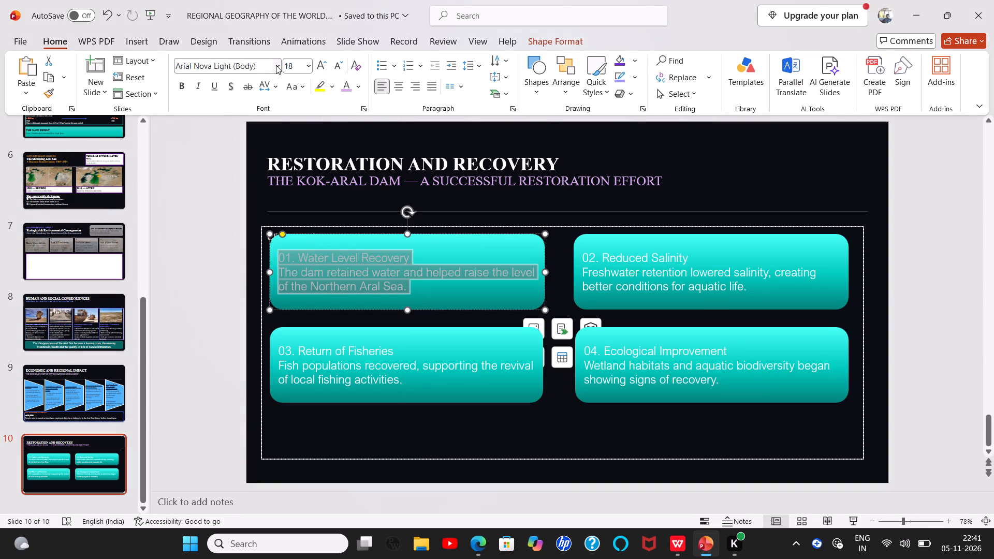
left_click(276, 65)
left_click(280, 160)
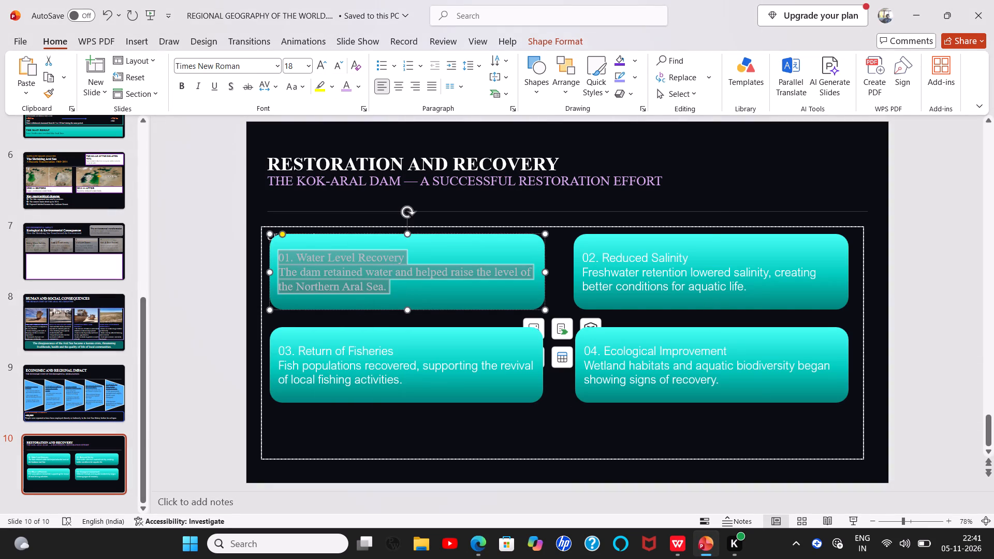
left_click(665, 285)
key("ctrl+a")
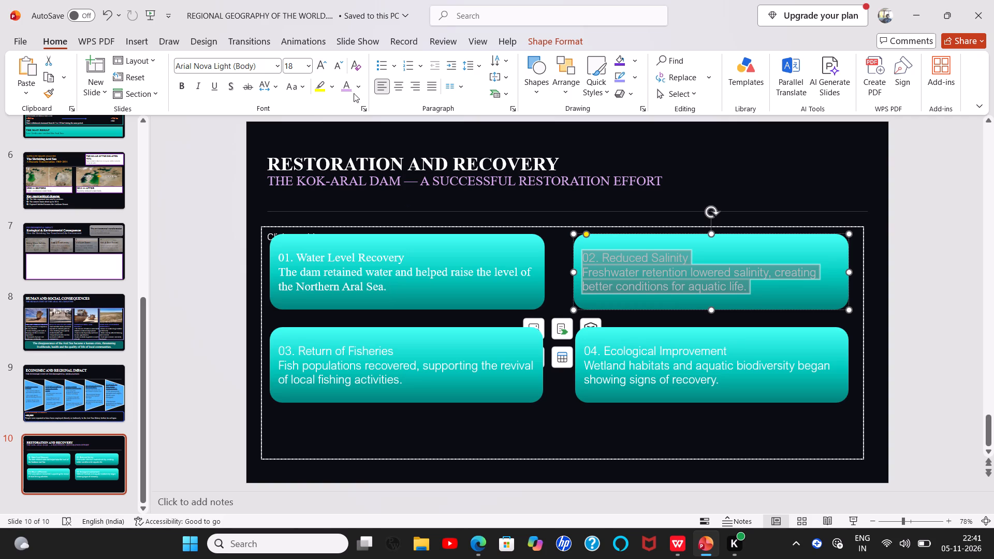
left_click(279, 67)
left_click(277, 158)
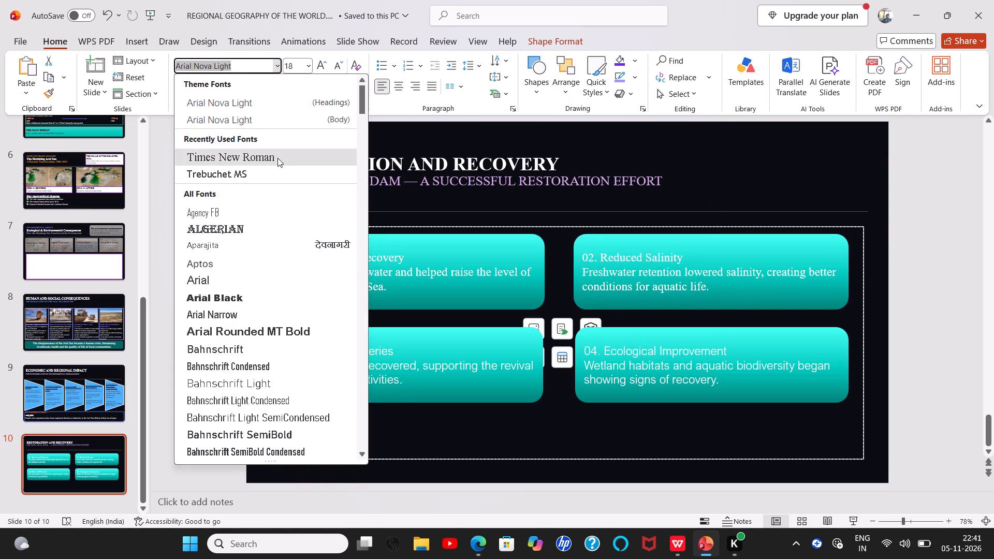
Set all text in the Return of Fisheries and Ecological Improvement boxes to Times New Roman.
left_click(414, 362)
key("ctrl+a")
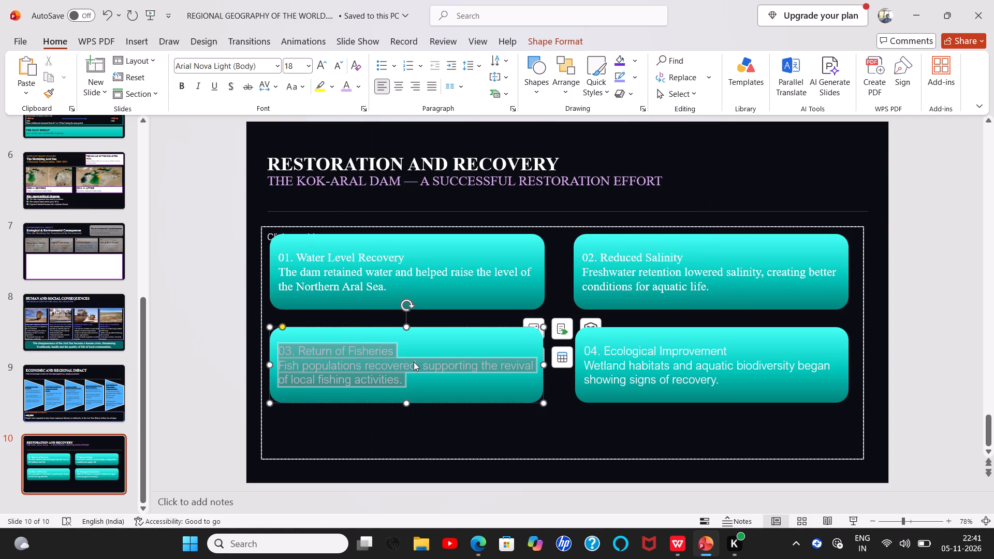
left_click_drag(278, 67, 277, 155)
left_click(277, 155)
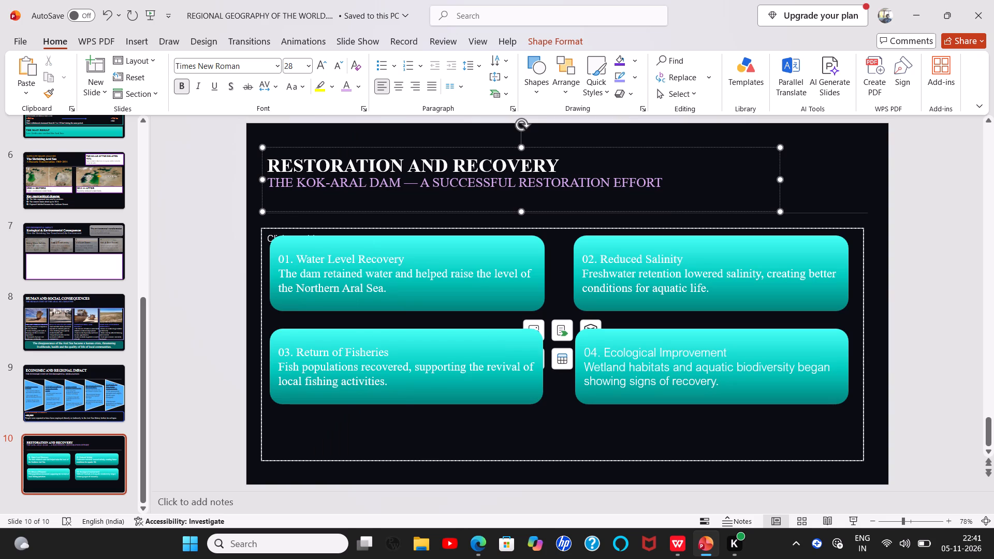
left_click(603, 381)
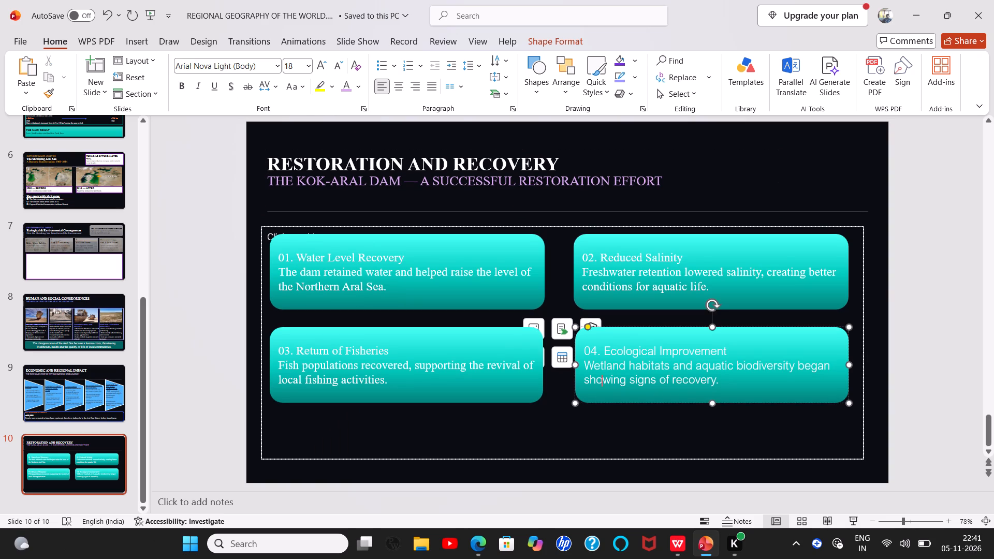
key("ctrl+a")
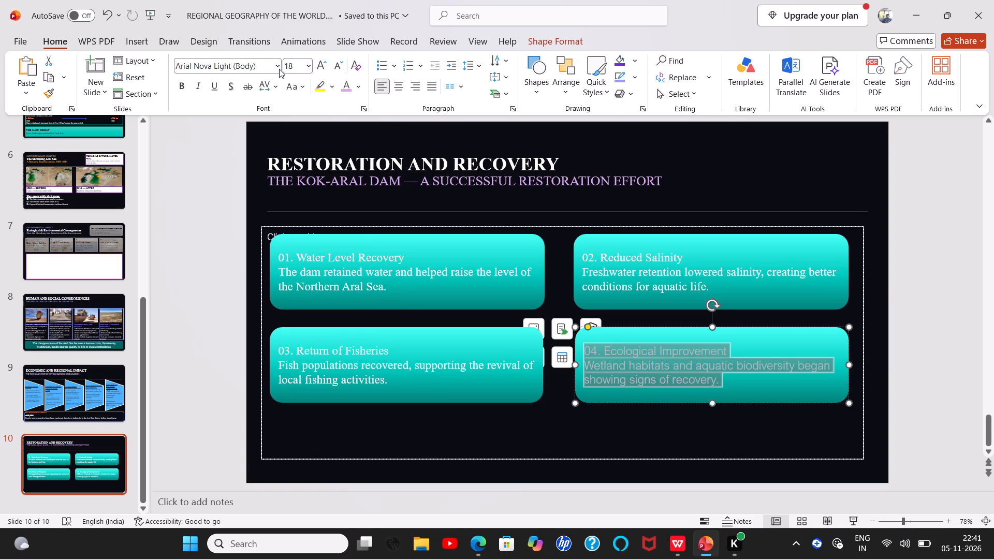
left_click_drag(279, 69, 291, 150)
left_click(291, 150)
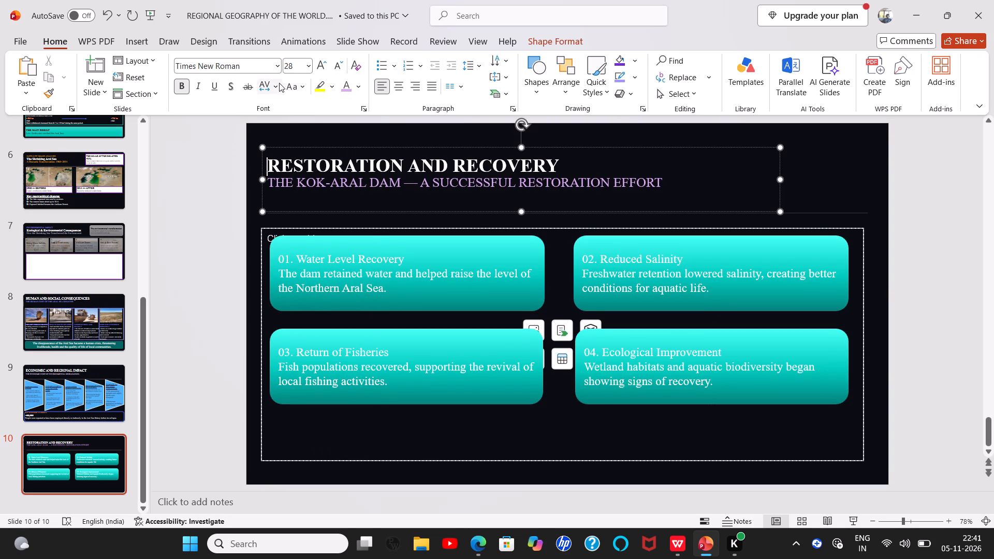
Enlarge the "01. Water Level Recovery" heading to 24 pt and its description to 20 pt.
left_click_drag(279, 258, 391, 258)
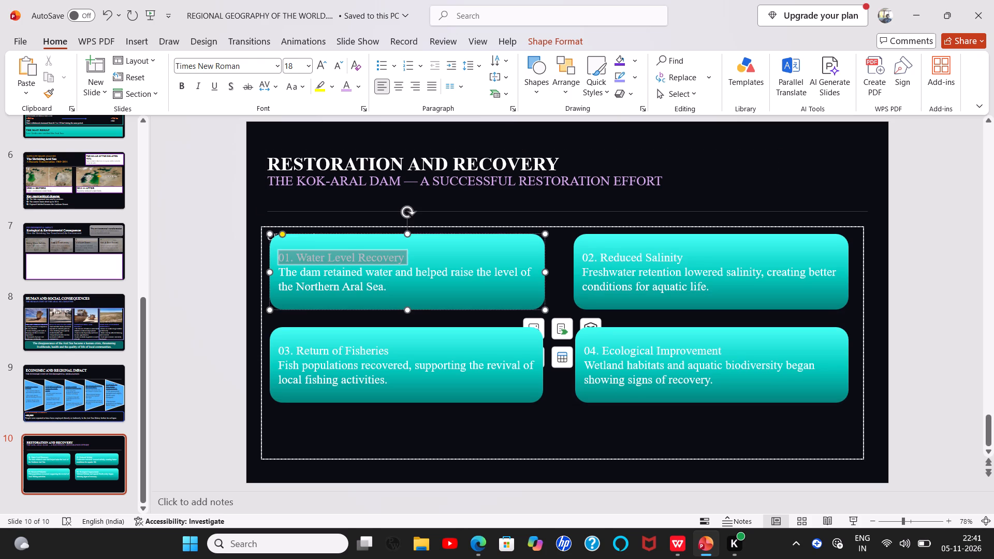
left_click_drag(391, 258, 422, 259)
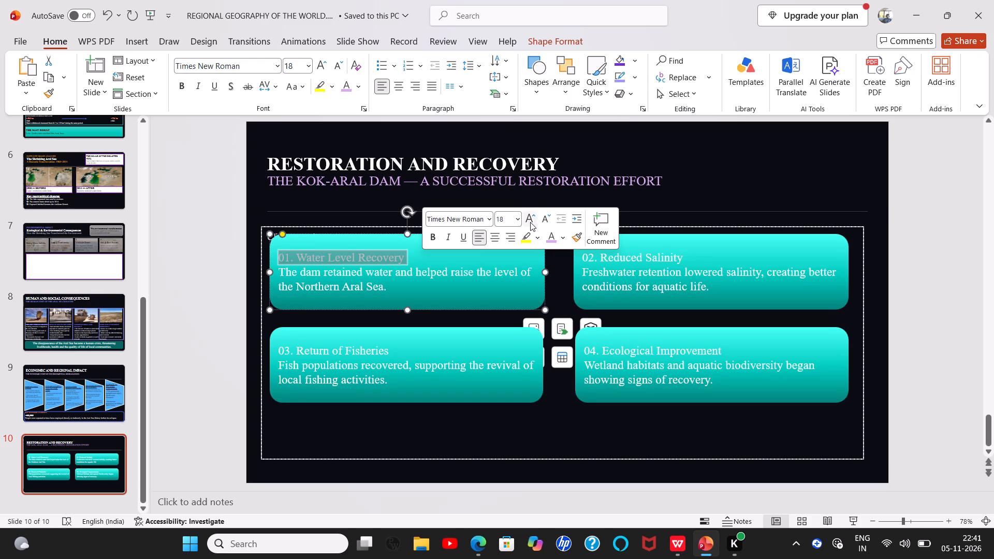
left_click(529, 218)
left_click(529, 218)
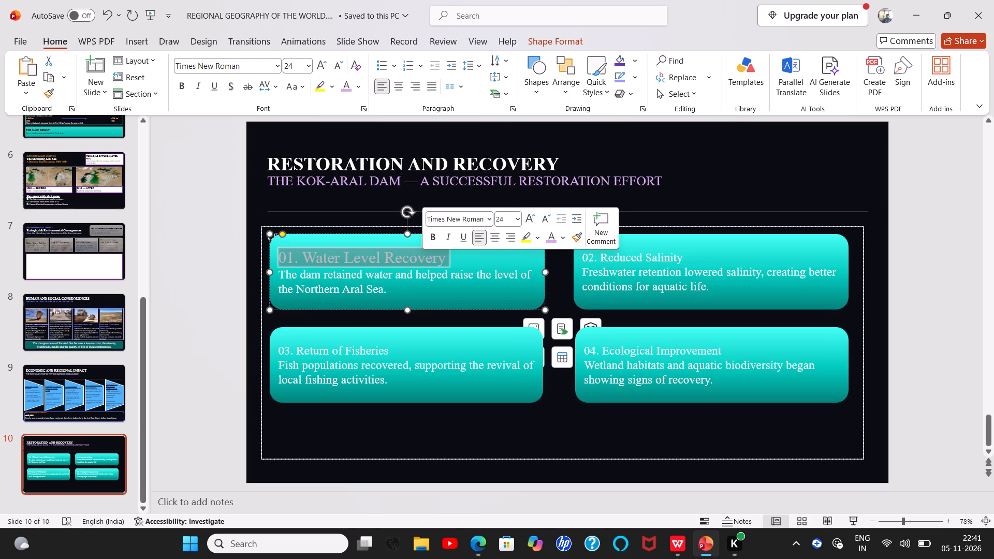
left_click_drag(281, 275, 390, 293)
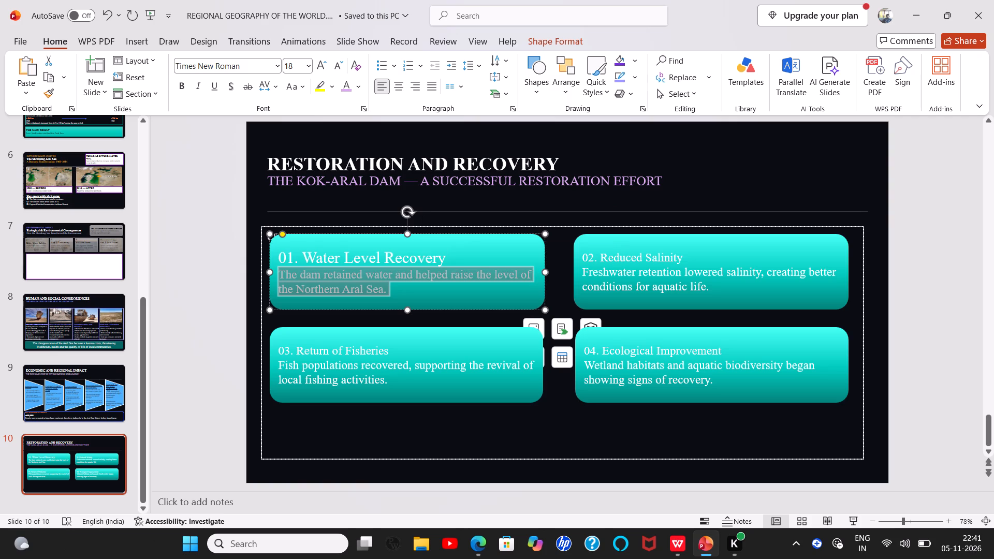
left_click_drag(390, 293, 391, 293)
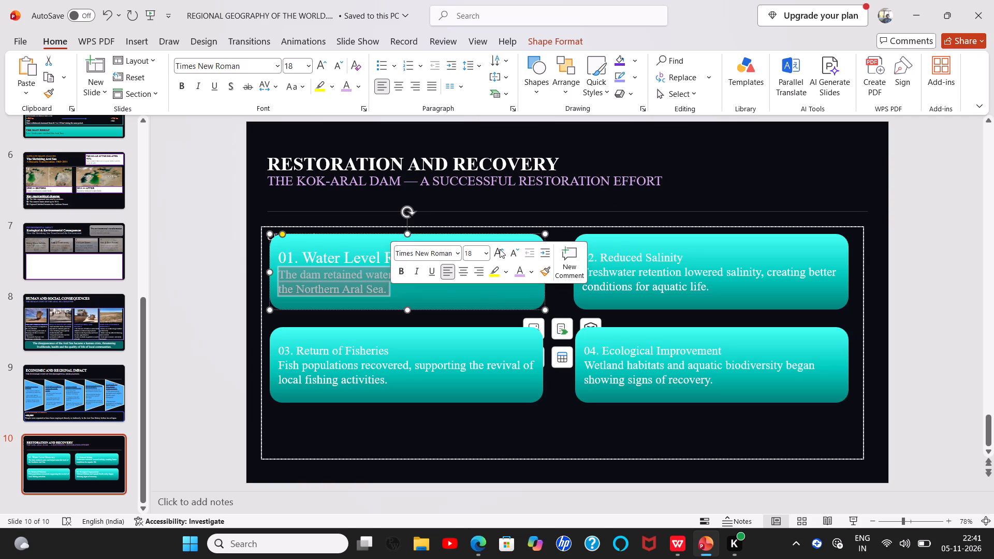
left_click(500, 249)
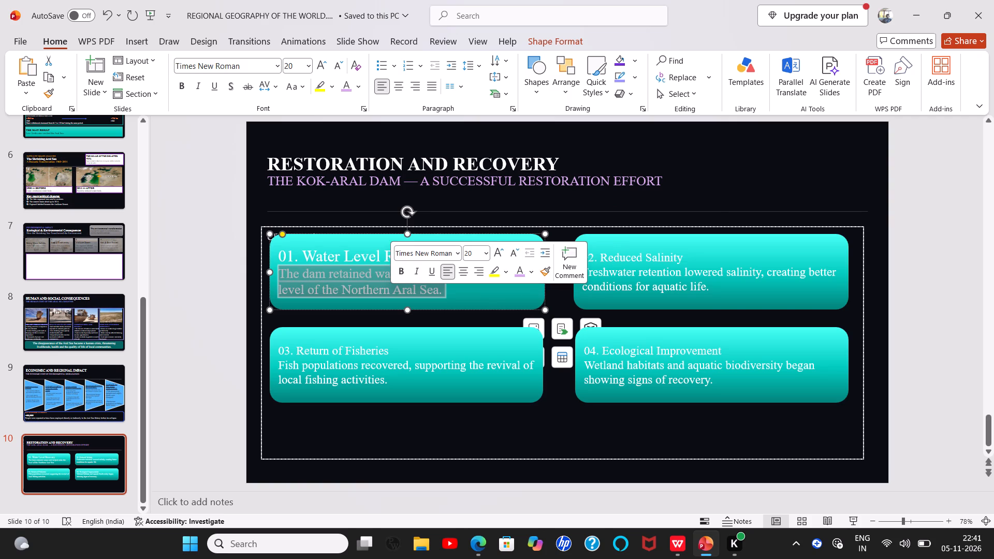
Enlarge the "02. Reduced Salinity" heading to 24 pt and its description to 20 pt.
left_click(591, 256)
left_click_drag(584, 256, 704, 259)
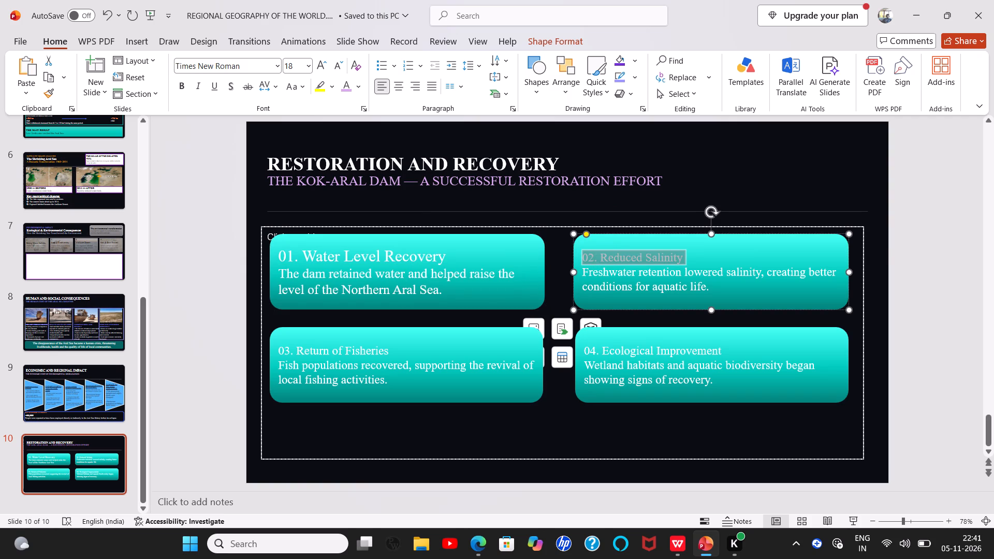
left_click_drag(704, 259, 704, 259)
left_click(808, 215)
left_click(808, 215)
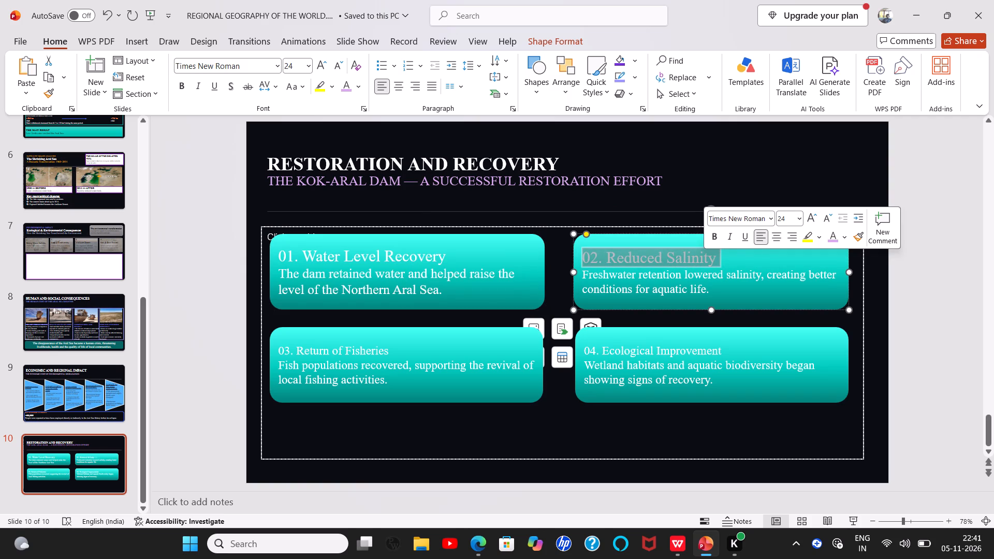
left_click_drag(584, 275, 720, 299)
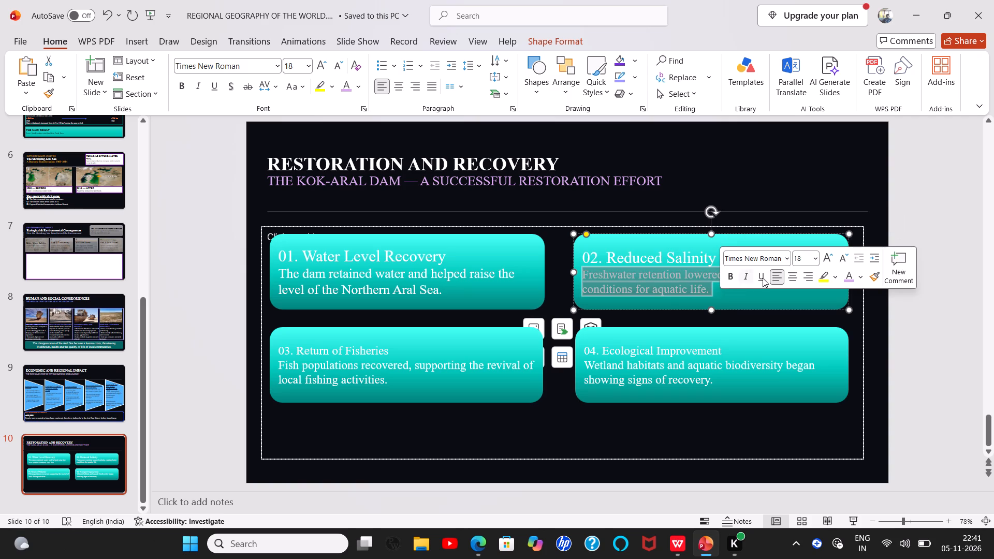
left_click(826, 259)
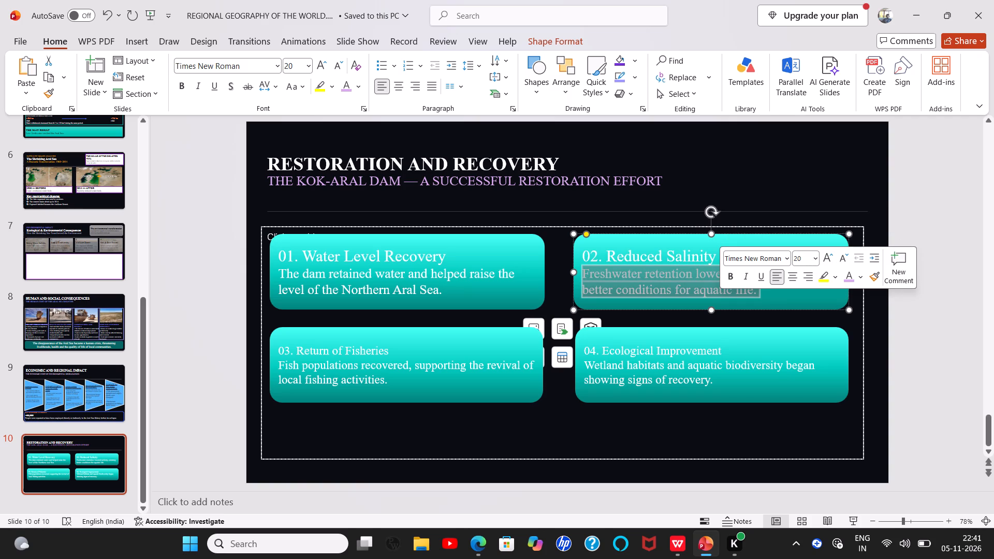
Enlarge the "03. Return of Fisheries" heading to 24 pt and its description to 20 pt.
left_click_drag(279, 349, 388, 352)
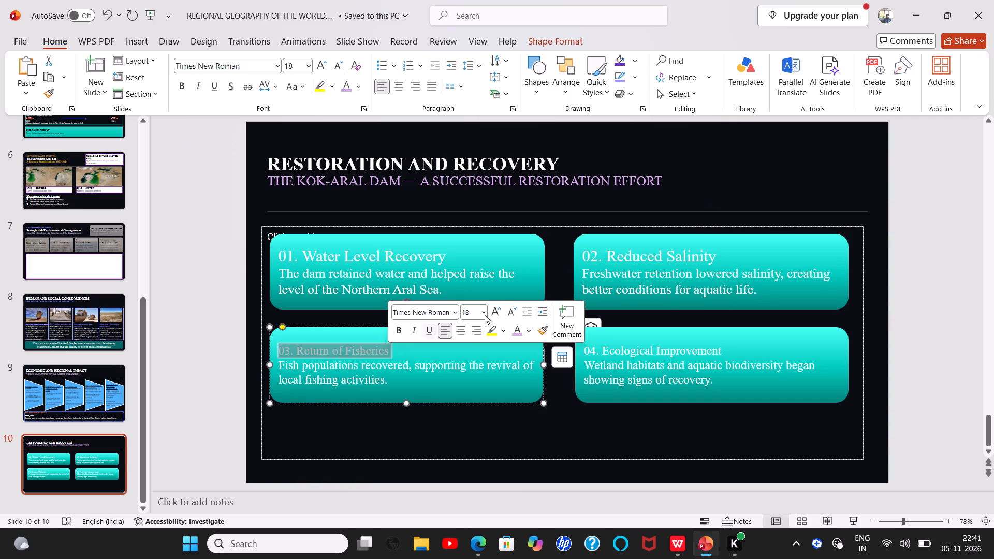
double_click(501, 311)
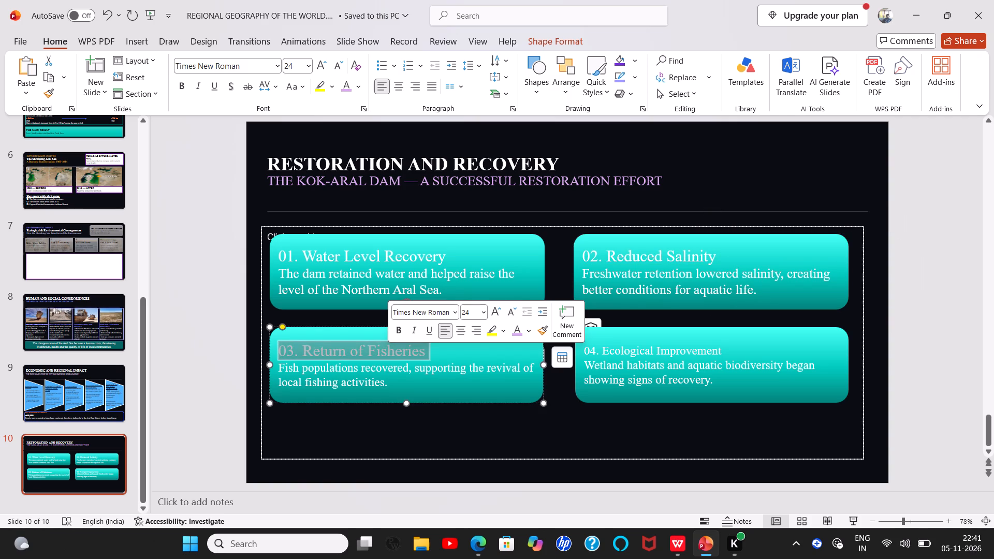
left_click_drag(279, 370, 404, 381)
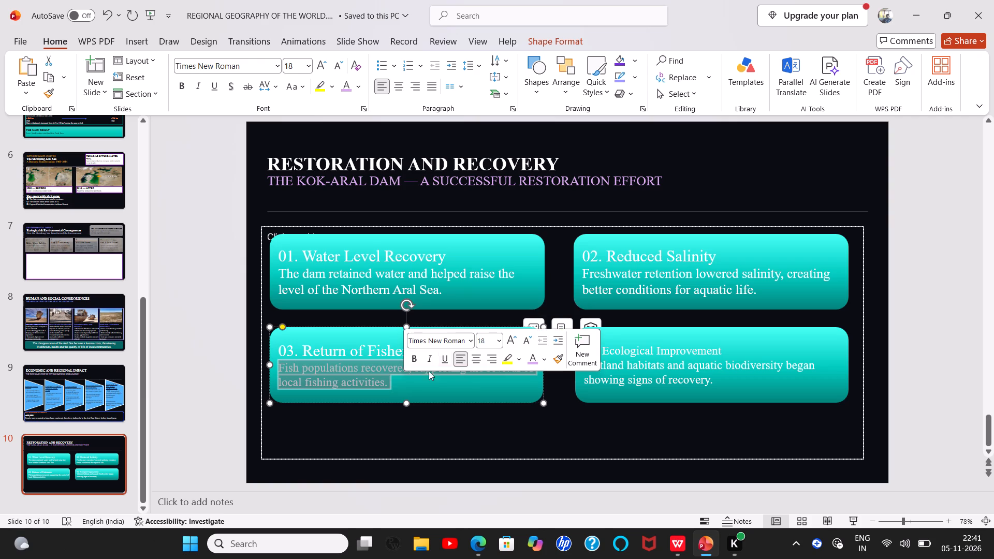
left_click(510, 344)
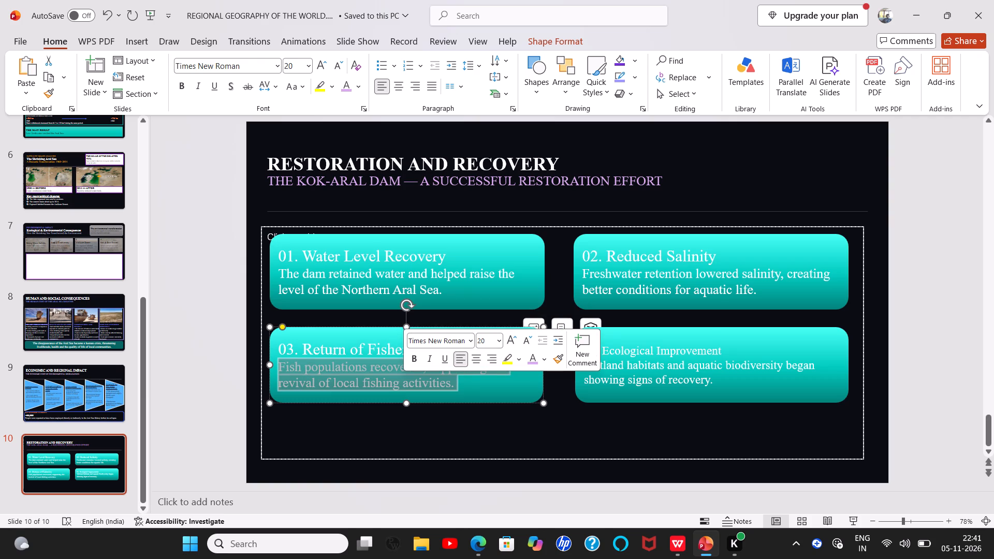
Enlarge the "04. Ecological Improvement" heading to 24 pt and its description to 20 pt.
left_click(615, 350)
left_click_drag(585, 350, 733, 353)
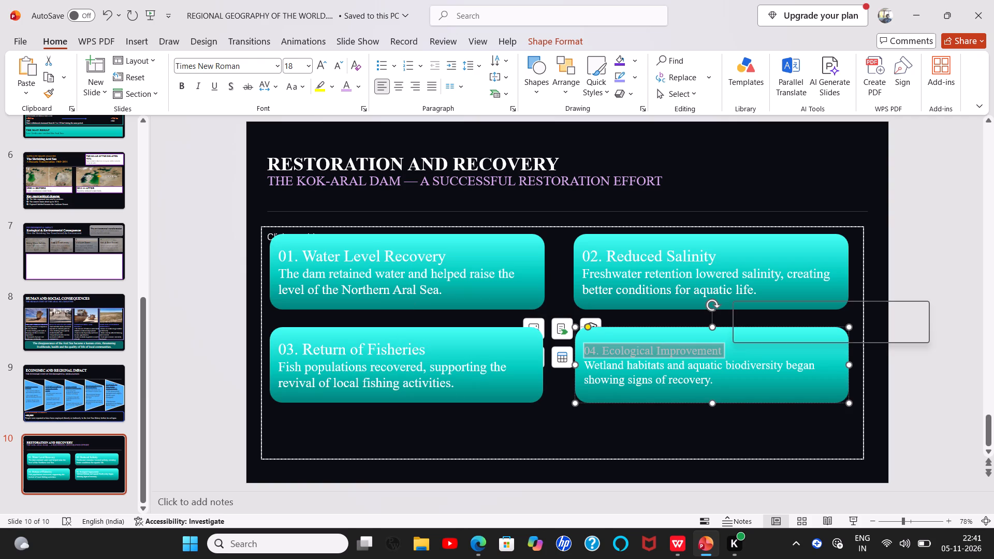
double_click(835, 317)
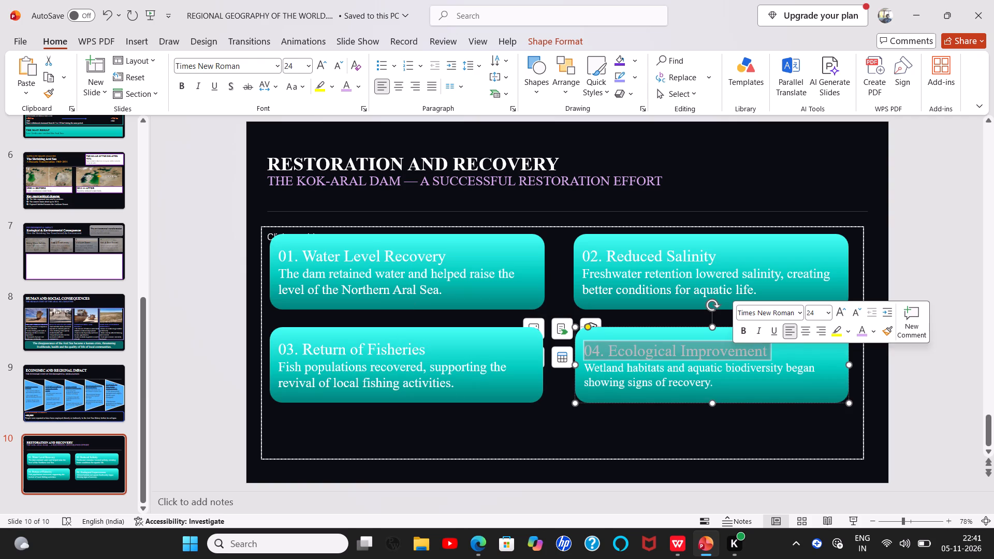
left_click_drag(587, 369, 734, 386)
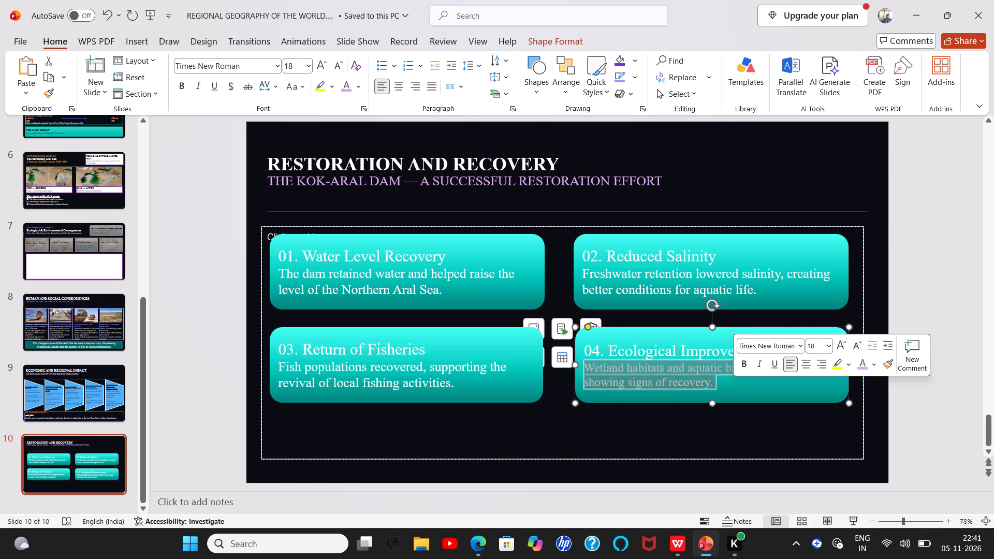
left_click(835, 346)
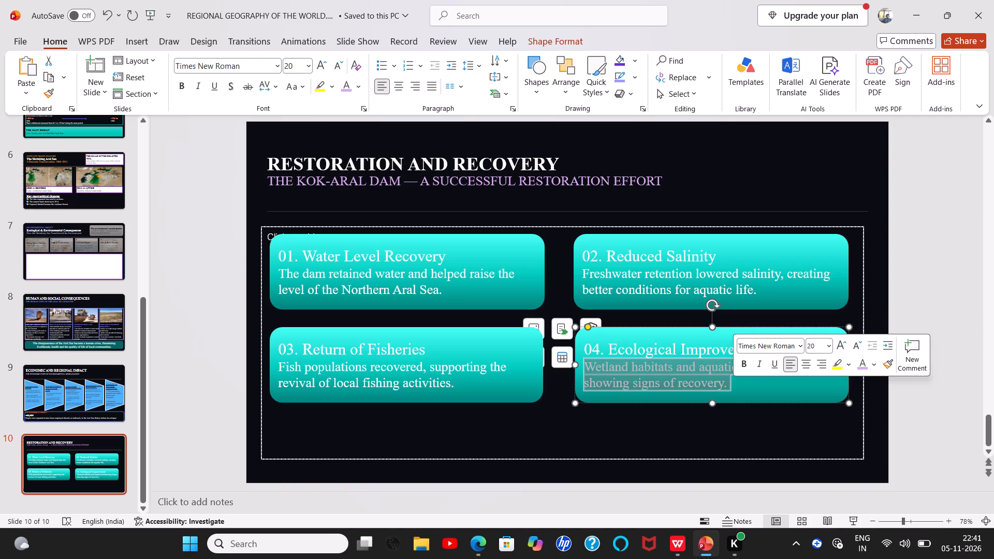
Remove the leading zero from the numbers in the "Water Level Recovery" and "Return of Fisheries" headings.
left_click(289, 260)
key("BackSpace")
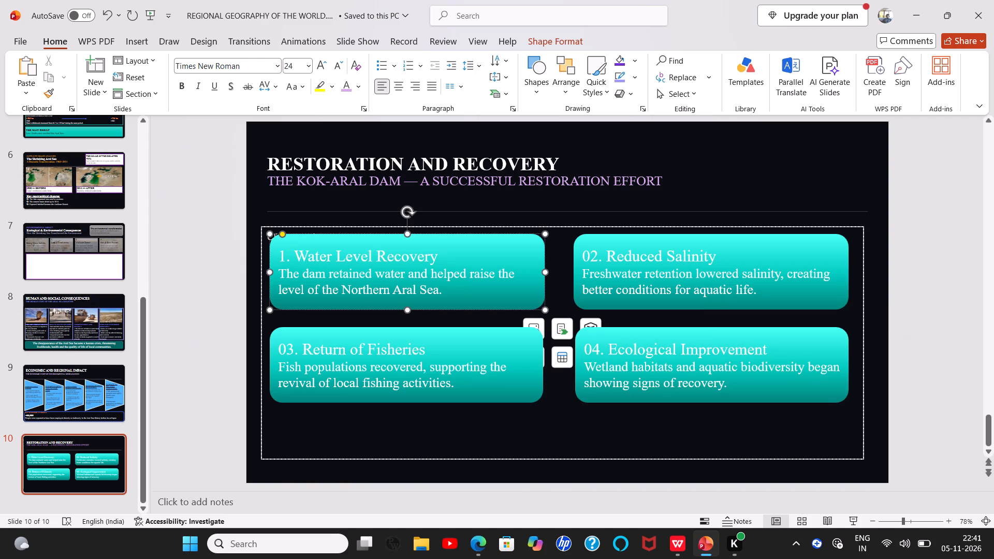
key("Down")
key("Down")
key("Down")
key("Down")
left_click(306, 349)
key("Left")
key("Left")
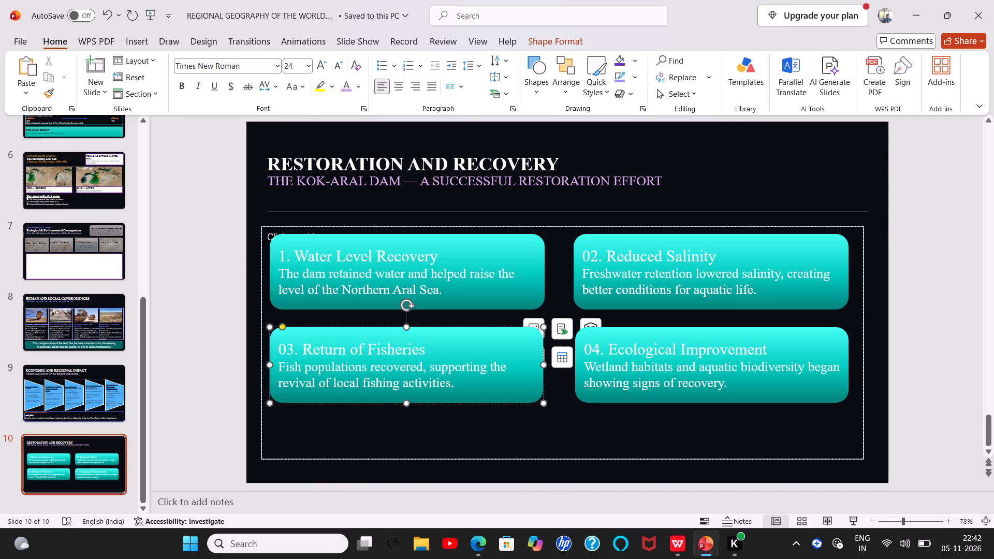
key("Left")
key("BackSpace")
Remove the leading zero from the number in the "Reduced Salinity" heading.
left_click(620, 268)
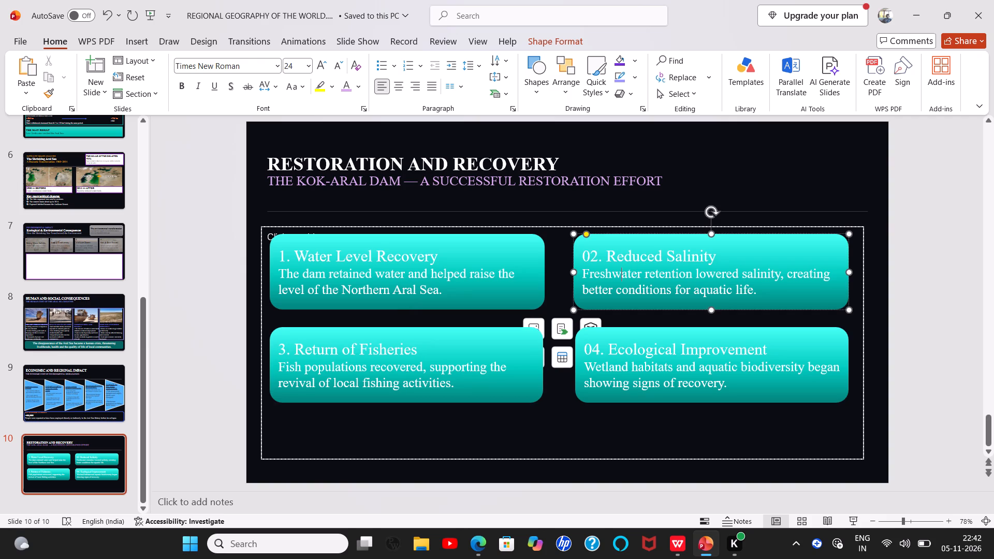
key("Up")
key("Left")
key("Left")
key("Left")
key("Left")
key("Left")
key("BackSpace")
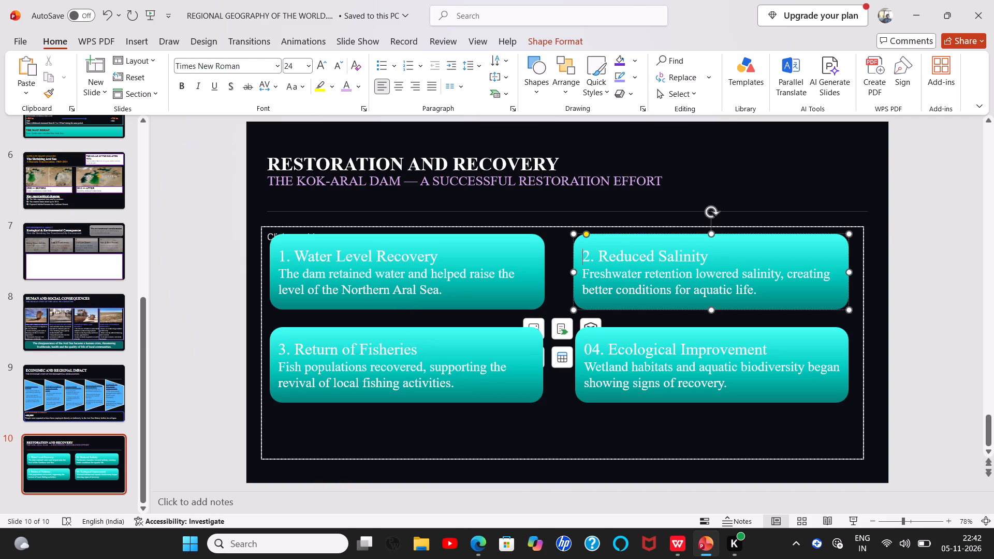
Remove the leading zero from the number in the "Ecological Improvement" heading.
left_click(637, 351)
key("Left")
key("Left")
key("Left")
key("Left")
key("Left")
key("Left")
key("Left")
key("Left")
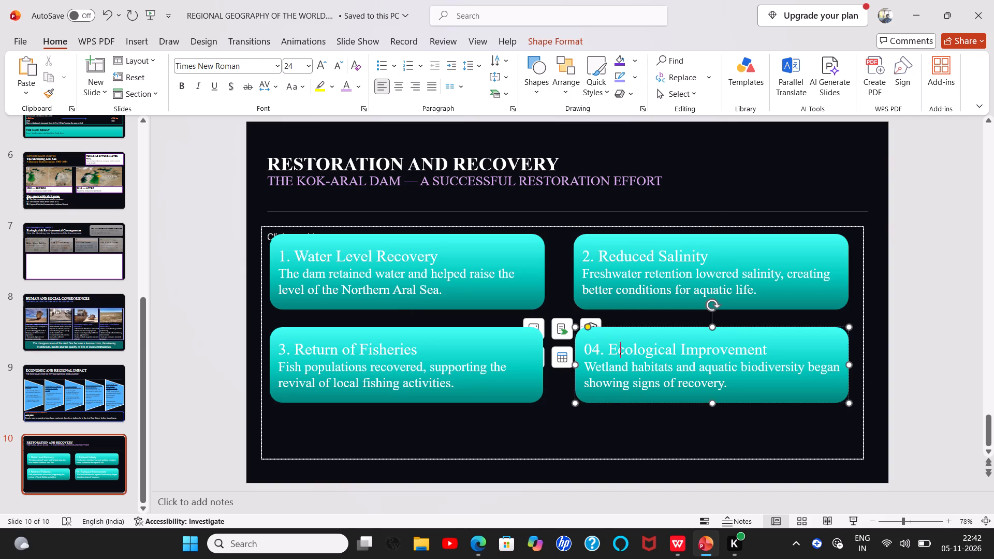
key("Right")
key("BackSpace")
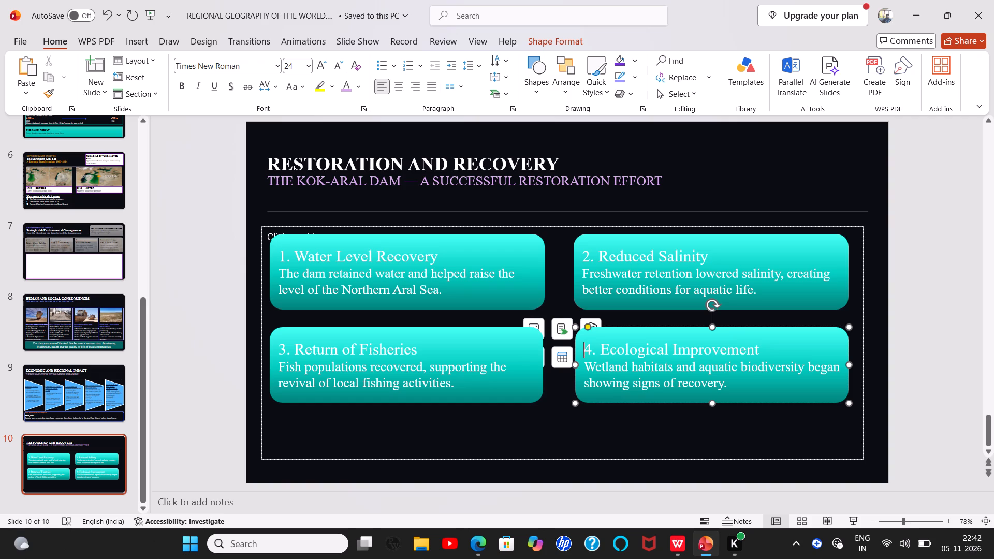
Colour the "1. Water Level Recovery" heading text with the recently used coral red.
left_click_drag(281, 256, 442, 267)
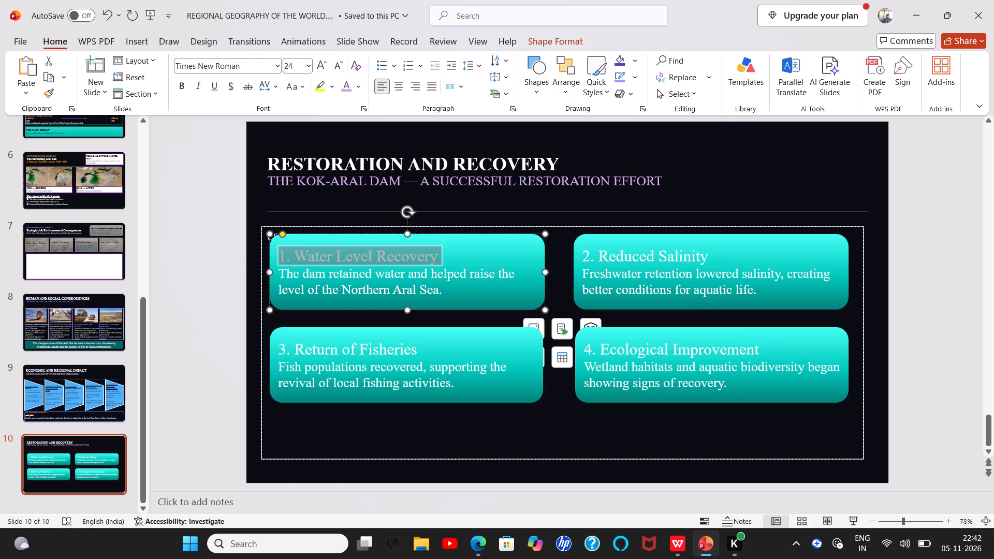
left_click_drag(442, 267, 443, 267)
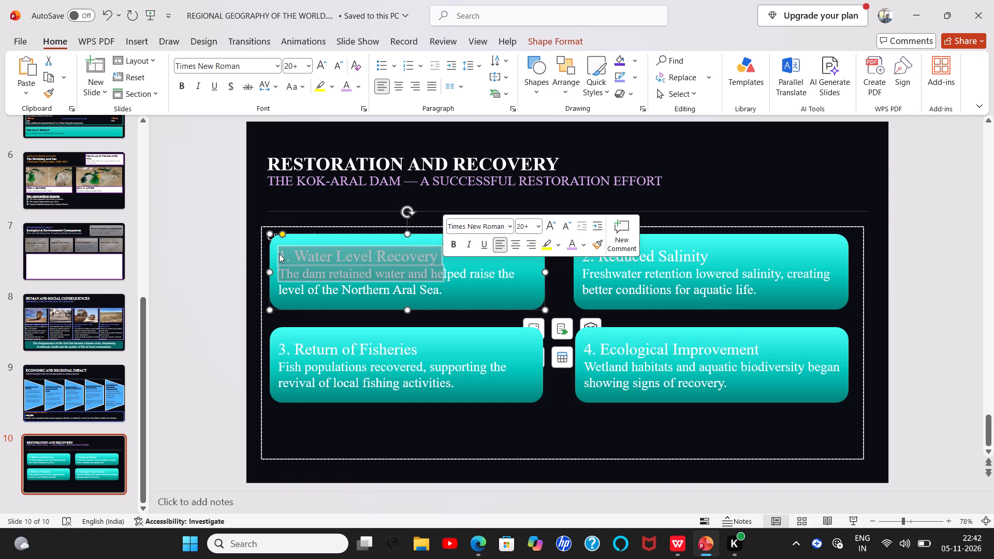
left_click(279, 254)
left_click_drag(279, 254, 435, 266)
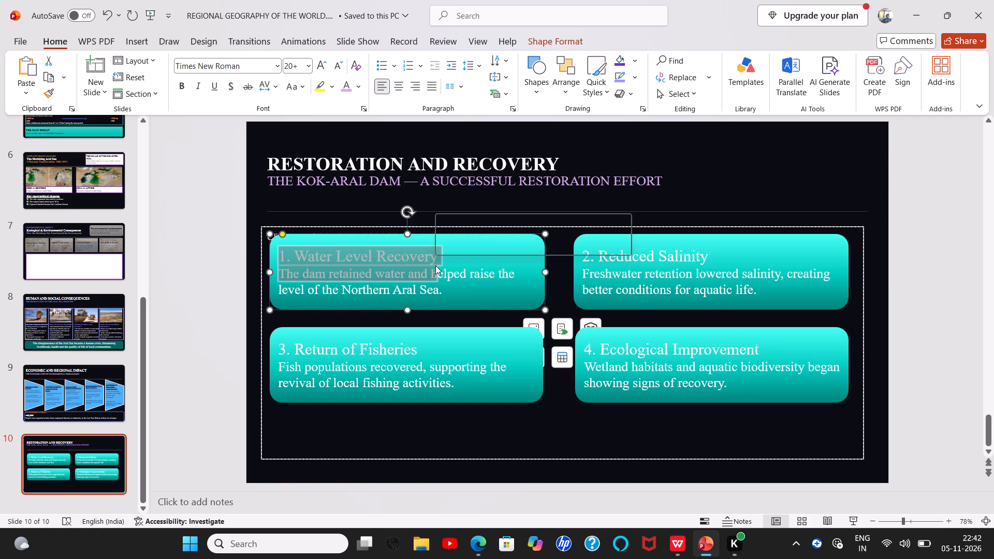
left_click(275, 254)
left_click_drag(280, 254, 308, 254)
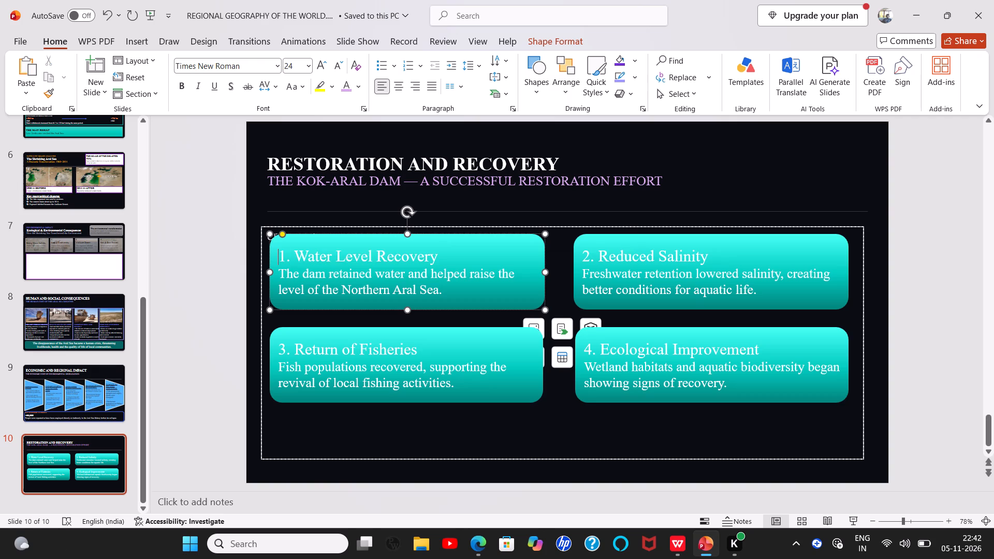
left_click_drag(308, 254, 426, 254)
left_click(563, 234)
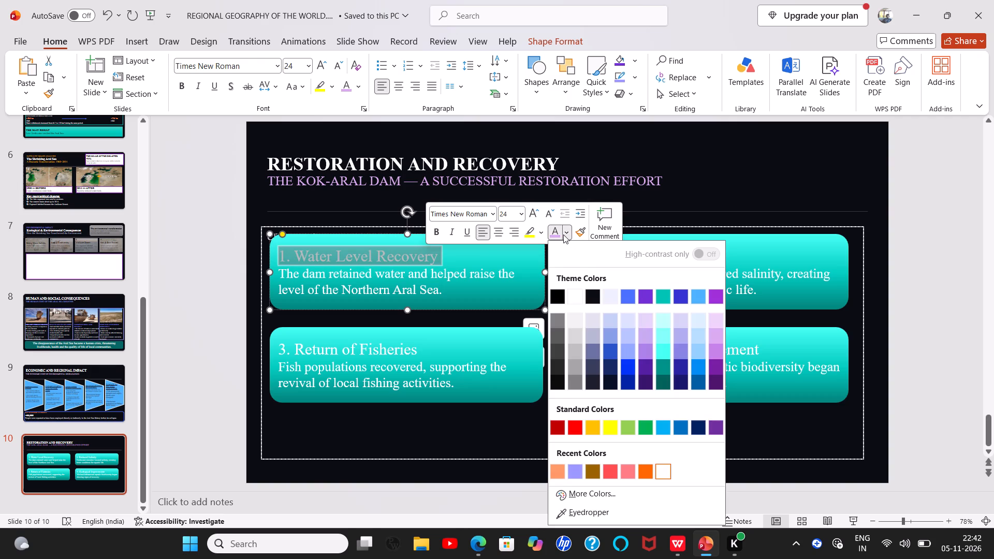
left_click(608, 469)
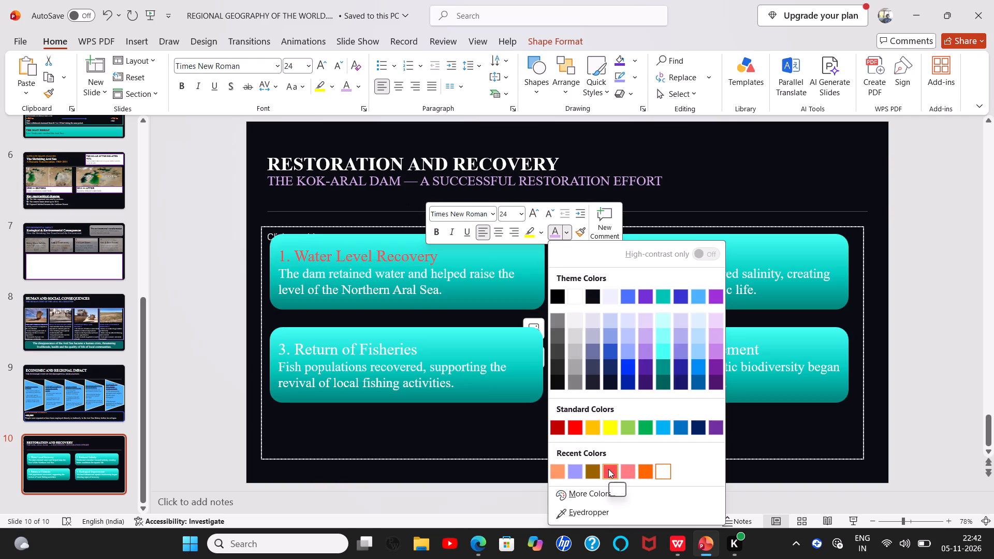
Apply the same coral red to the "Reduced Salinity", "Return of Fisheries" and "Ecological Improvement" headings.
left_click_drag(582, 257, 674, 257)
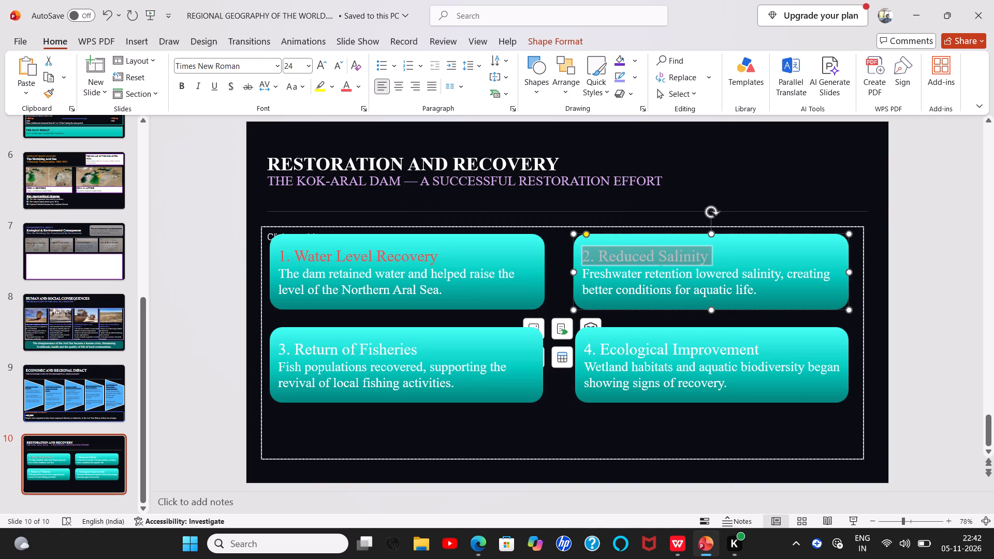
left_click_drag(674, 257, 690, 257)
left_click(821, 236)
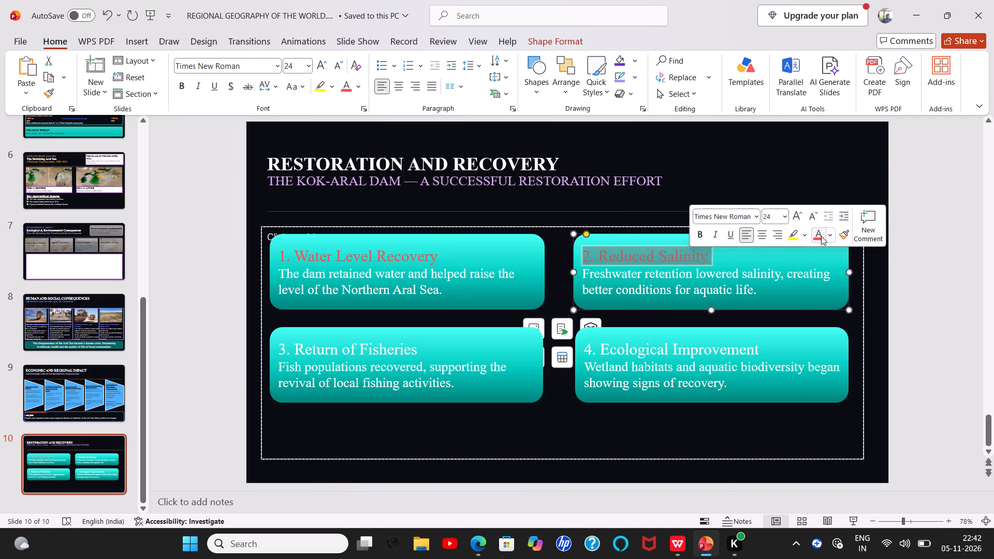
left_click_drag(279, 348, 419, 349)
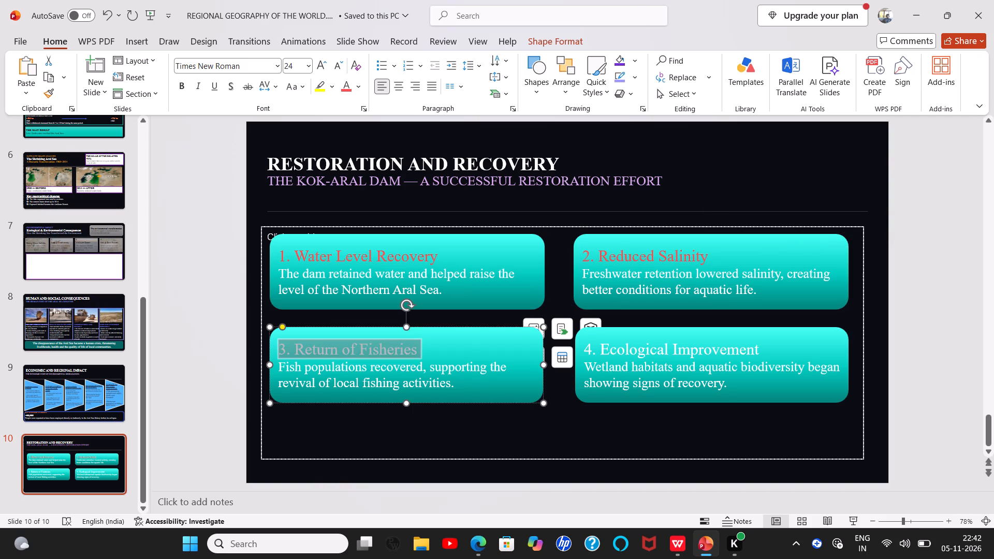
left_click_drag(419, 349, 420, 349)
left_click(549, 327)
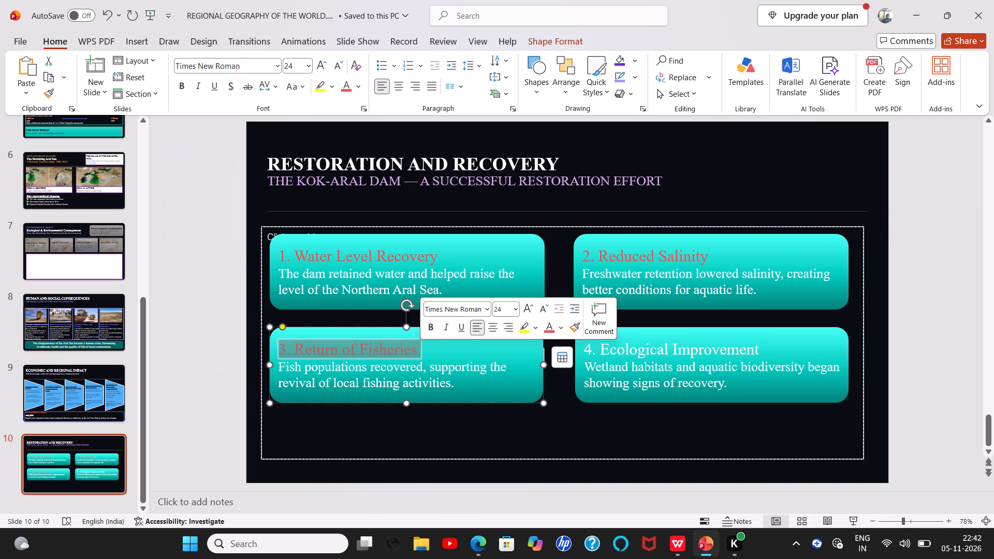
left_click_drag(586, 349, 758, 357)
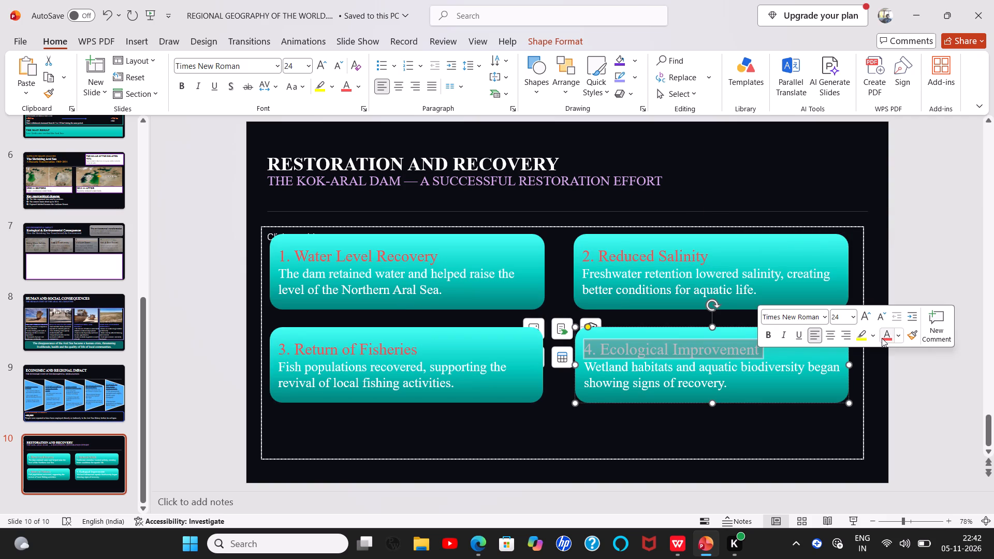
left_click(882, 338)
Colour the description text in all four teal boxes black.
left_click_drag(278, 271, 491, 284)
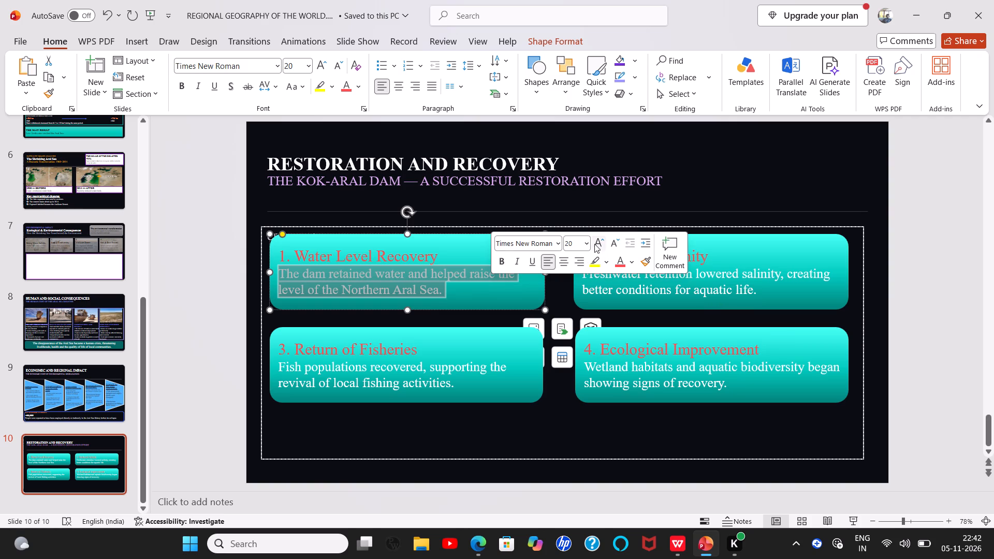
left_click(636, 268)
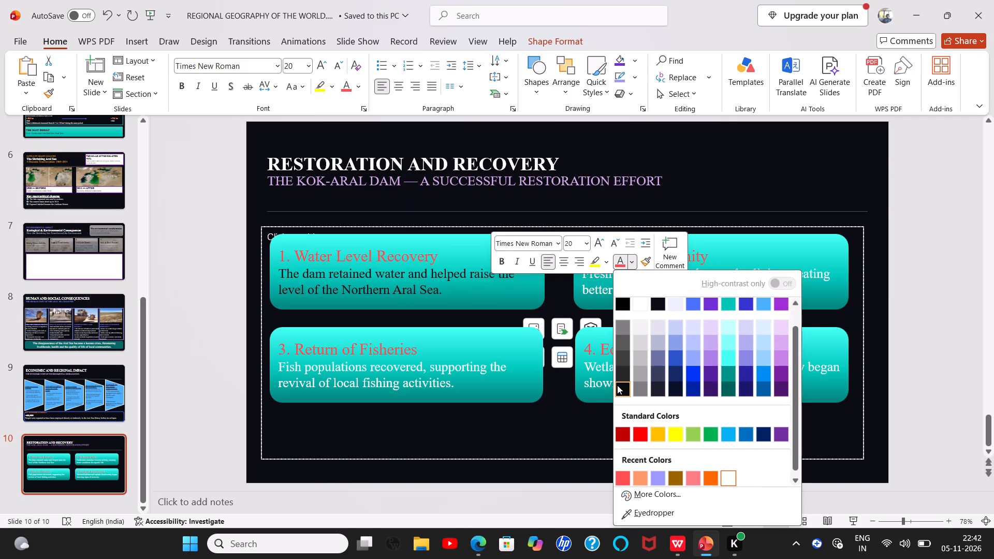
left_click(617, 385)
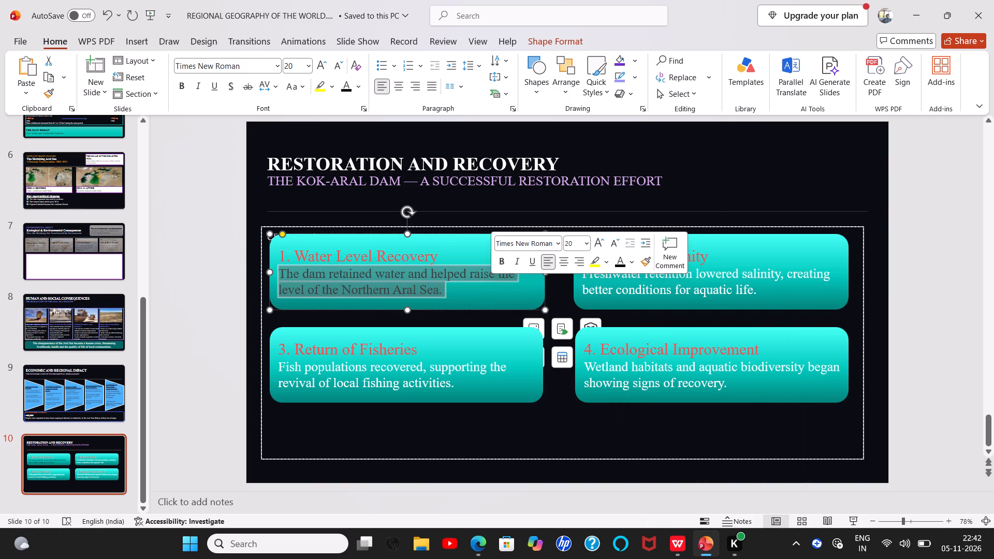
left_click(583, 281)
left_click_drag(583, 277, 766, 302)
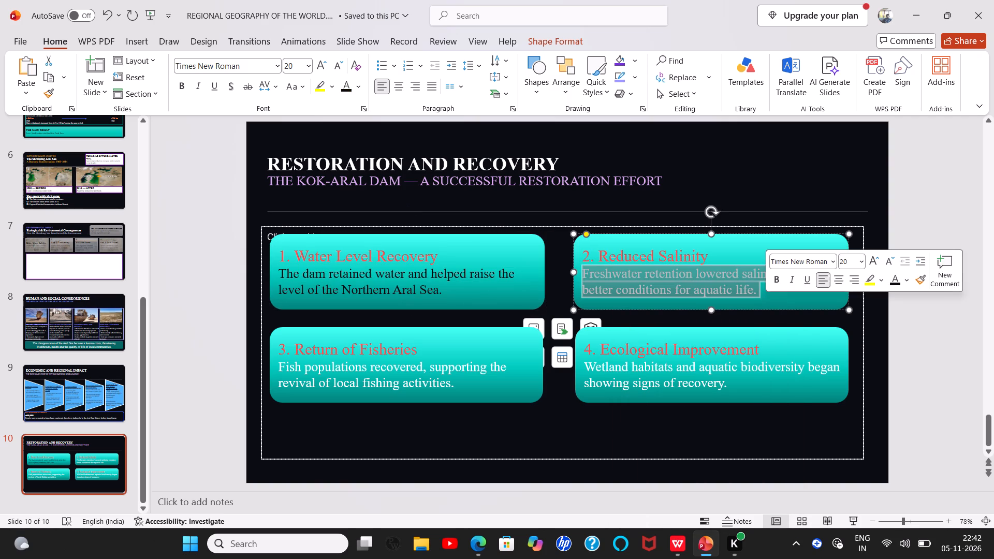
left_click(893, 282)
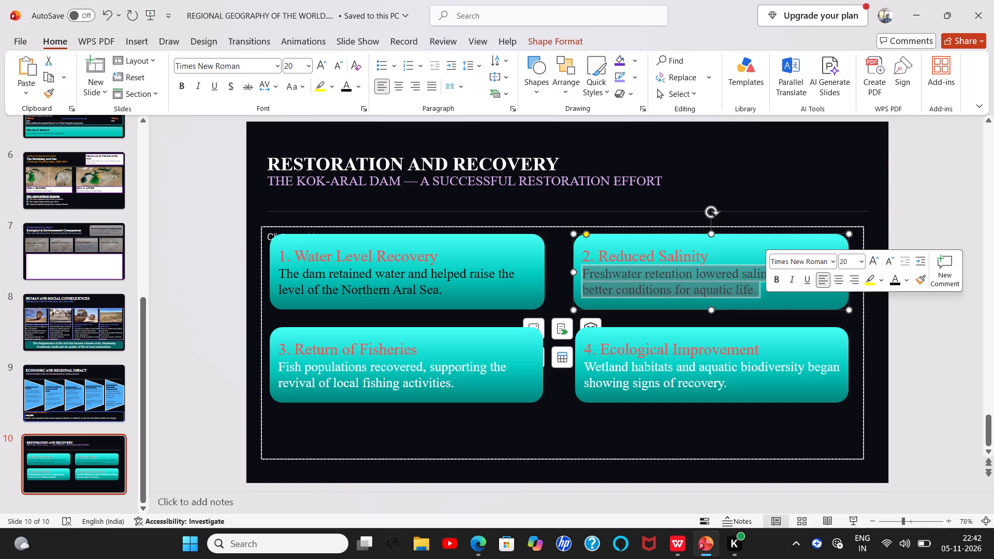
left_click_drag(279, 366, 458, 396)
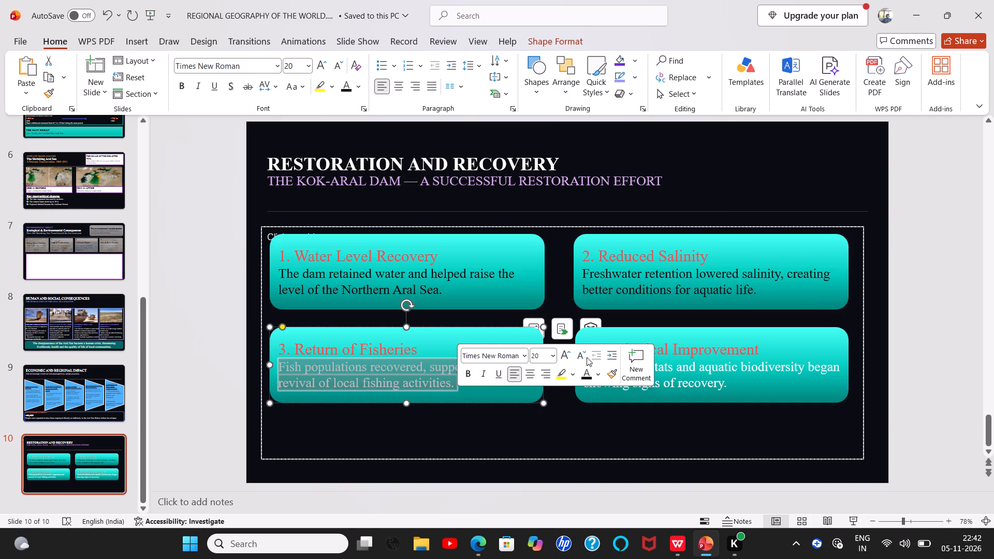
left_click(586, 373)
left_click(581, 409)
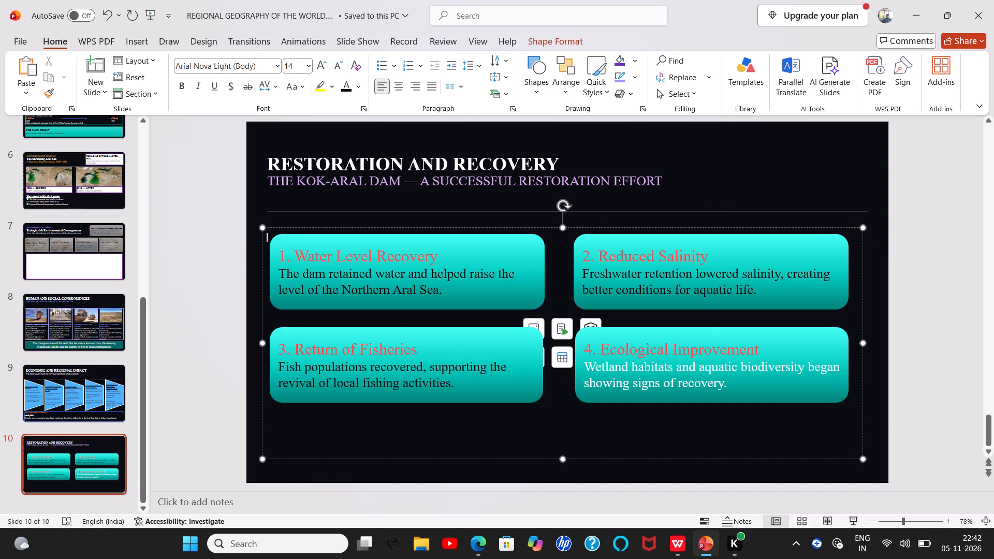
left_click_drag(584, 366, 759, 387)
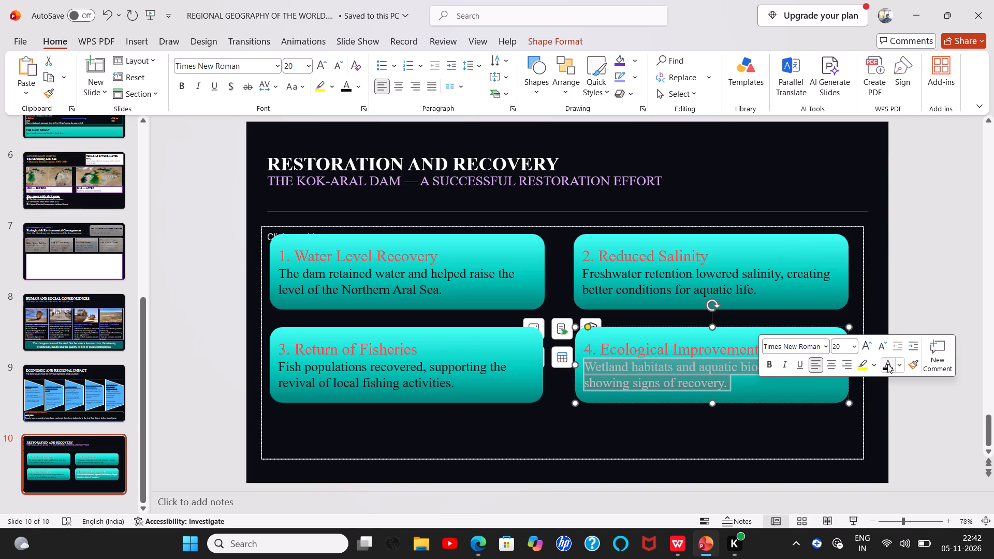
left_click(887, 364)
Cut the empty content placeholder from behind the four teal boxes on slide 10.
left_click(562, 437)
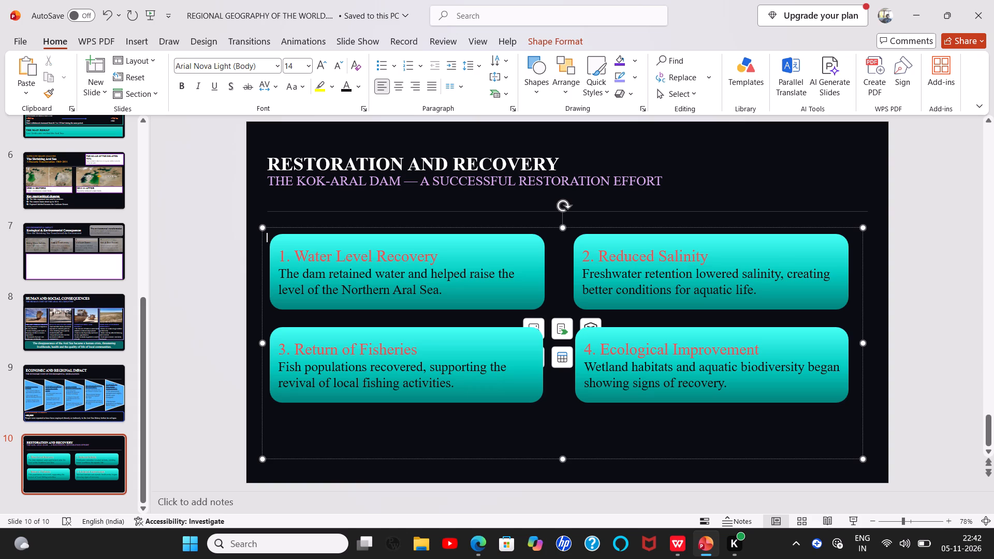
left_click_drag(561, 456, 560, 409)
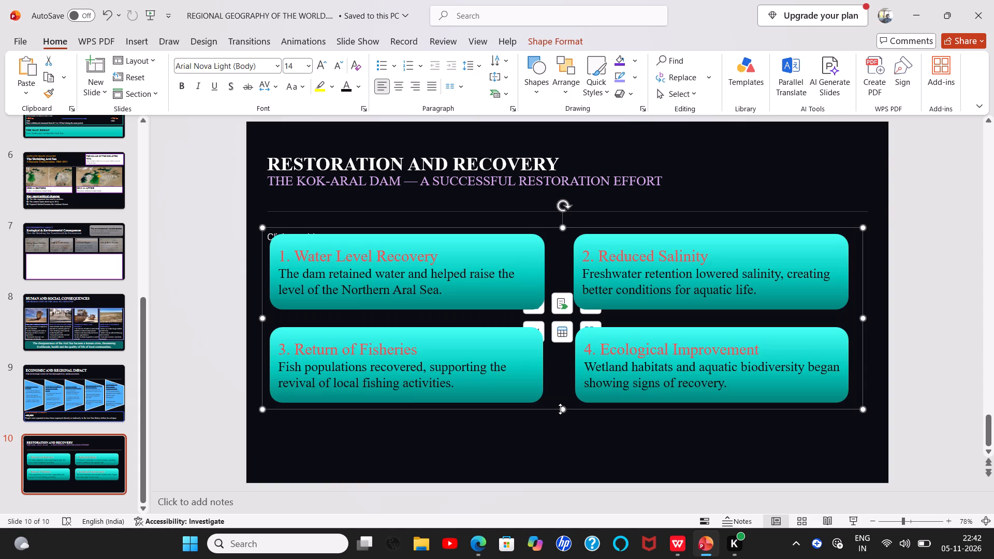
left_click(563, 205)
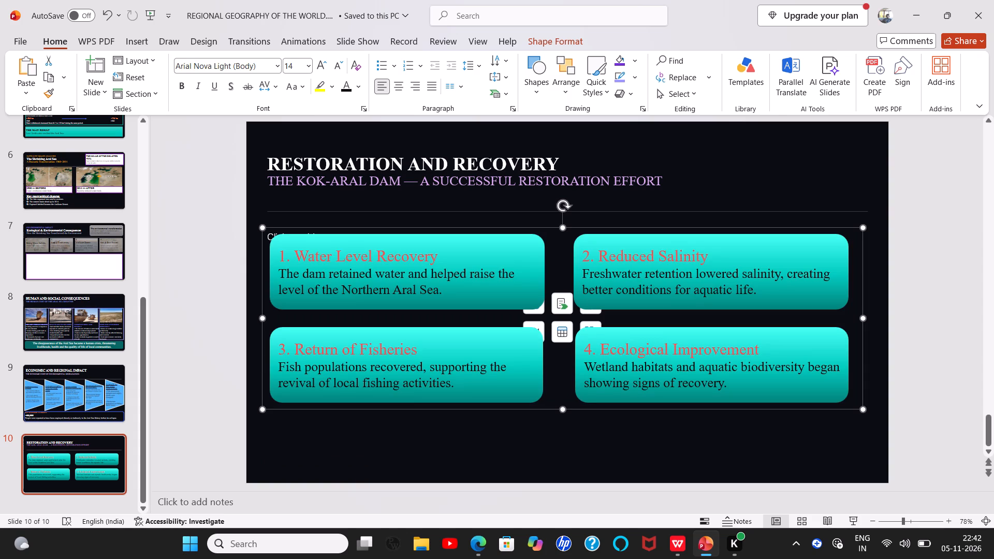
left_click(563, 205)
right_click(563, 205)
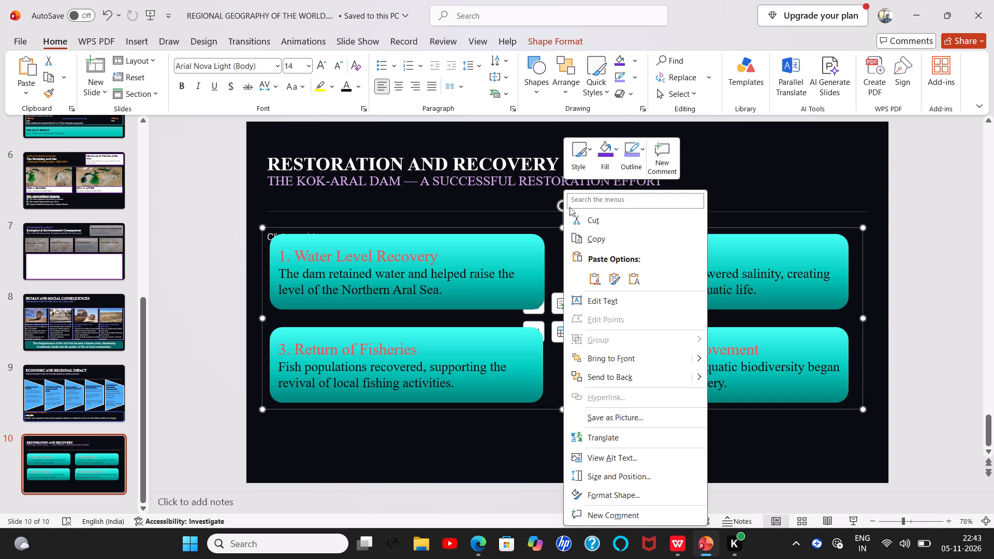
left_click(583, 216)
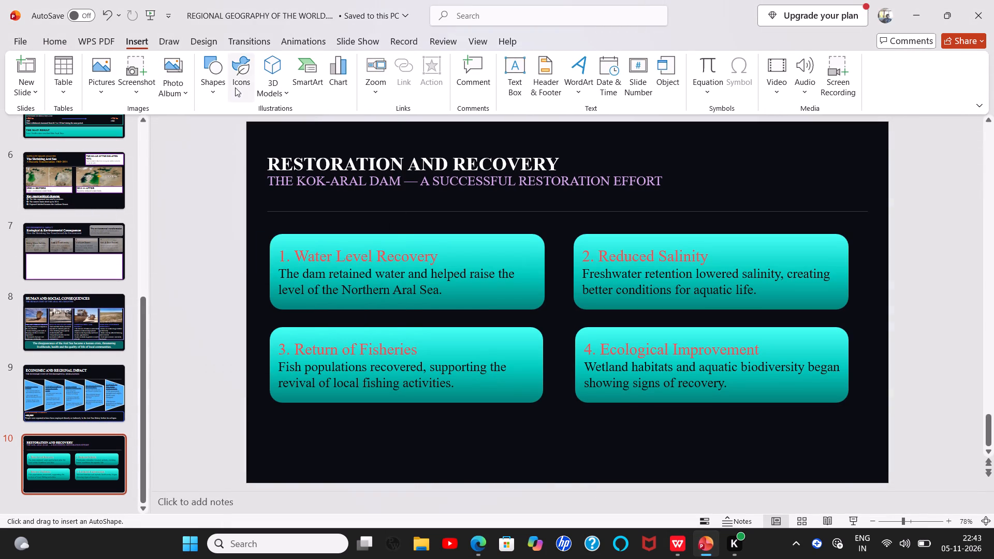
left_click(220, 92)
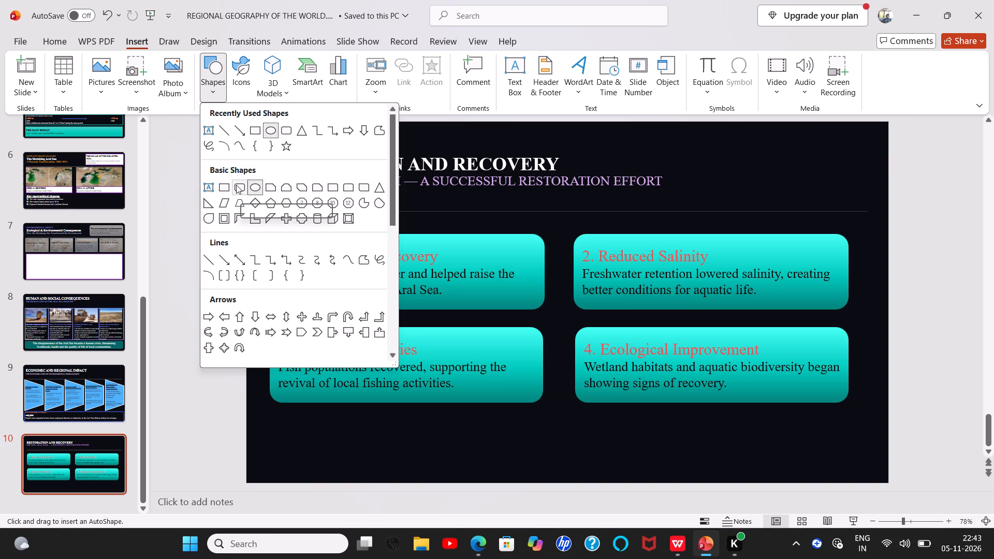
left_click(359, 189)
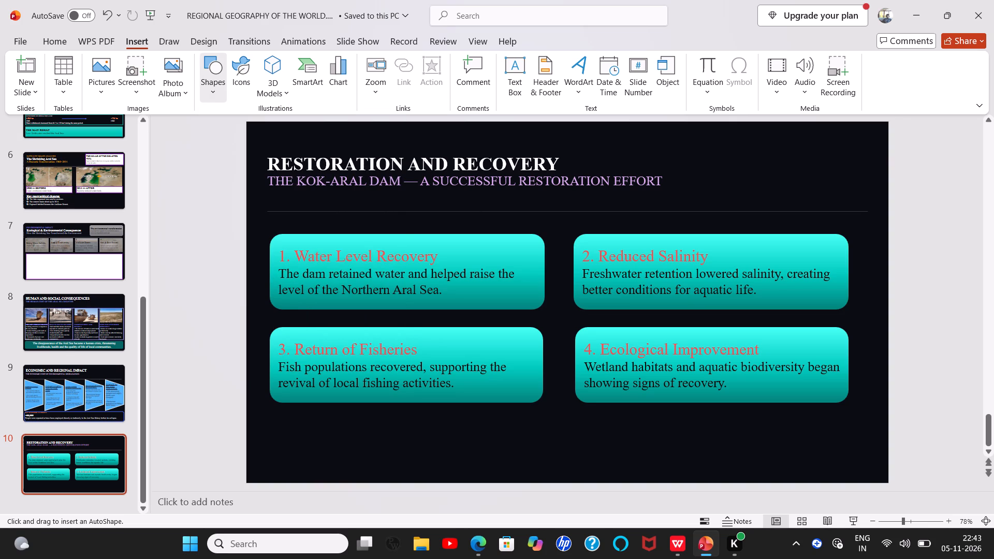
left_click_drag(260, 413, 854, 474)
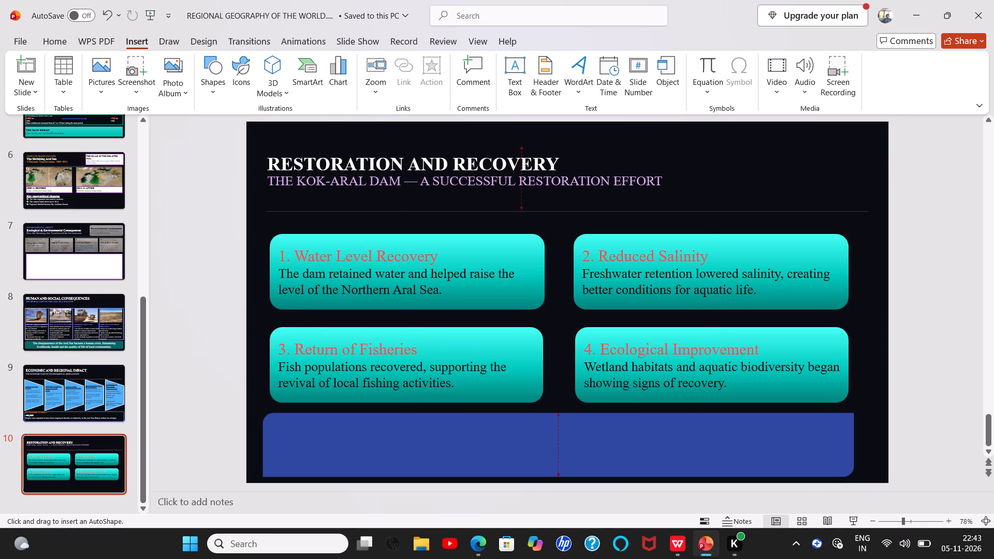
left_click_drag(854, 474, 855, 473)
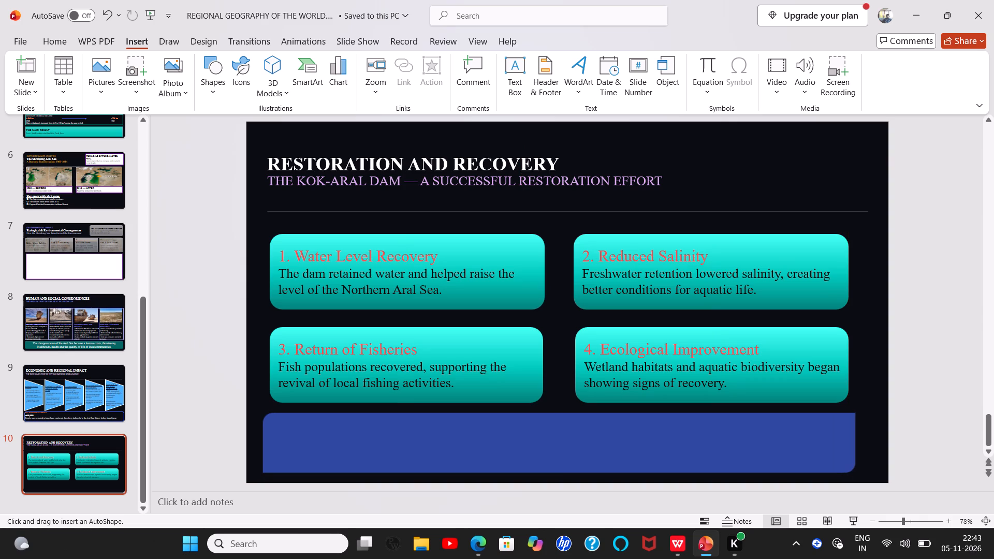
left_click_drag(855, 473, 868, 470)
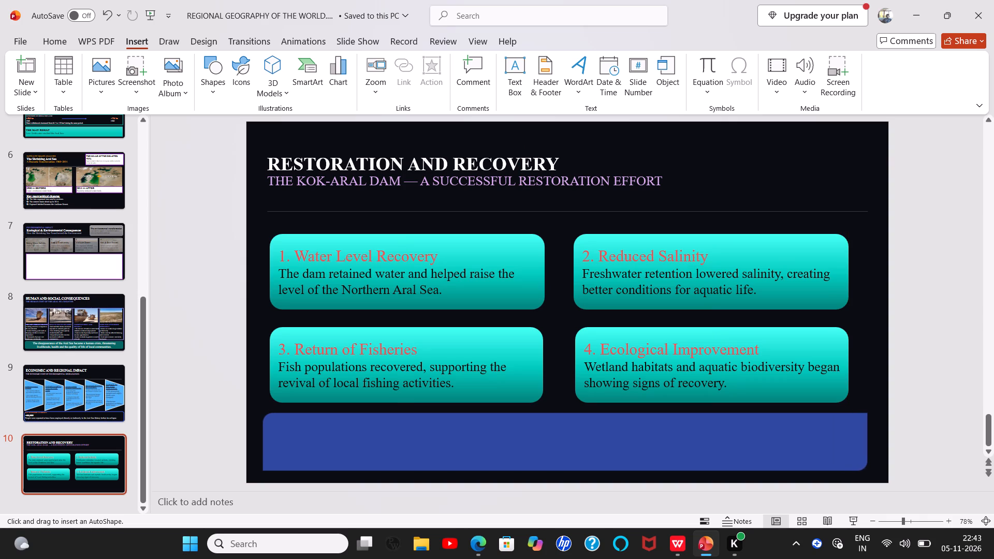
left_click_drag(868, 470, 861, 476)
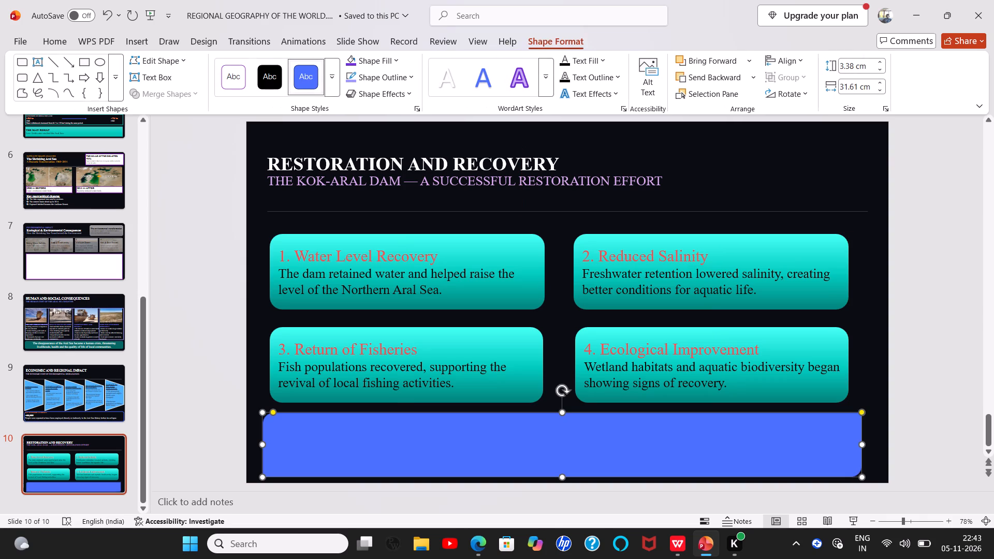
Fill the new bottom rectangle with a dark grey-to-black gradient from the other theme fills.
left_click(333, 89)
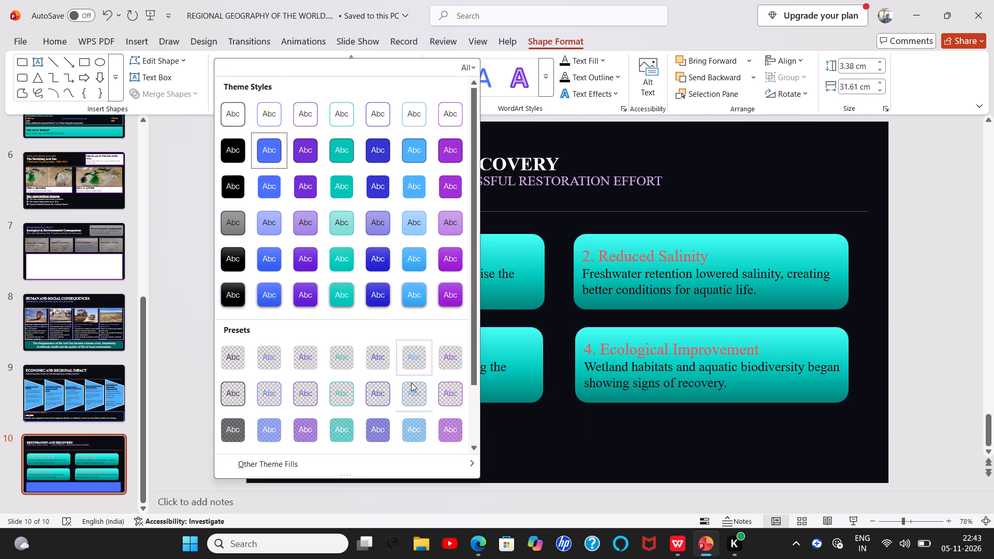
scroll(411, 383, "down", 2)
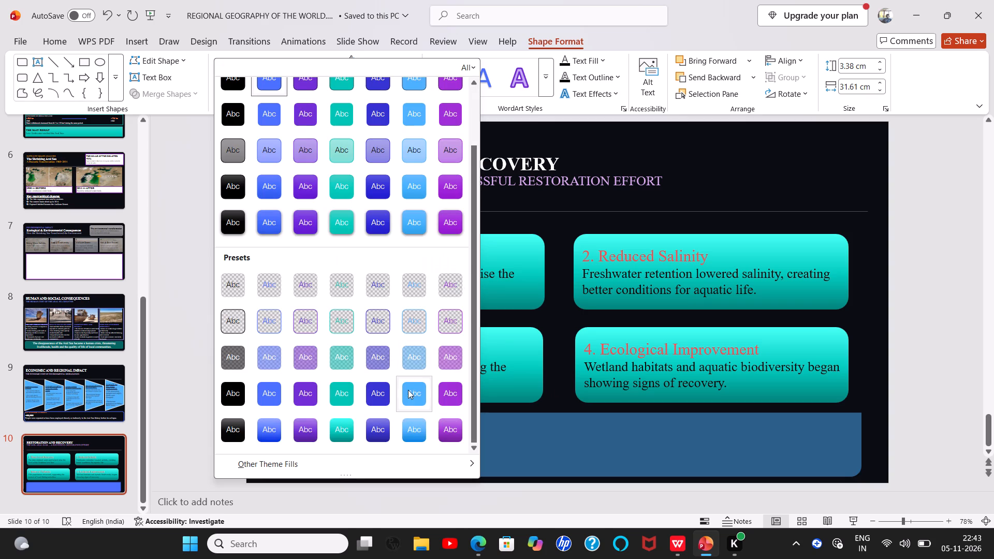
left_click(275, 468)
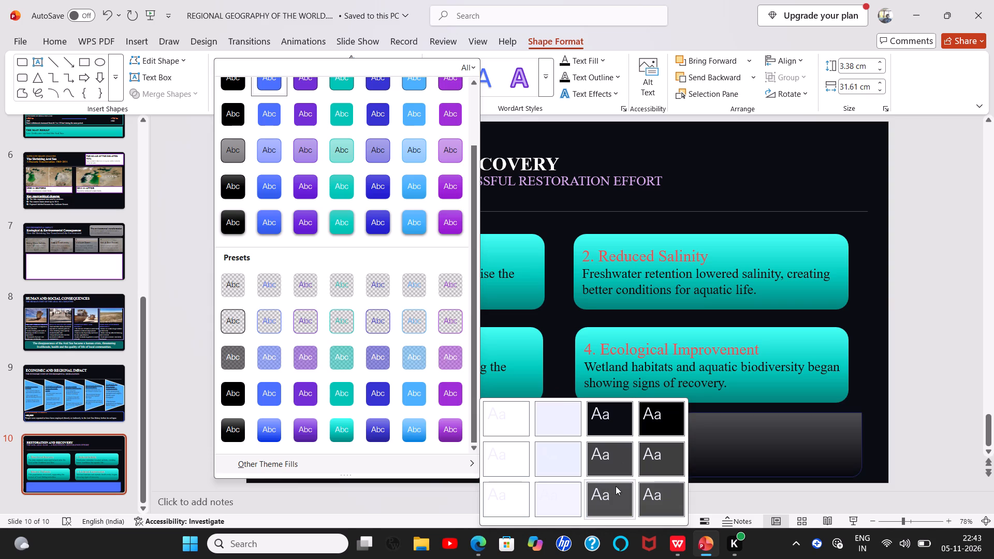
left_click(613, 501)
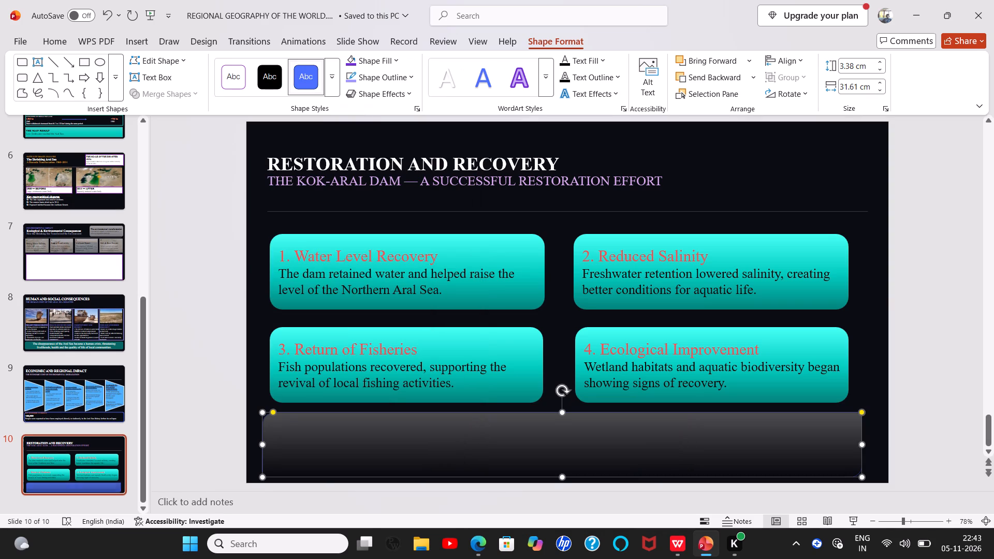
Copy the full "A MEASURABLE RESULT" block, including the World Bank line, from ChatGPT and paste it into the dark gradient rectangle.
left_click(476, 537)
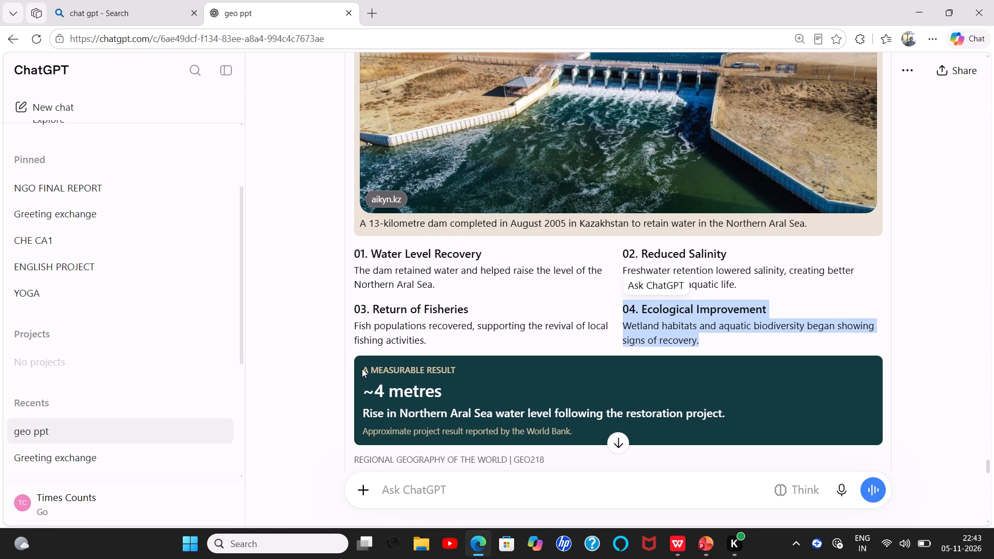
left_click_drag(364, 372, 714, 413)
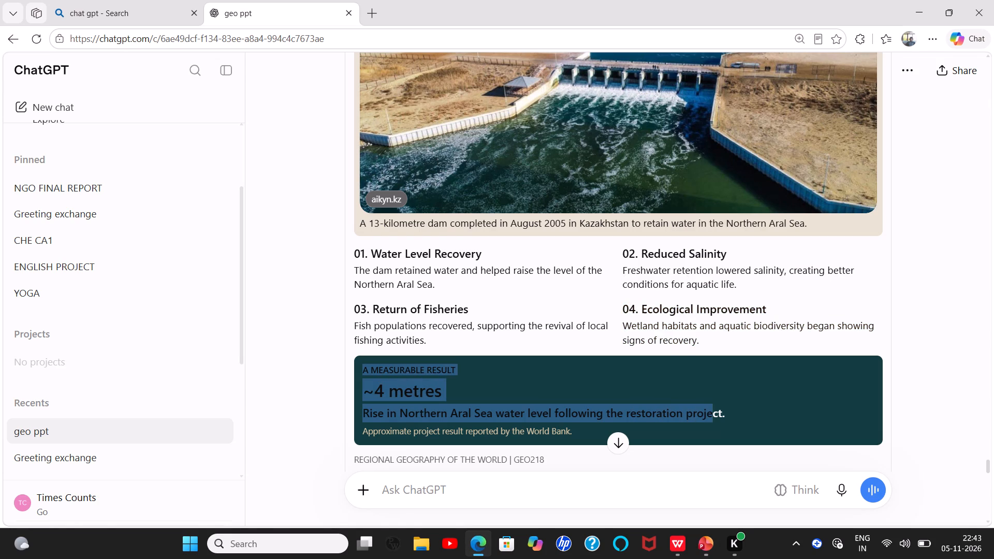
left_click_drag(714, 413, 601, 431)
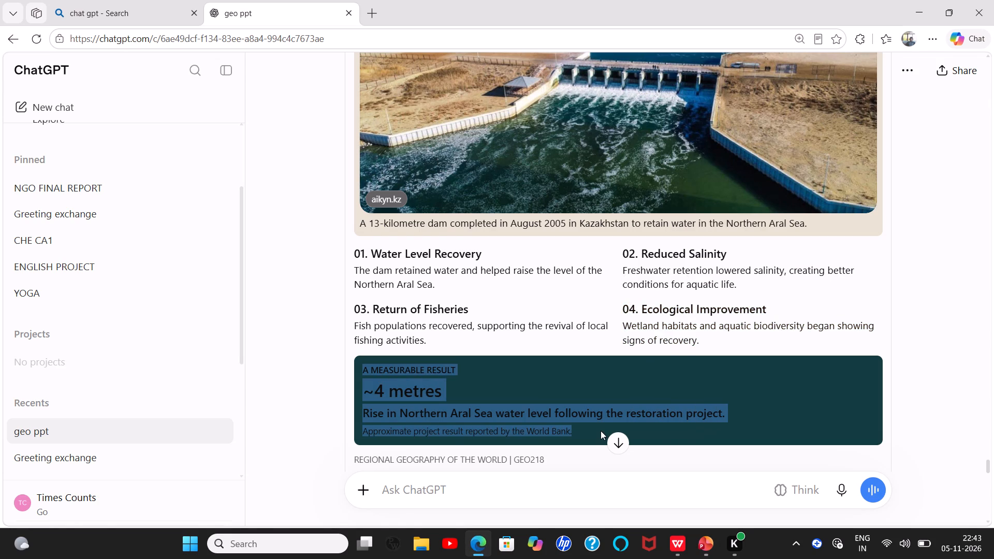
left_click_drag(601, 431, 601, 430)
left_click(625, 393)
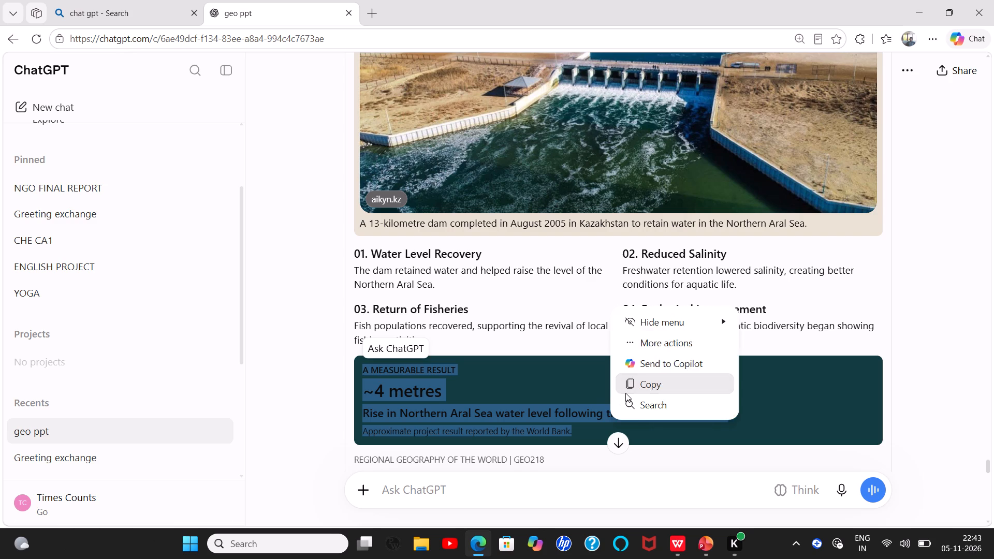
left_click(686, 480)
left_click(707, 535)
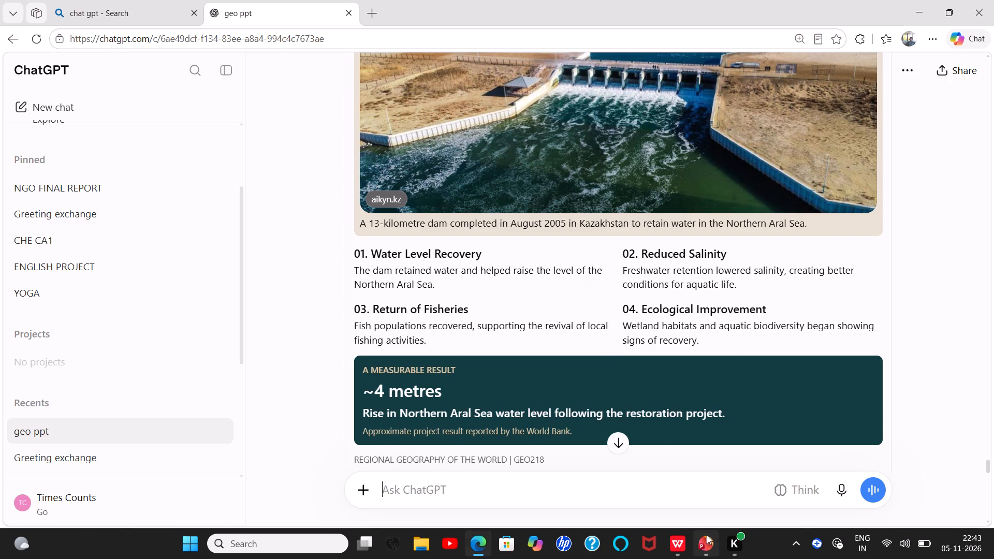
left_click(494, 433)
key("ctrl+v")
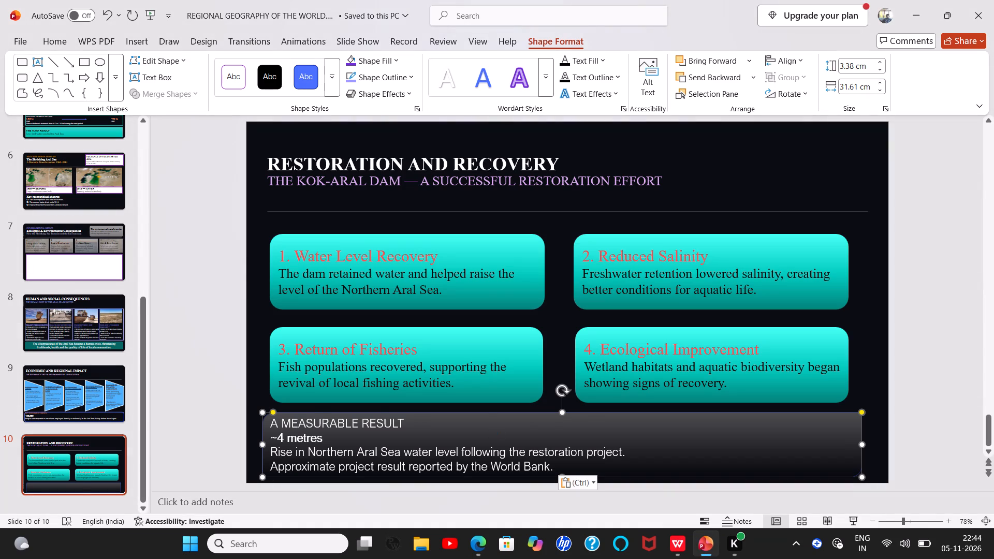
Reduce the "A MEASURABLE RESULT" line in the dark rectangle to 14 pt.
left_click(487, 542)
left_click(696, 545)
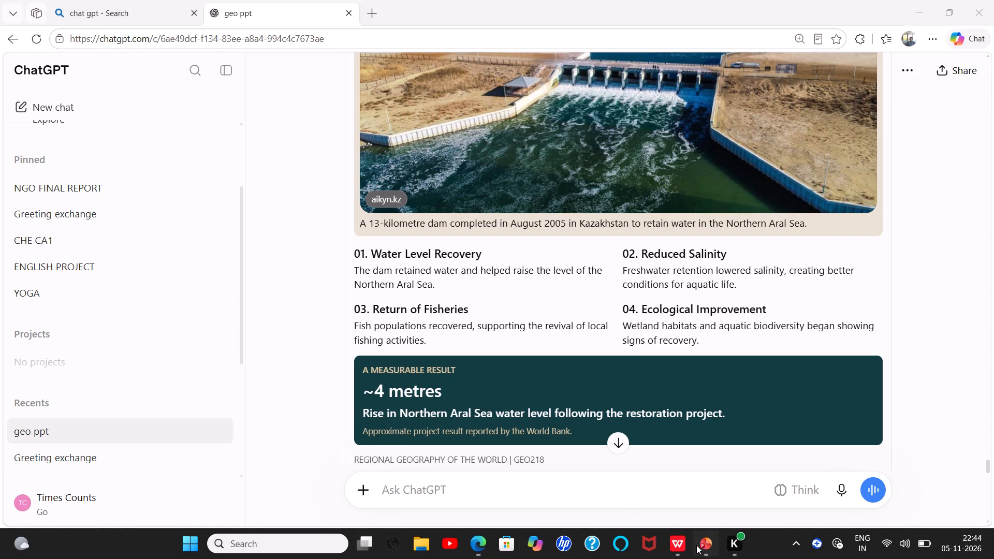
left_click_drag(271, 422, 423, 422)
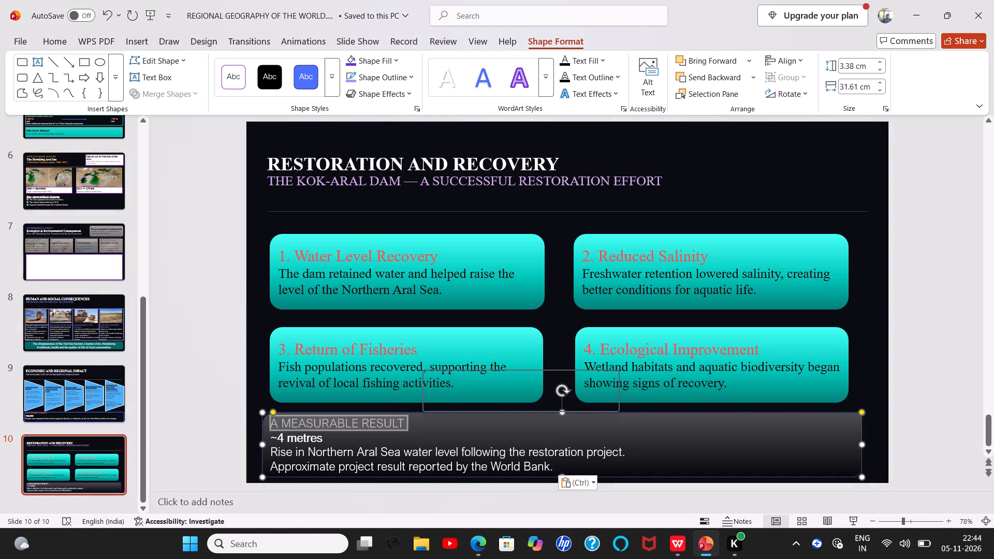
double_click(545, 382)
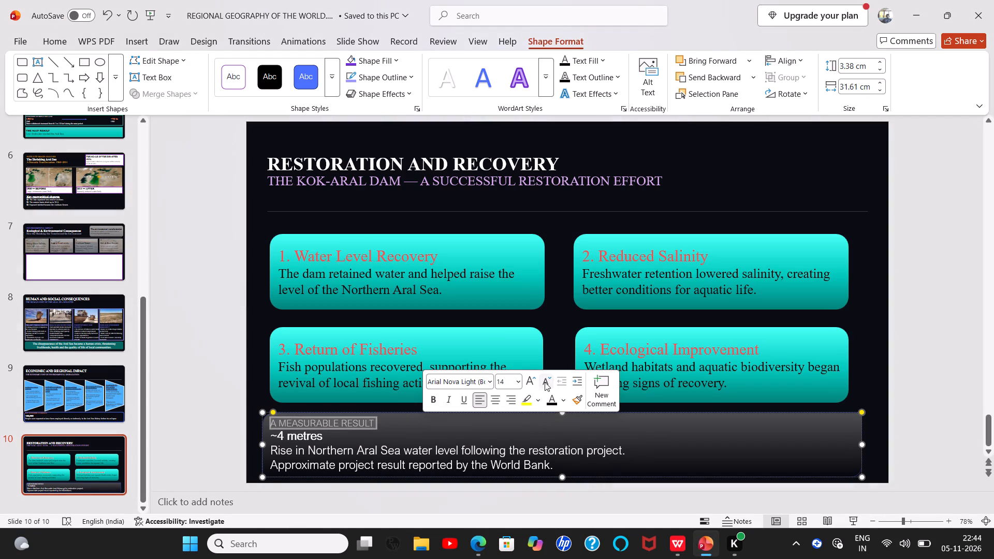
left_click(545, 382)
left_click(531, 380)
Change the font of all text in the dark rectangle to Times New Roman.
left_click(470, 442)
key("ctrl+a")
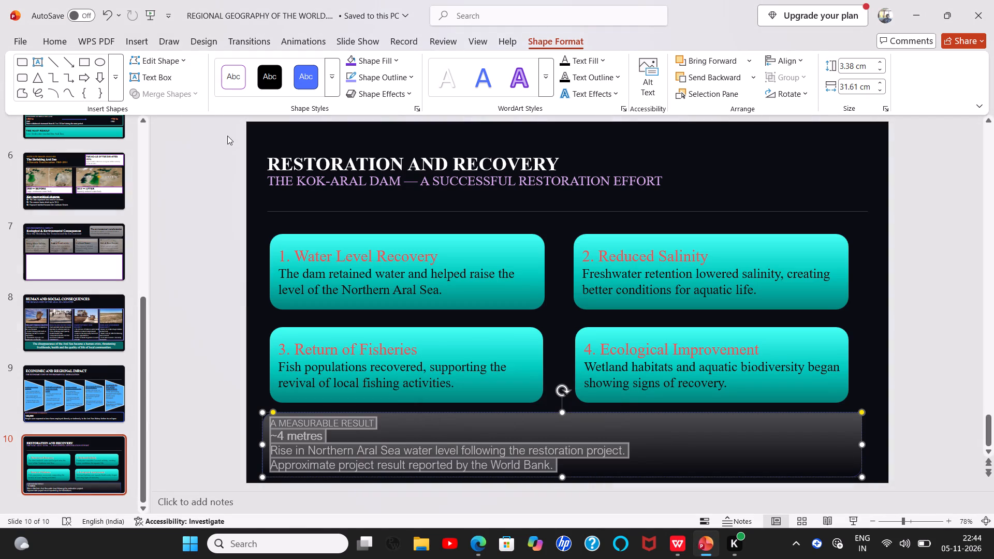
left_click(65, 37)
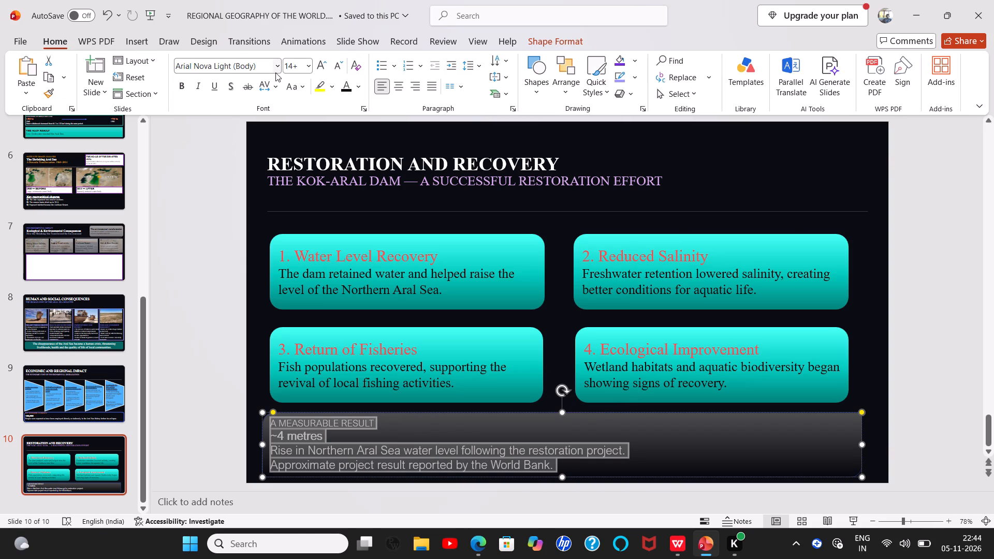
left_click(281, 69)
left_click(262, 155)
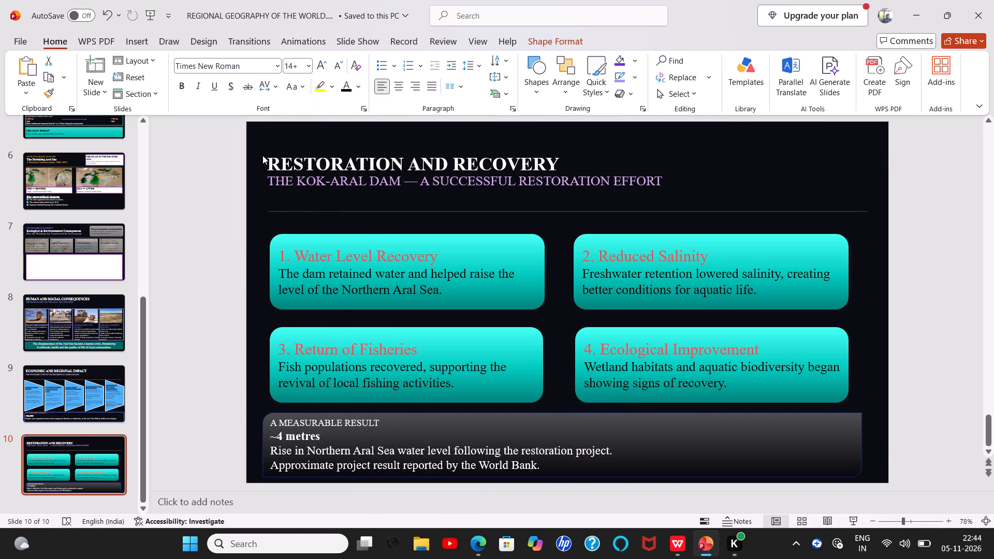
Set the "A MEASURABLE RESULT" line to 16 pt and the "~4 metres" line to 24 pt.
left_click(269, 424)
left_click_drag(271, 422, 387, 423)
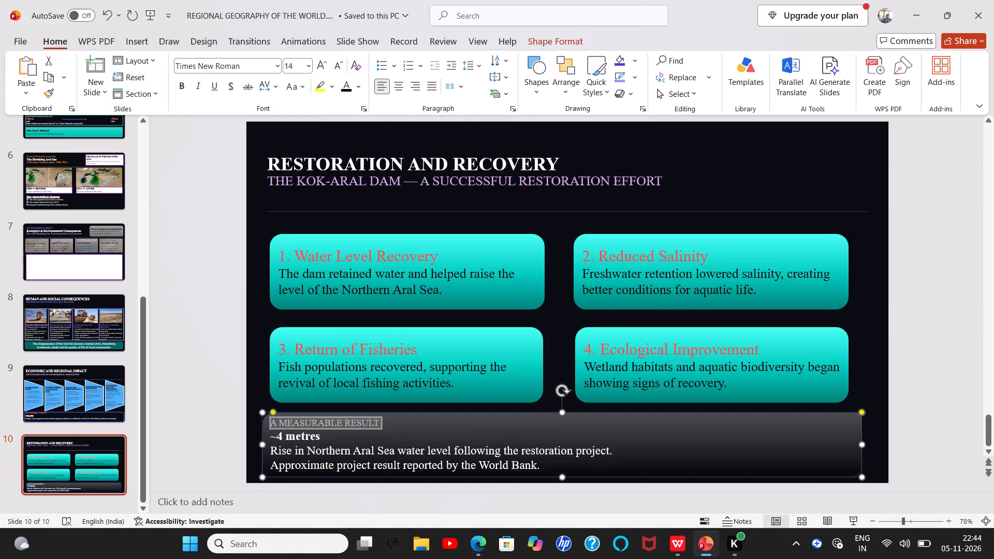
left_click_drag(387, 423, 397, 423)
left_click(501, 382)
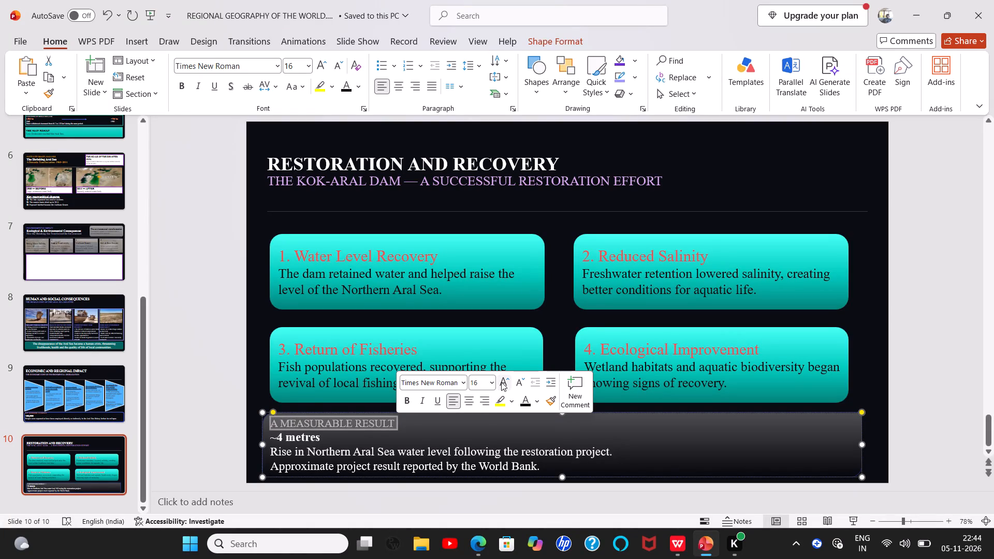
left_click_drag(271, 439, 324, 442)
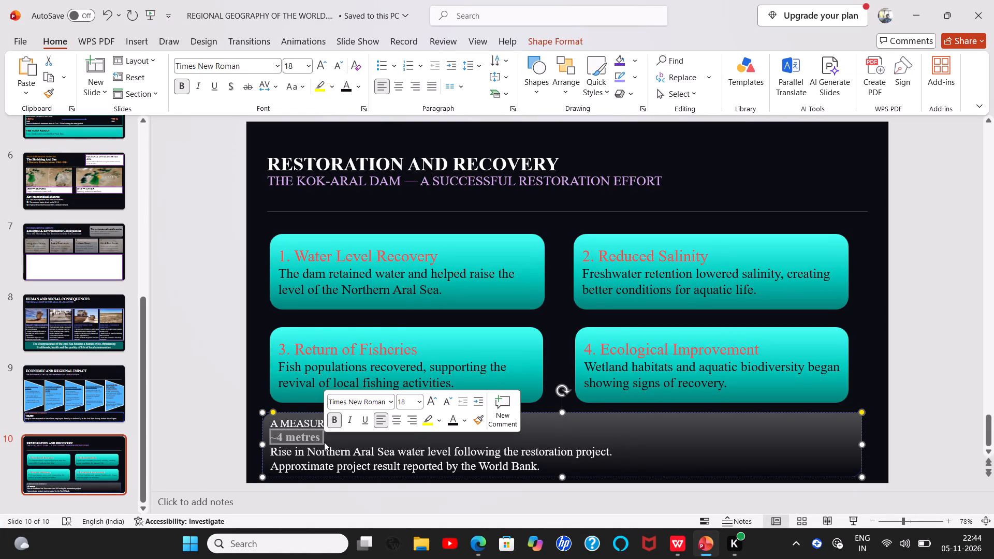
double_click(432, 402)
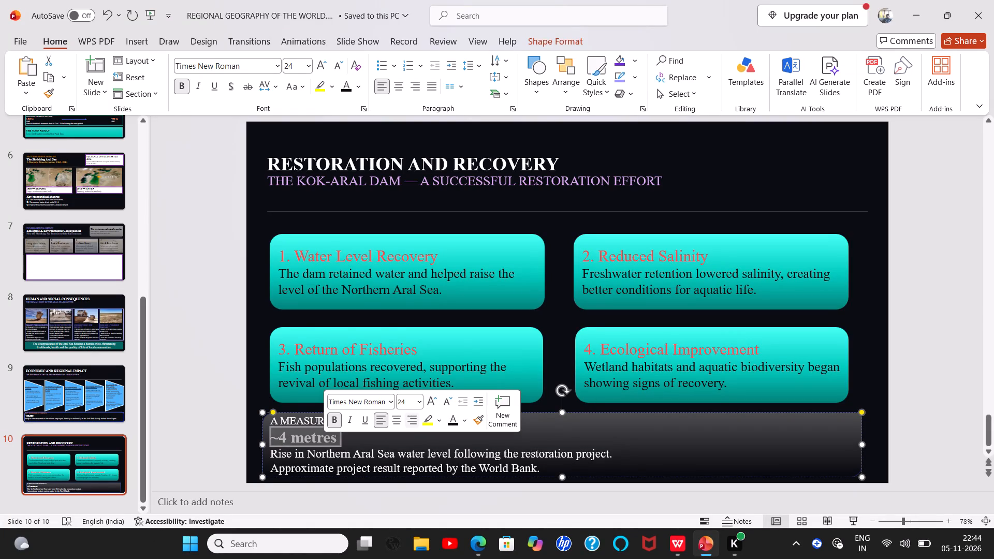
Check the block's text hierarchy in ChatGPT and reduce the font size of the "Approximate project result reported by the World Bank." line.
left_click(473, 543)
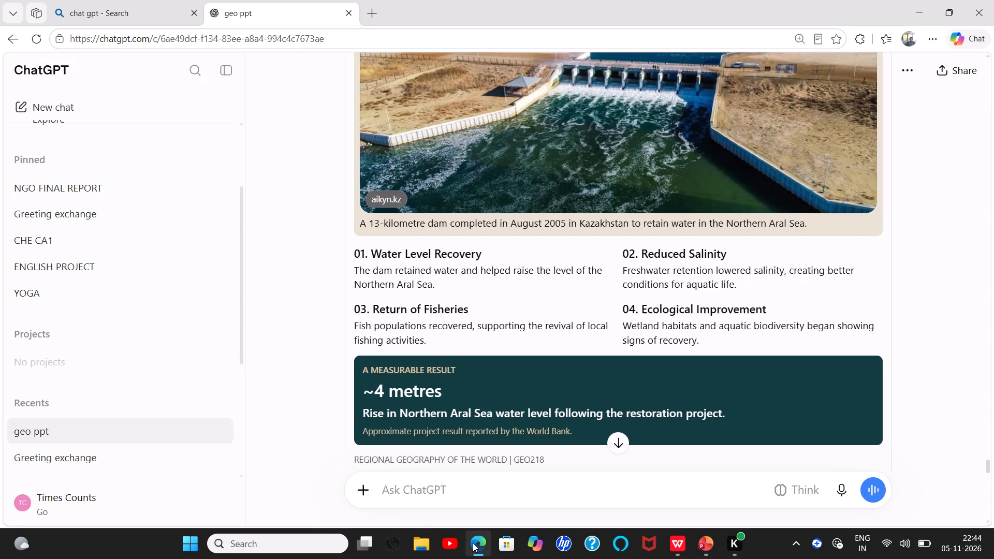
left_click(699, 547)
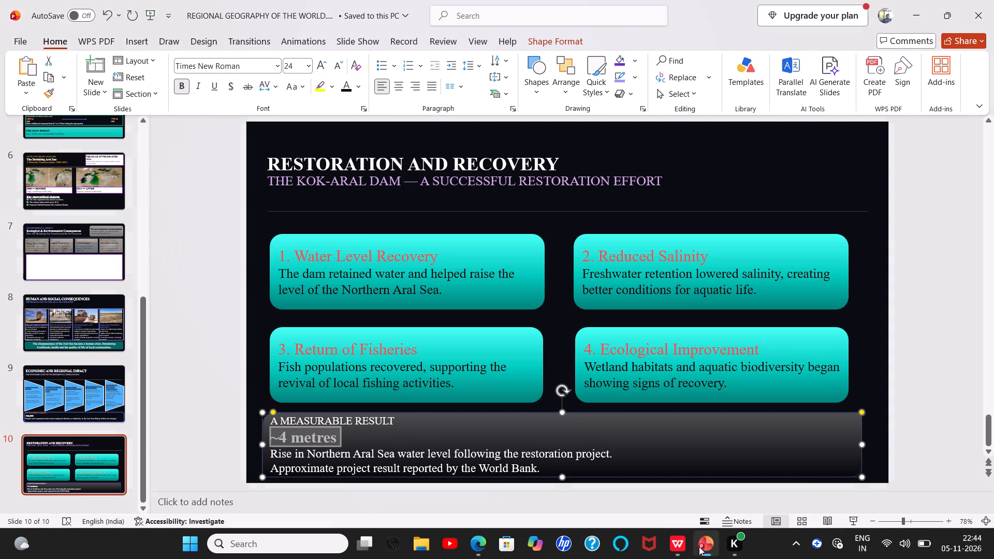
left_click_drag(272, 469, 560, 473)
triple_click(684, 430)
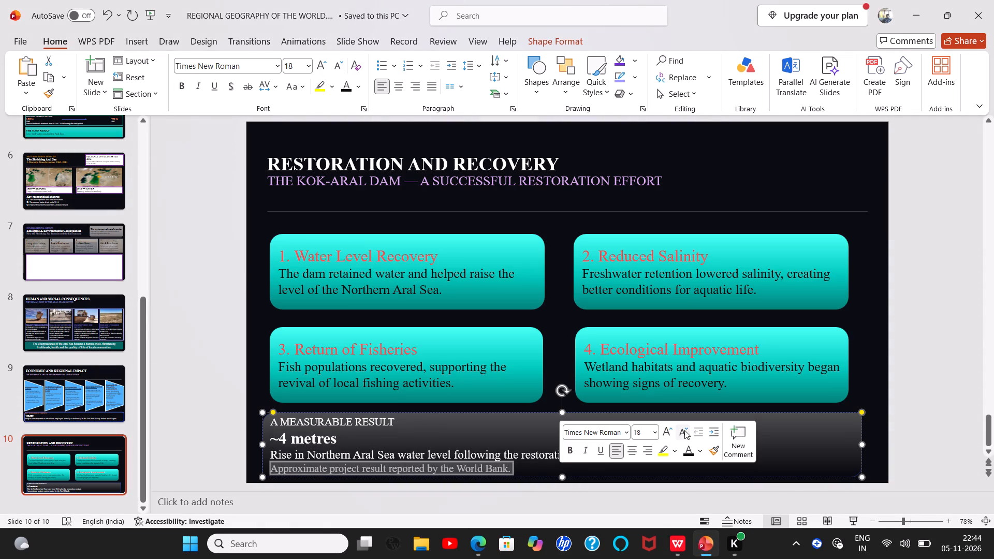
Set the "Approximate project result reported by the World Bank." line to 14 pt and the "Rise in Northern Aral Sea water level" line to 20 pt.
left_click(684, 430)
left_click(671, 431)
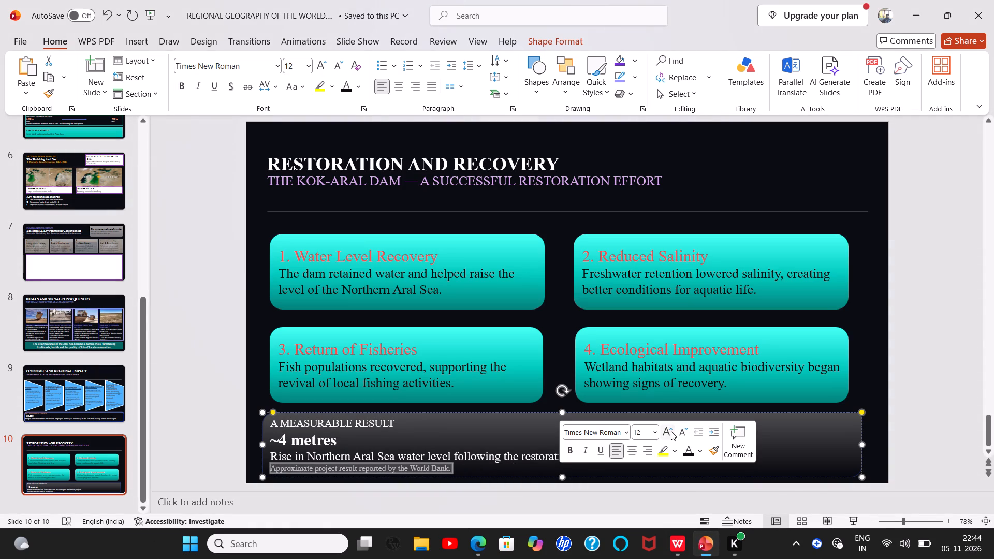
left_click(671, 431)
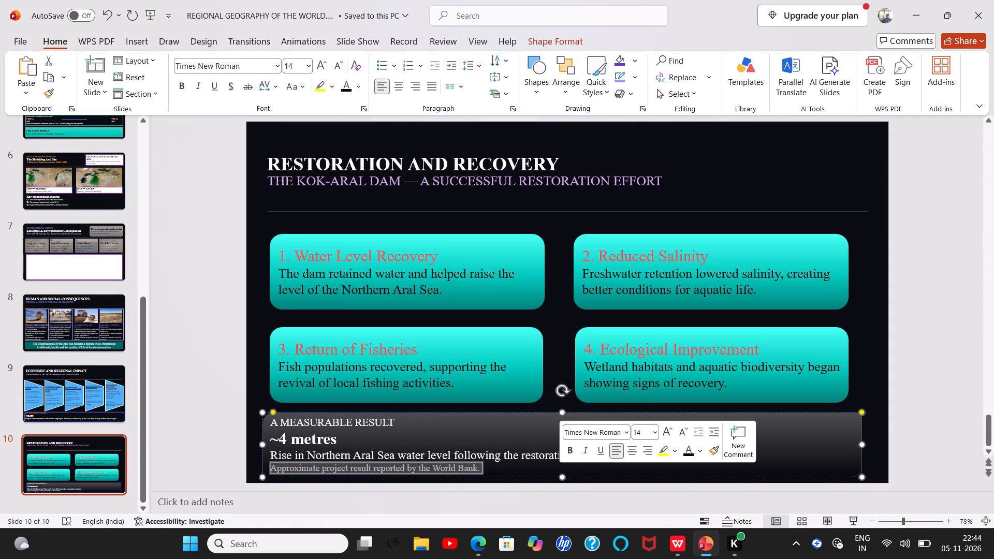
left_click_drag(270, 453, 618, 461)
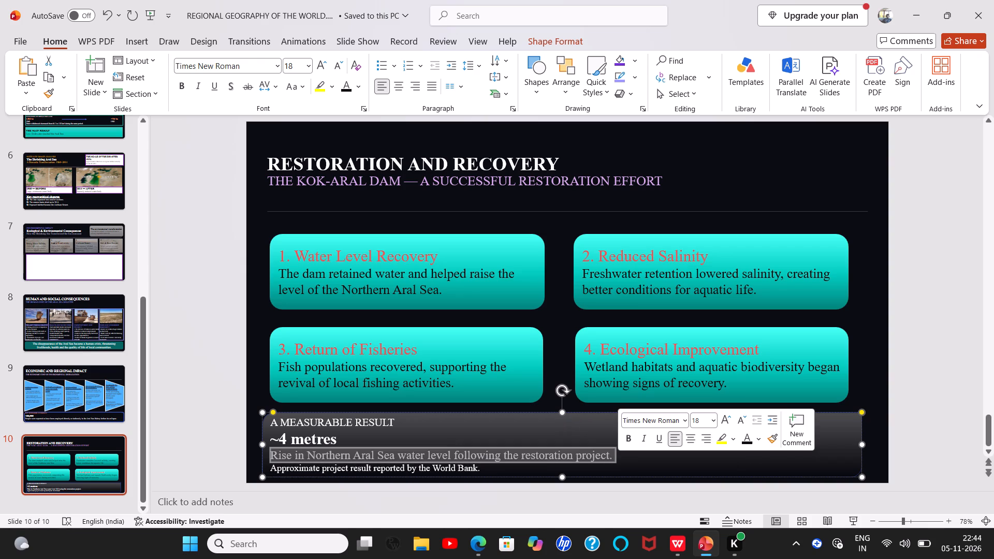
left_click(730, 423)
left_click(730, 423)
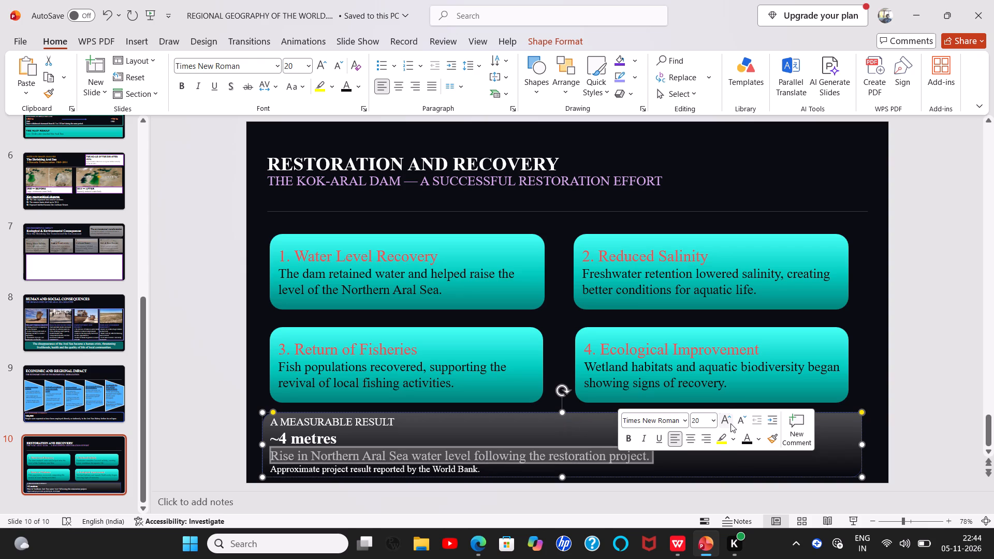
left_click(742, 422)
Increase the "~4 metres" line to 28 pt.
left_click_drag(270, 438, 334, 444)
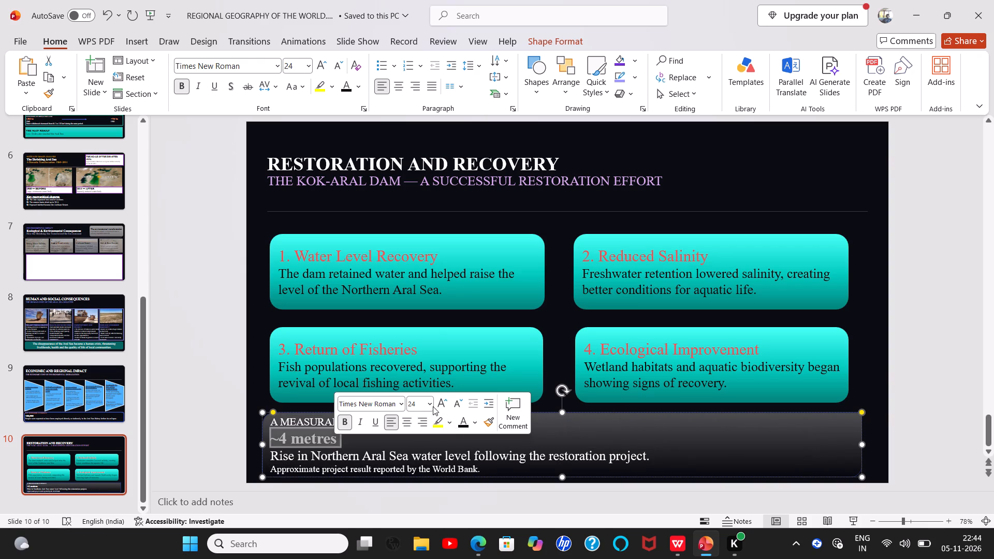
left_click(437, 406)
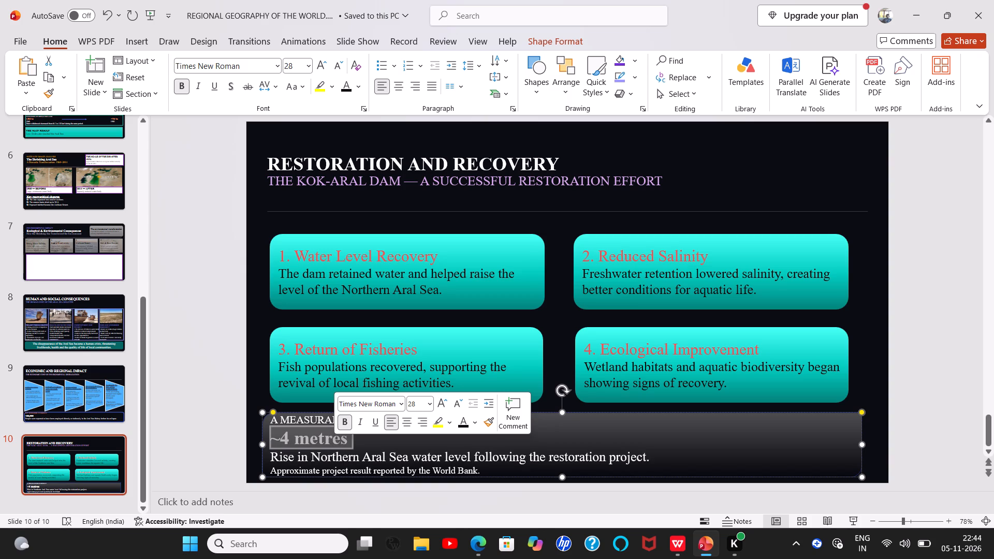
Recolour the "A MEASURABLE RESULT" line light orange from the recent colours and set it to 16 pt.
left_click_drag(272, 418, 404, 414)
left_click(510, 375)
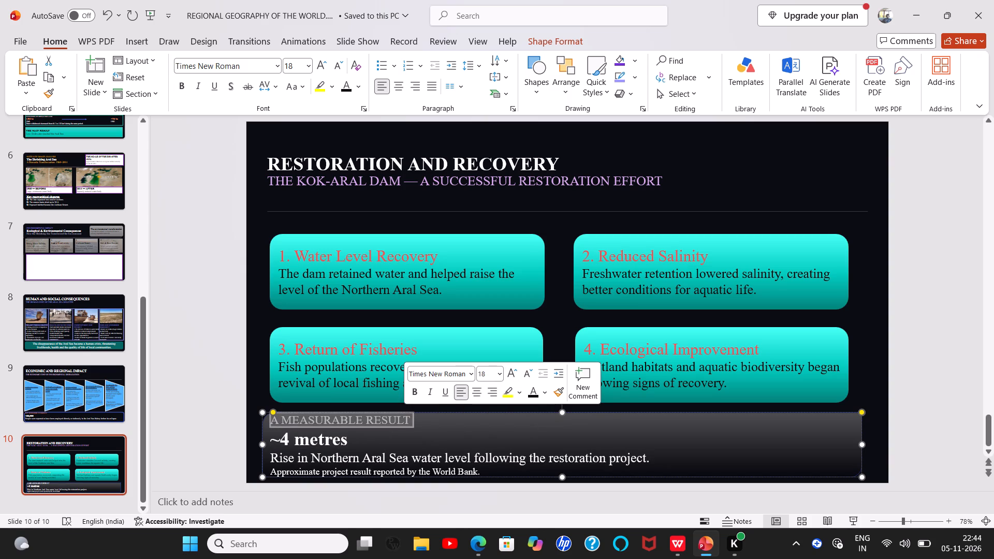
left_click(548, 393)
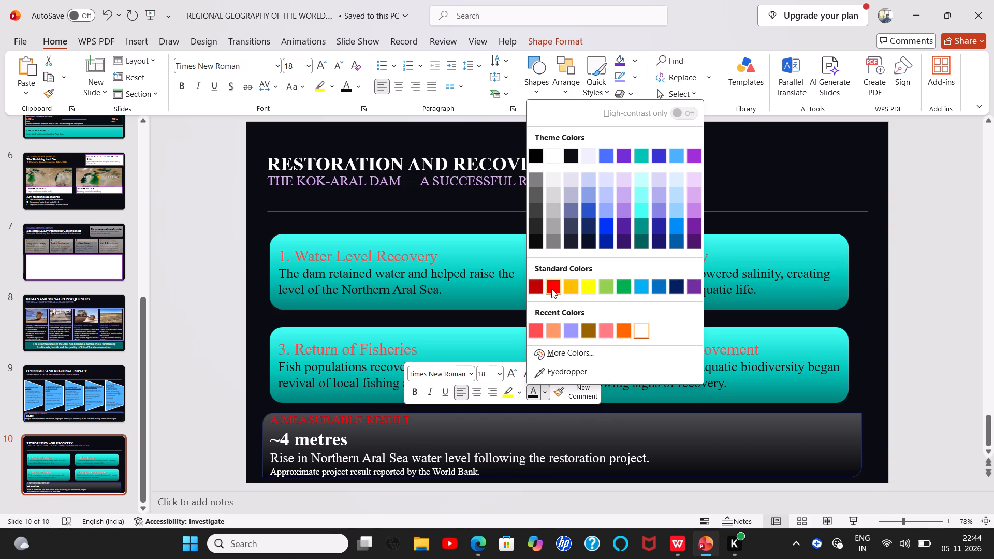
left_click(533, 329)
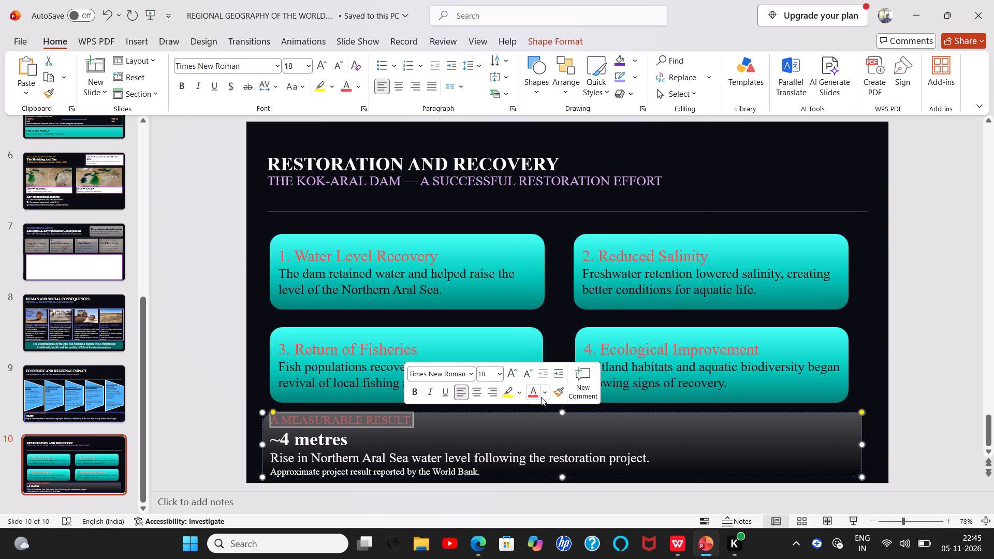
left_click(541, 397)
left_click(556, 334)
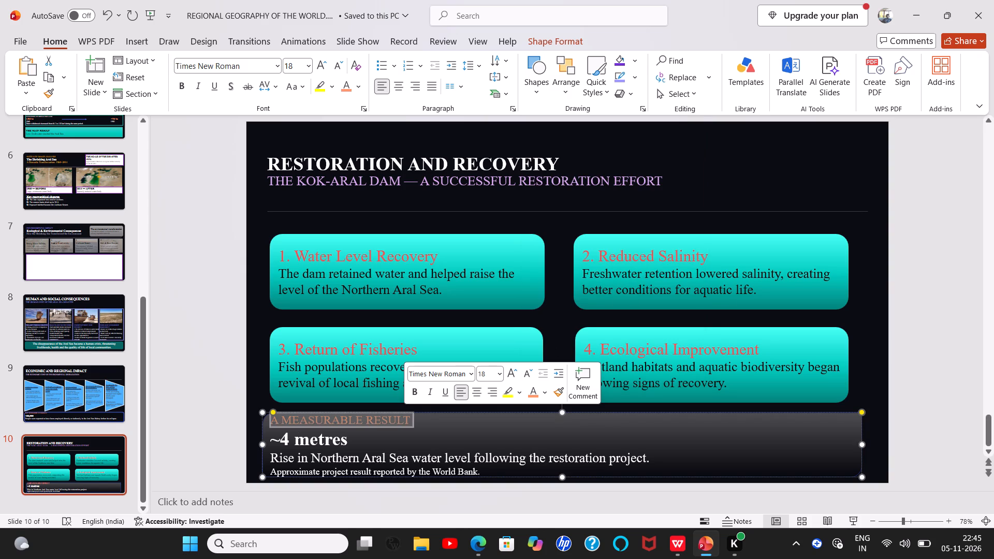
left_click(511, 376)
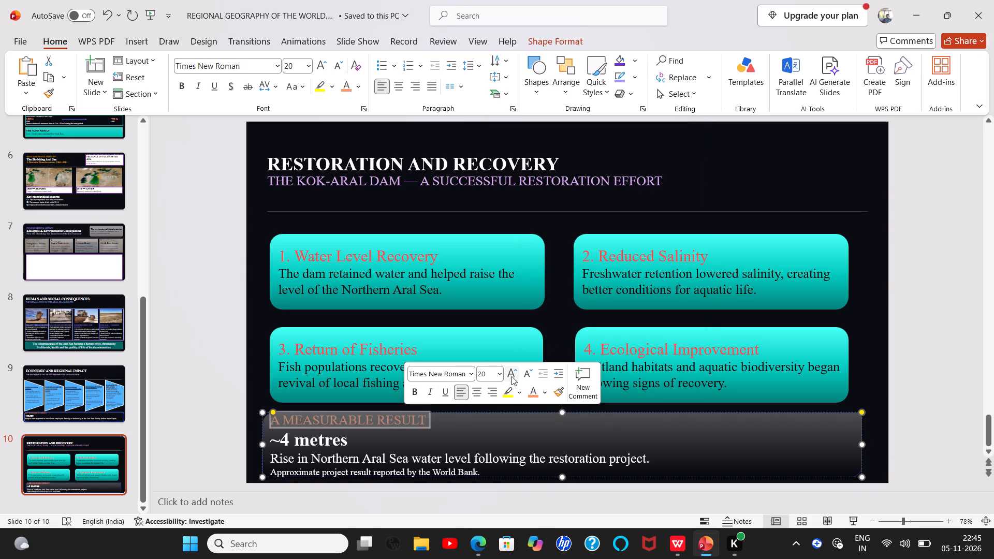
double_click(524, 375)
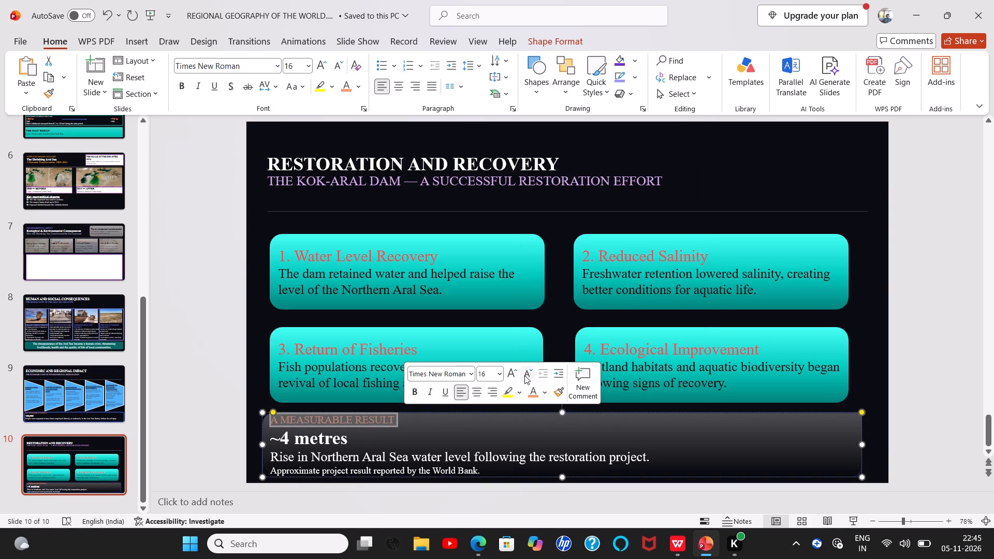
left_click(405, 443)
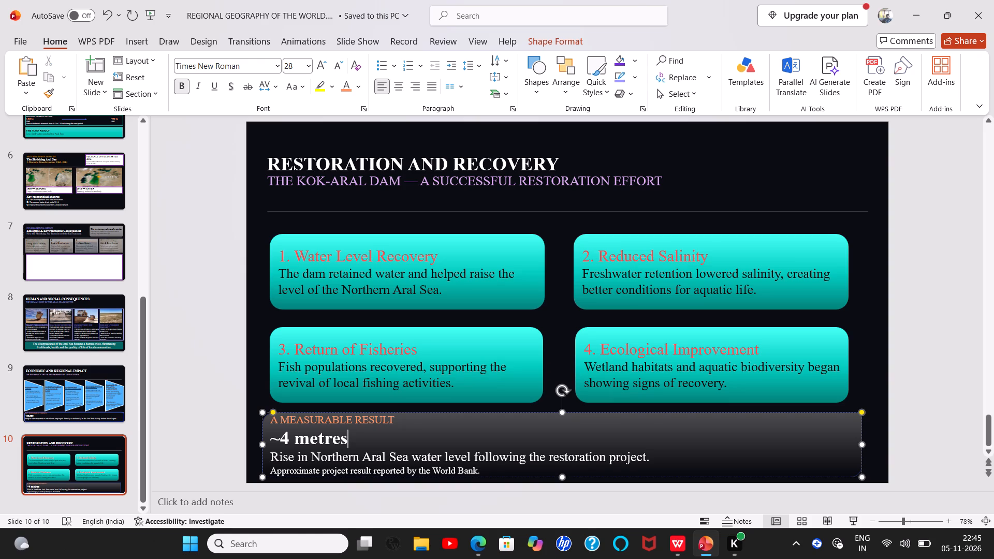
Compare the block with ChatGPT's version and set the "~4 metres" line to 24 pt.
left_click(475, 543)
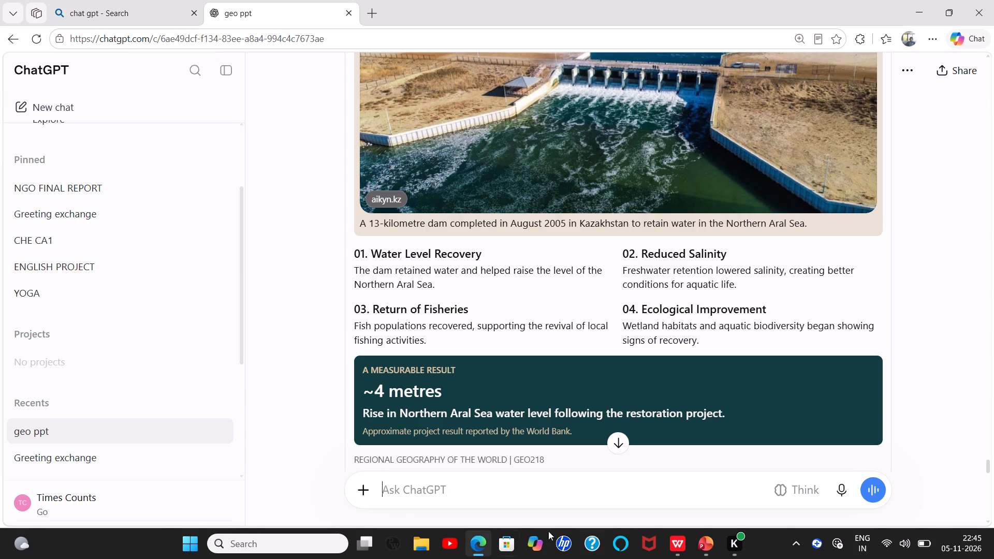
left_click(705, 548)
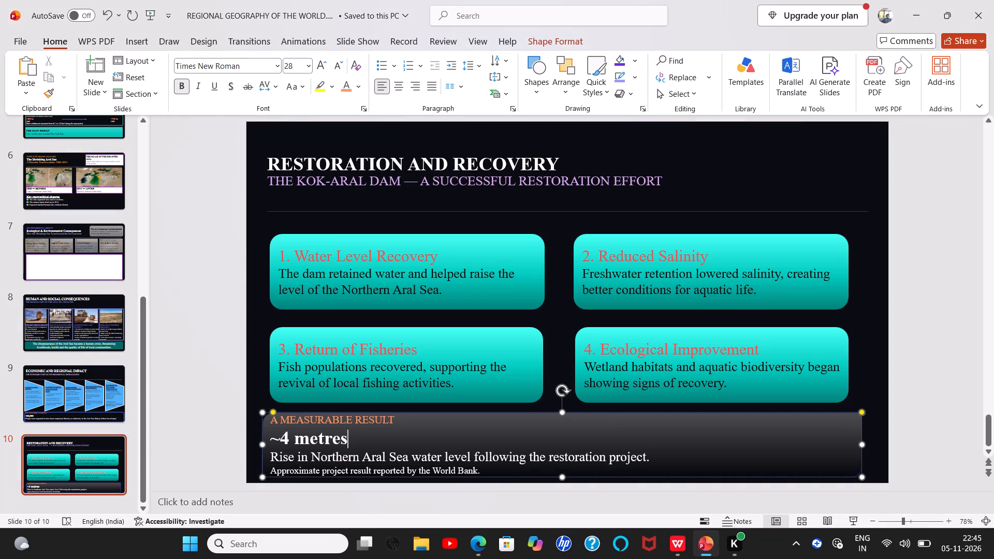
left_click_drag(272, 438, 361, 439)
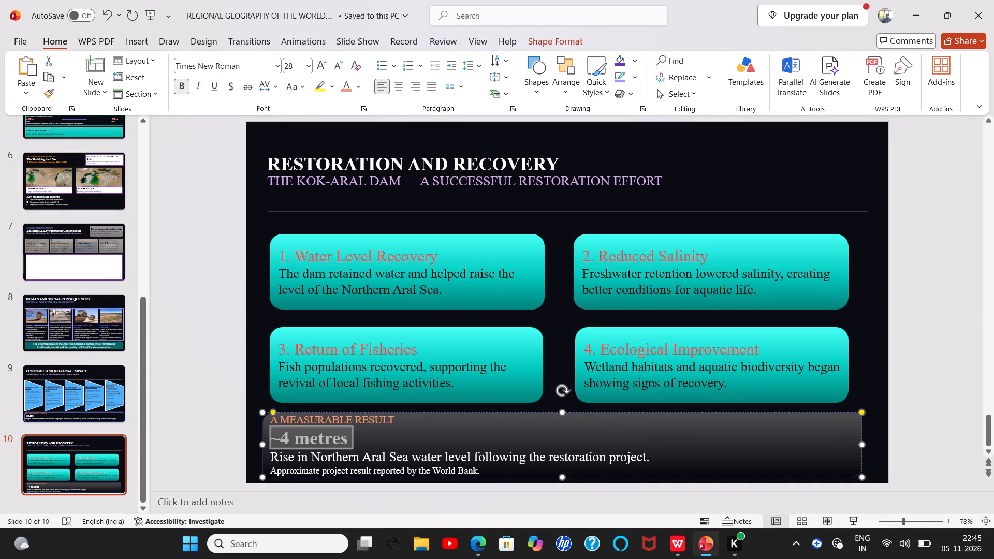
left_click(486, 403)
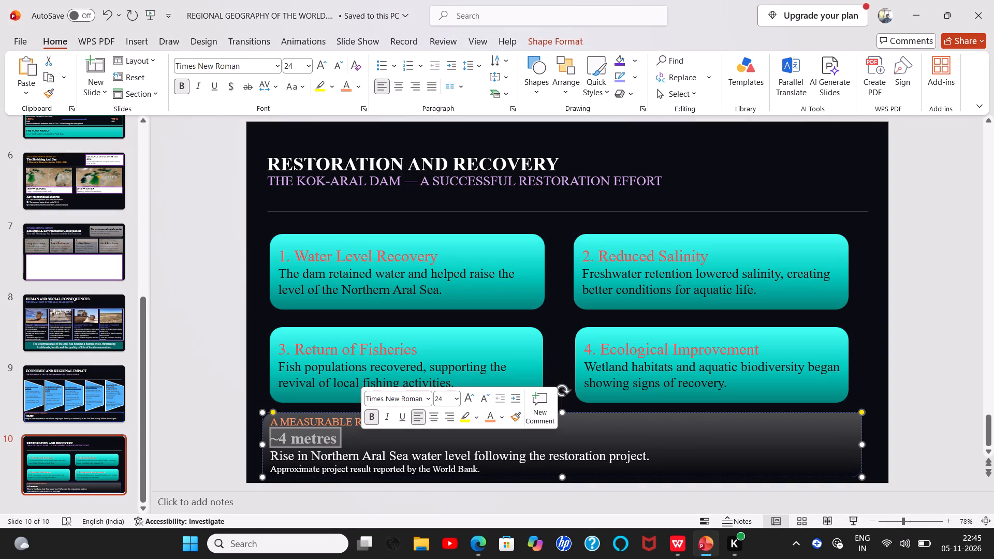
Apply the same light orange to the "Approximate project result reported by the World Bank." line.
left_click_drag(272, 467, 486, 469)
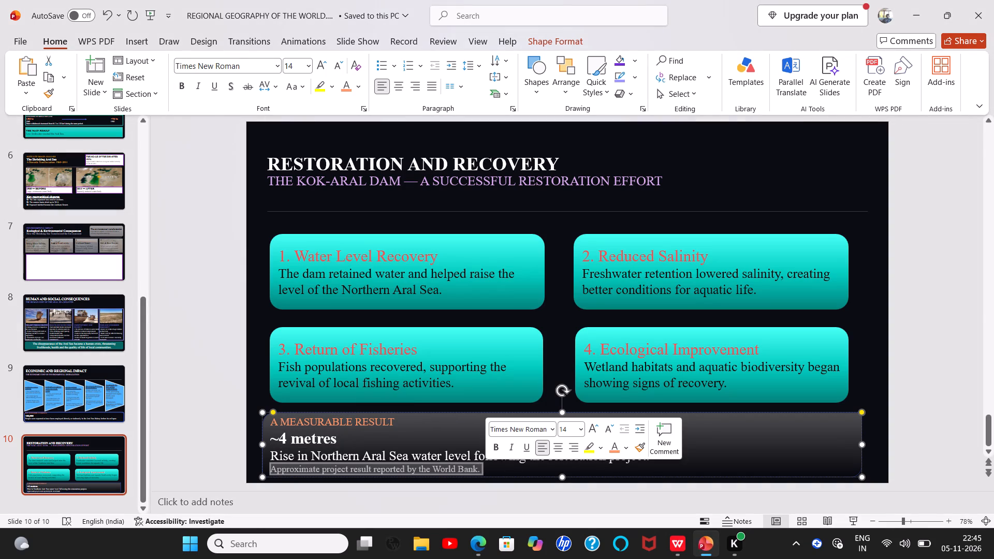
left_click(612, 448)
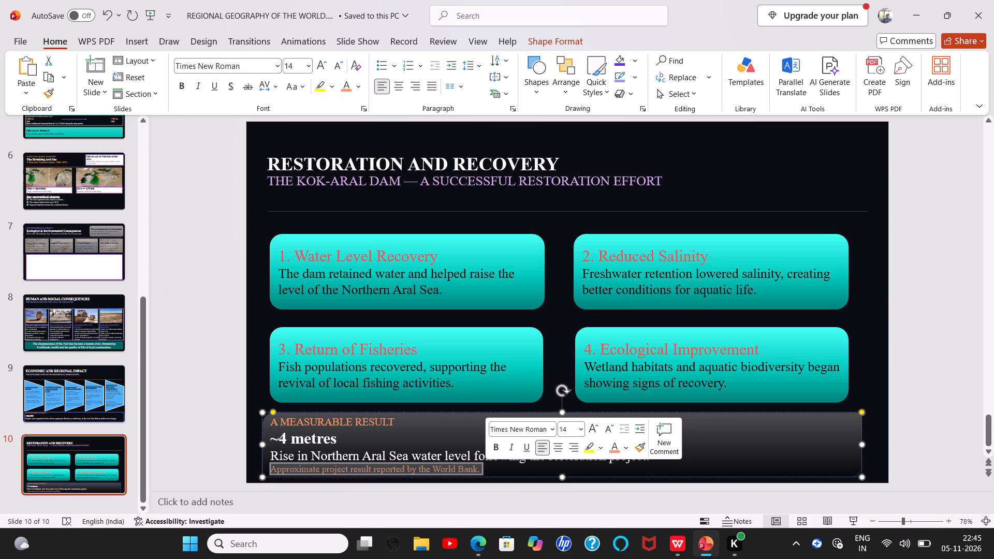
left_click(873, 367)
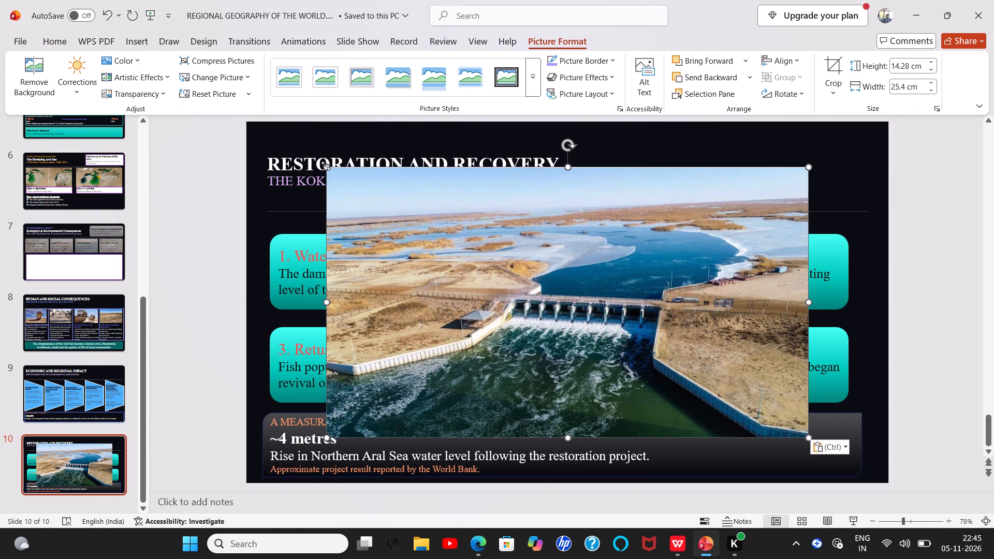
Reposition and stretch the dam photo to about 32.19 × 10.43 cm, covering the four boxes between the divider line and the measurable-result block.
left_click_drag(326, 166, 356, 254)
left_click_drag(469, 253, 401, 274)
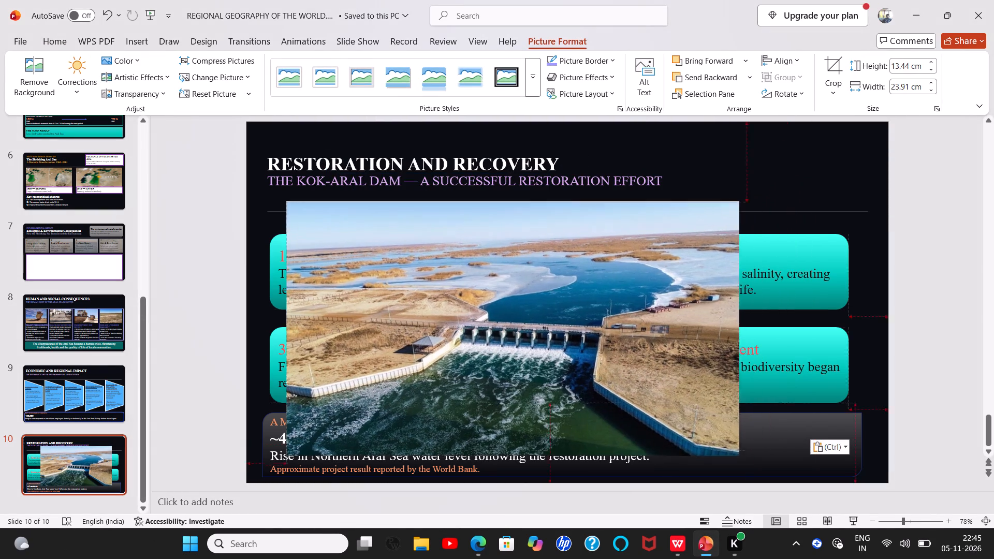
left_click_drag(401, 274, 378, 285)
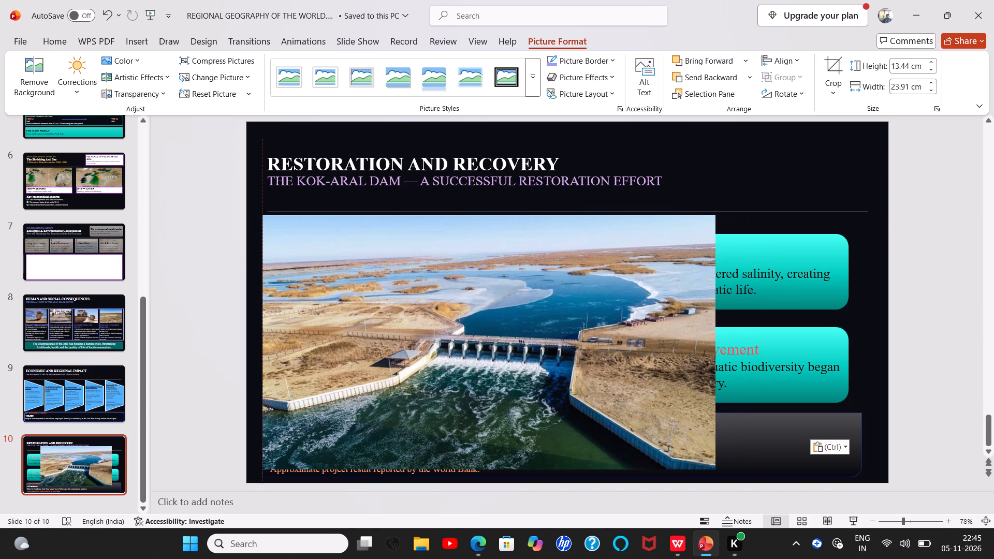
left_click_drag(378, 285, 378, 286)
left_click_drag(716, 344, 828, 342)
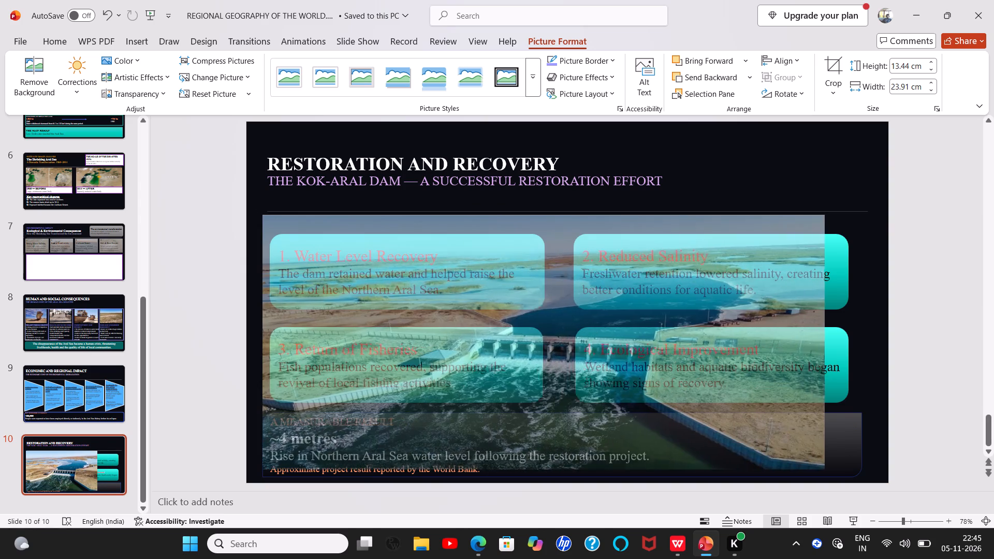
left_click_drag(828, 342, 871, 344)
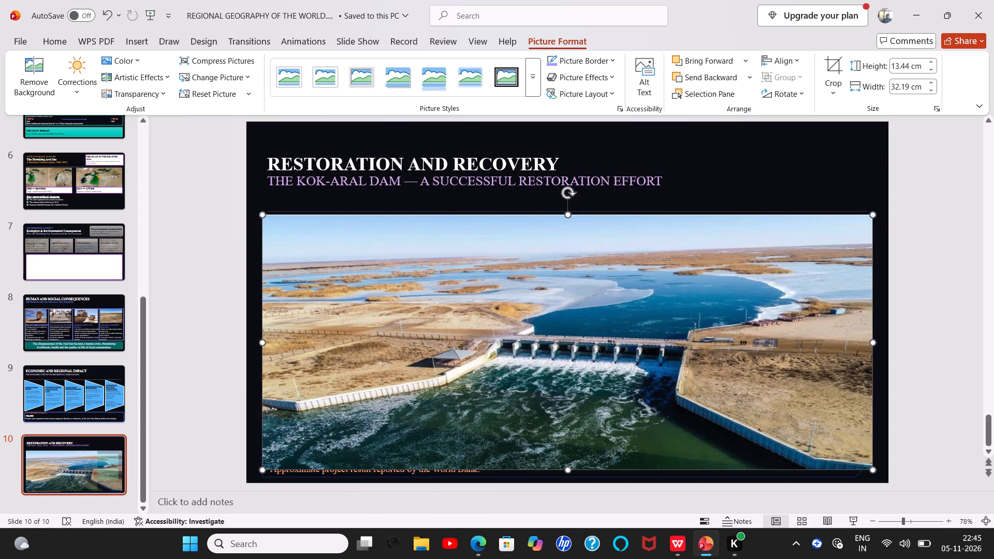
left_click_drag(566, 466, 564, 420)
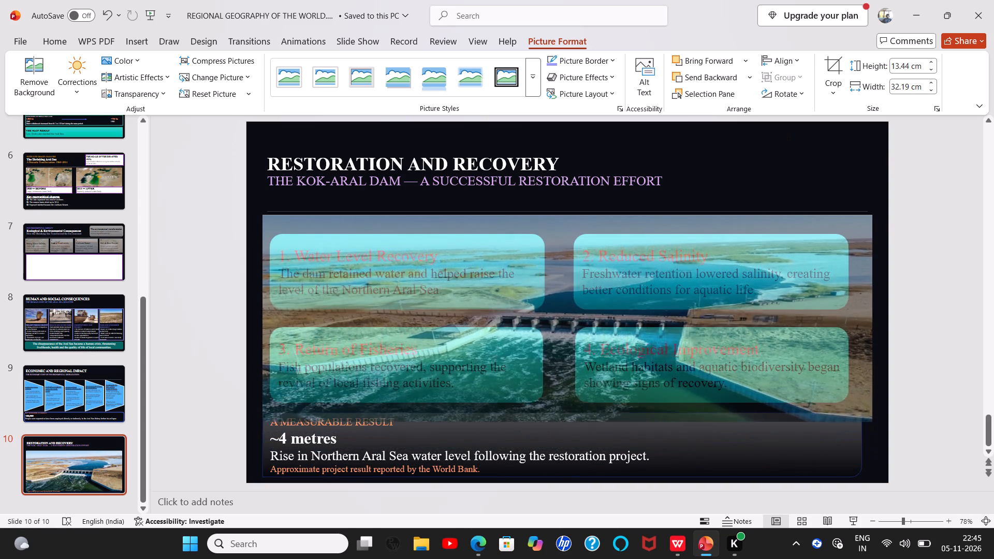
left_click_drag(564, 420, 562, 413)
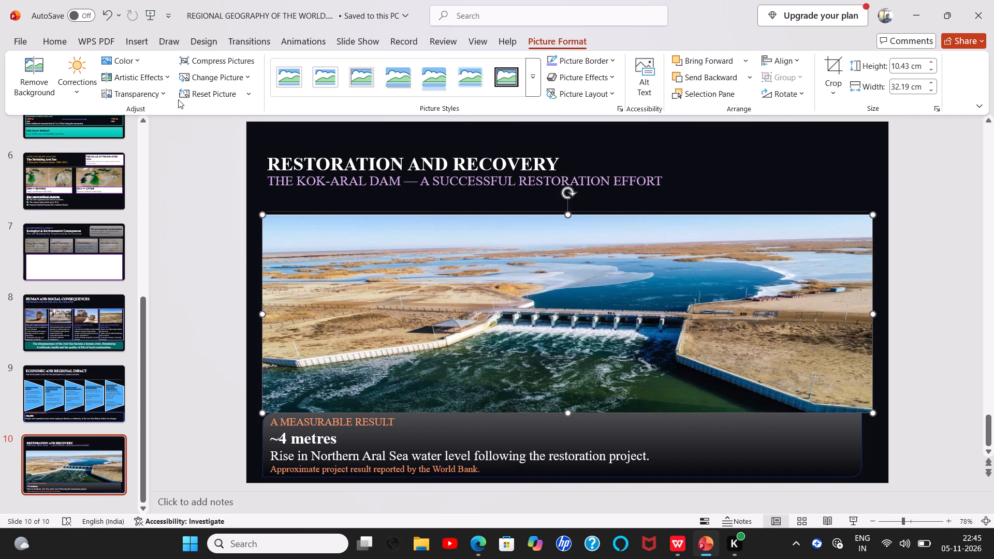
Apply the second-most-transparent preset to the dam photo over the four restoration boxes.
left_click(164, 98)
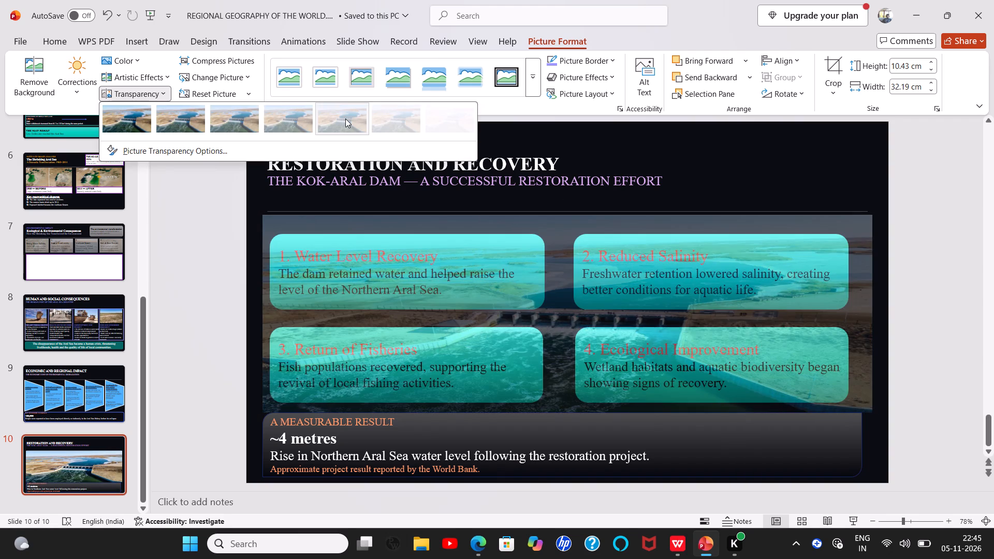
left_click(400, 120)
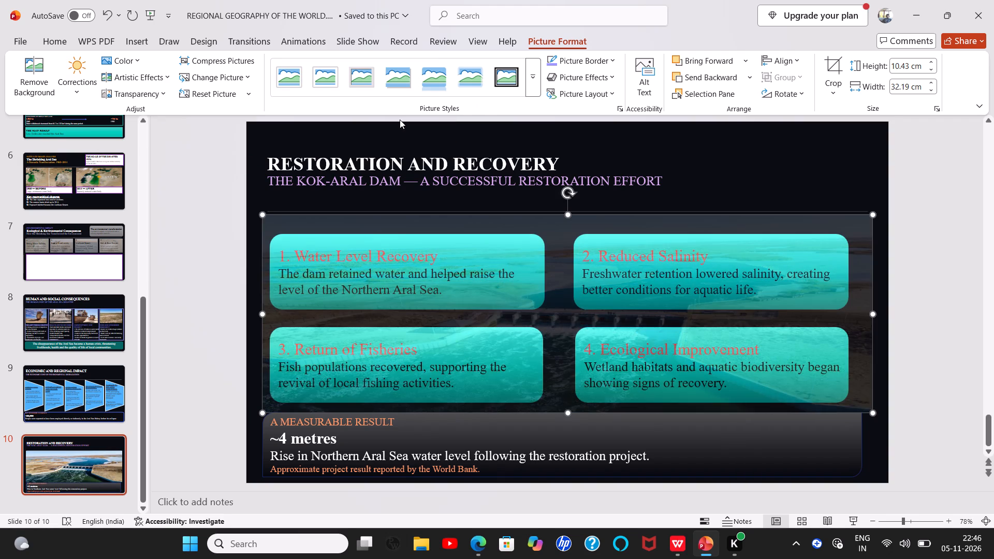
left_click(216, 350)
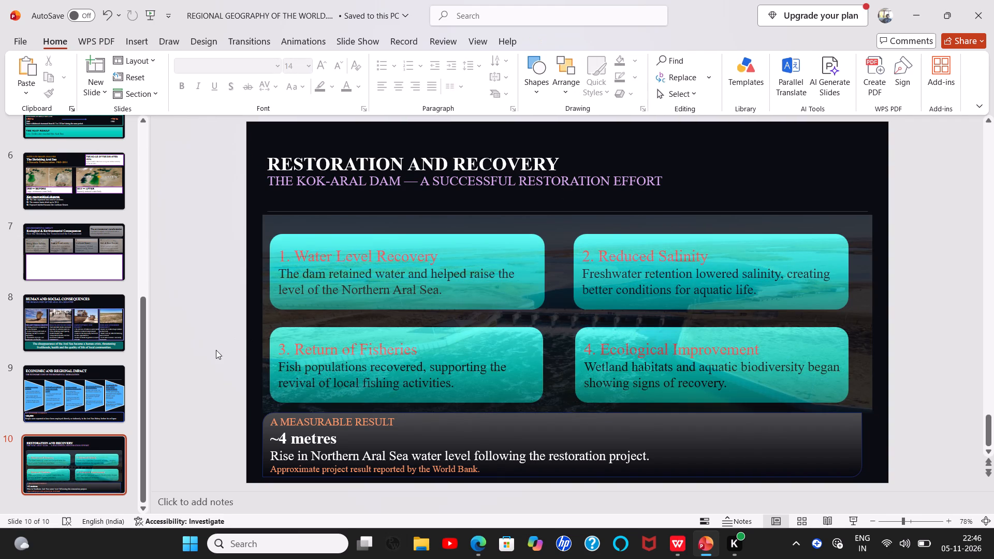